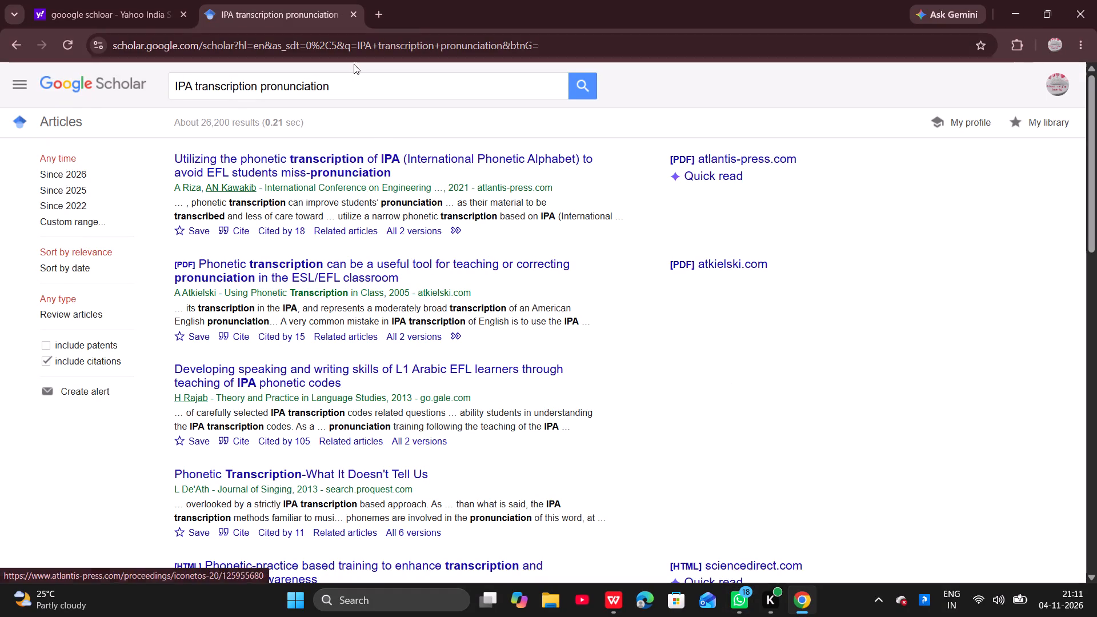
Clear the existing query "IPA transcription pronunciation" from the scholar search box.
left_click(349, 91)
key("BackSpace")
key("BackSpace")
key("BackSpace")
key("BackSpace")
key("BackSpace")
key("BackSpace")
key("BackSpace")
key("BackSpace")
key("BackSpace")
key("BackSpace")
key("BackSpace")
key("BackSpace")
key("BackSpace")
key("BackSpace")
key("BackSpace")
key("BackSpace")
key("BackSpace")
key("BackSpace")
key("BackSpace")
key("BackSpace")
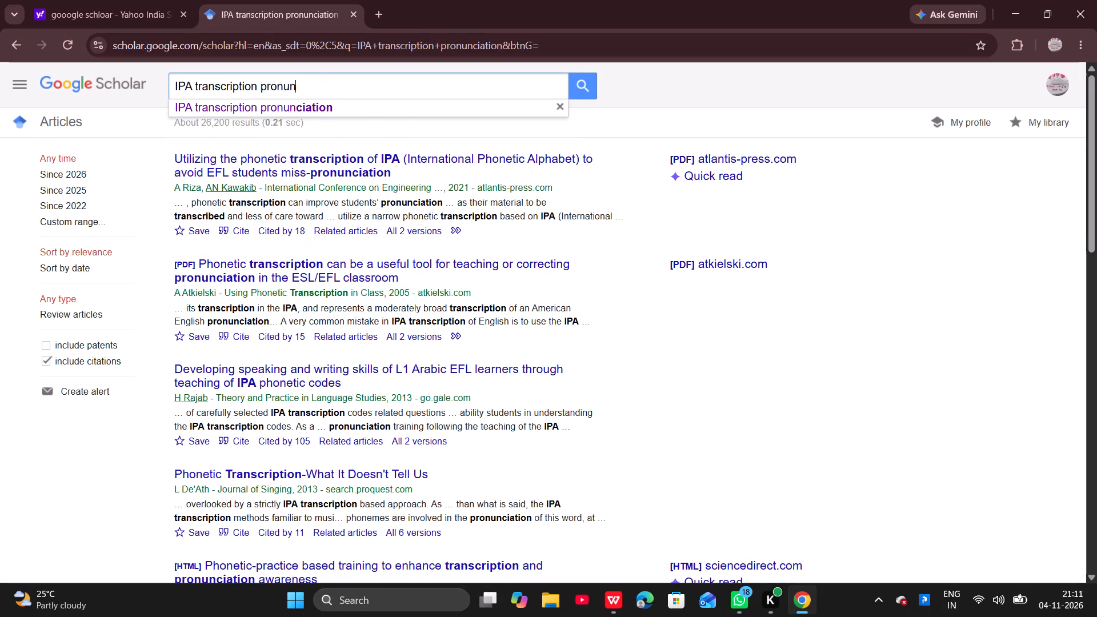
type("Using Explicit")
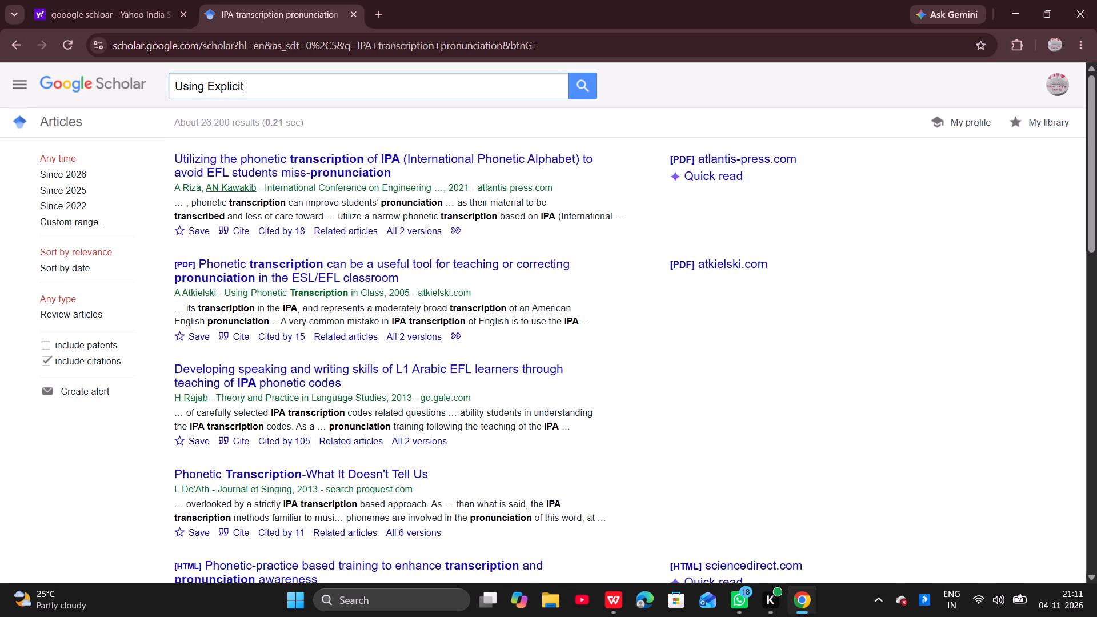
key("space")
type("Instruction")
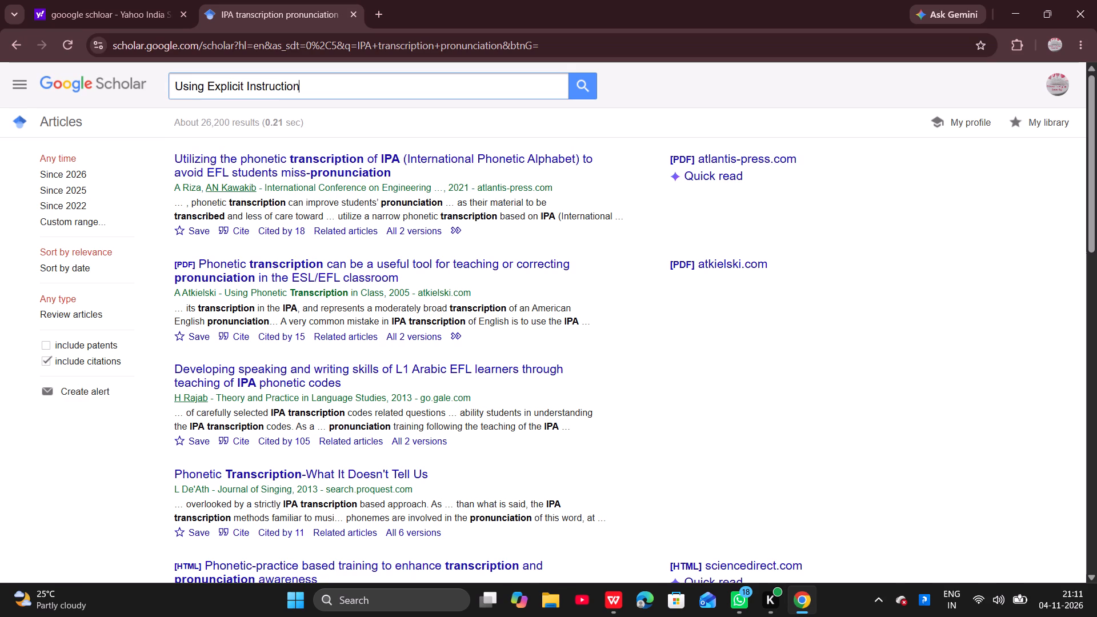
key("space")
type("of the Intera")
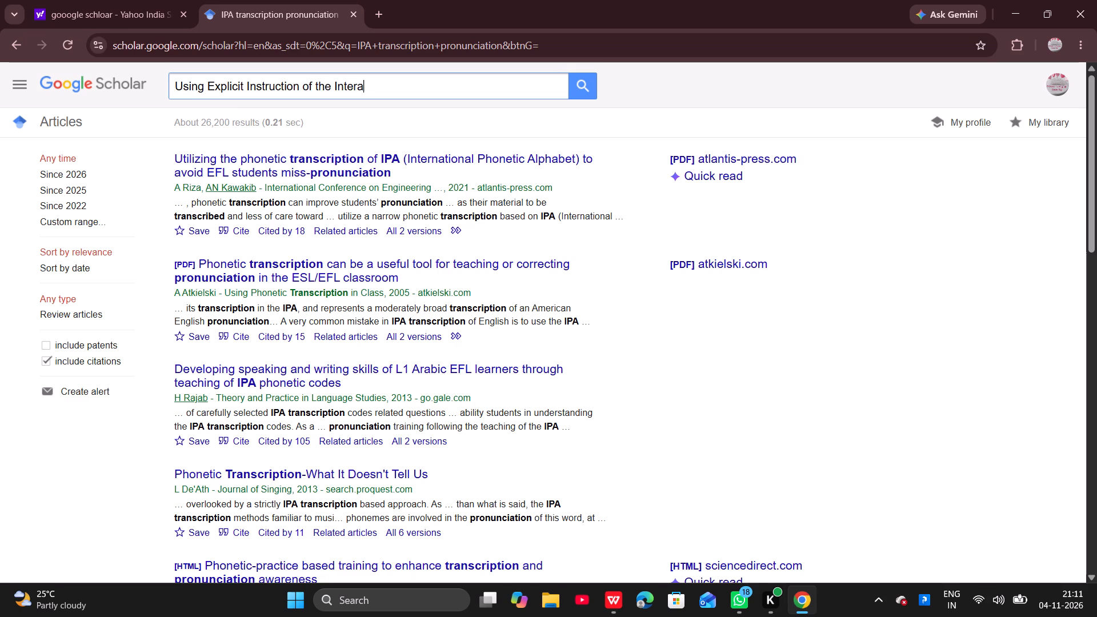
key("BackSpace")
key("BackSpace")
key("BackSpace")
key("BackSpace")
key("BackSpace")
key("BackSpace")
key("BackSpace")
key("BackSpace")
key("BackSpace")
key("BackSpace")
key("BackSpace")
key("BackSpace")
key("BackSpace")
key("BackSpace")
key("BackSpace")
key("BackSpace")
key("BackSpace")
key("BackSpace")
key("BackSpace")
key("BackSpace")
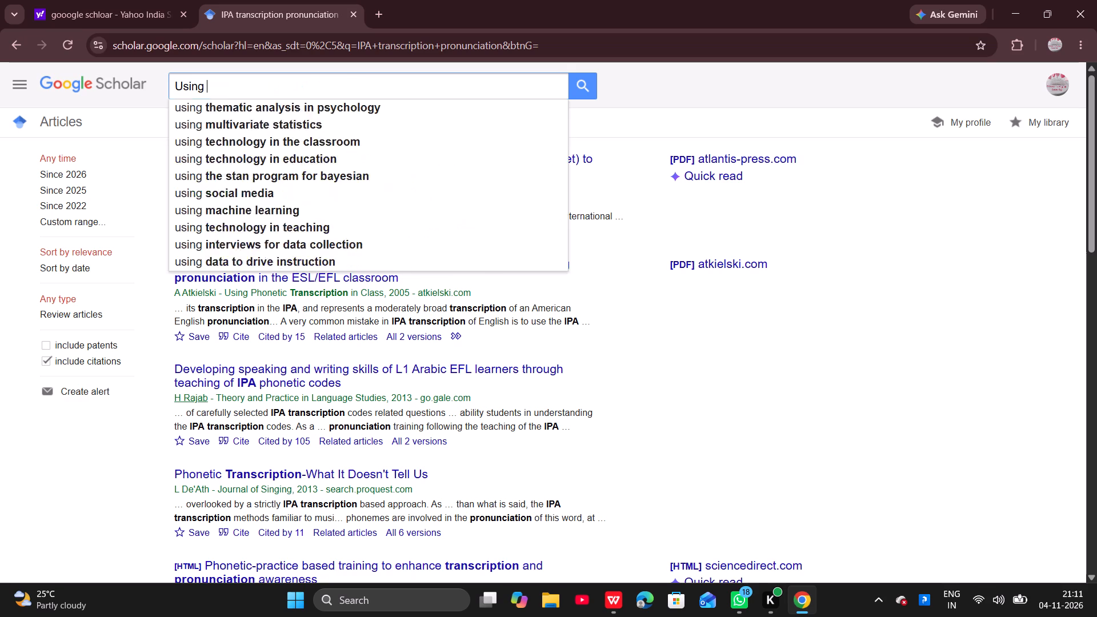
Search for the exact phrase, in quotation marks, "Using Explicit Instruction of the International Phonetic Alphabet System".
key("shift+quotedbl")
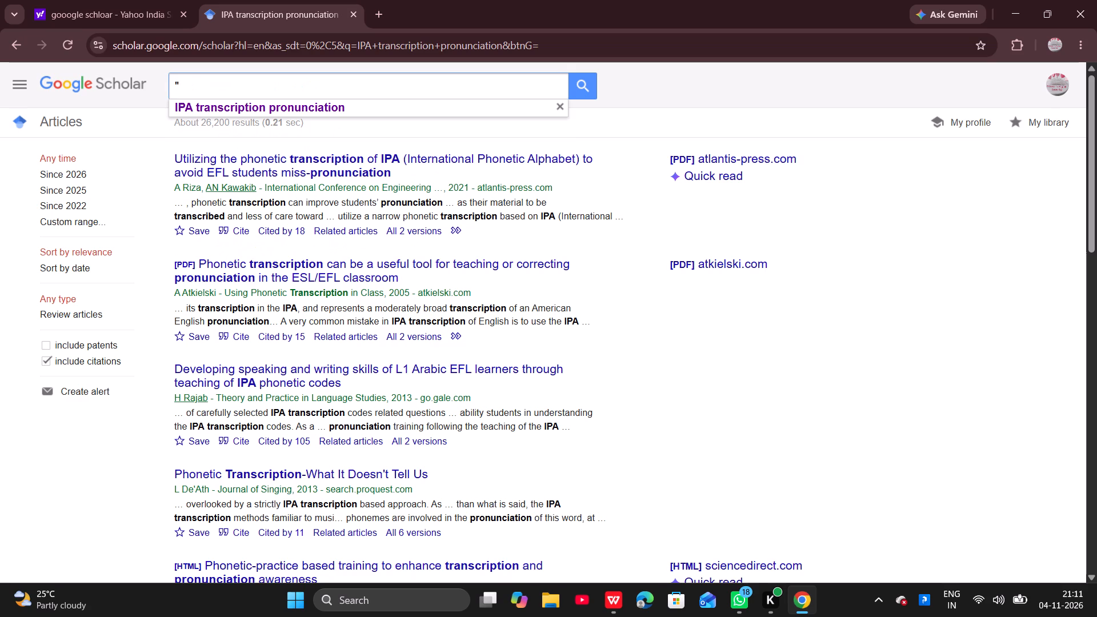
type("Ui")
key("BackSpace")
type("sing")
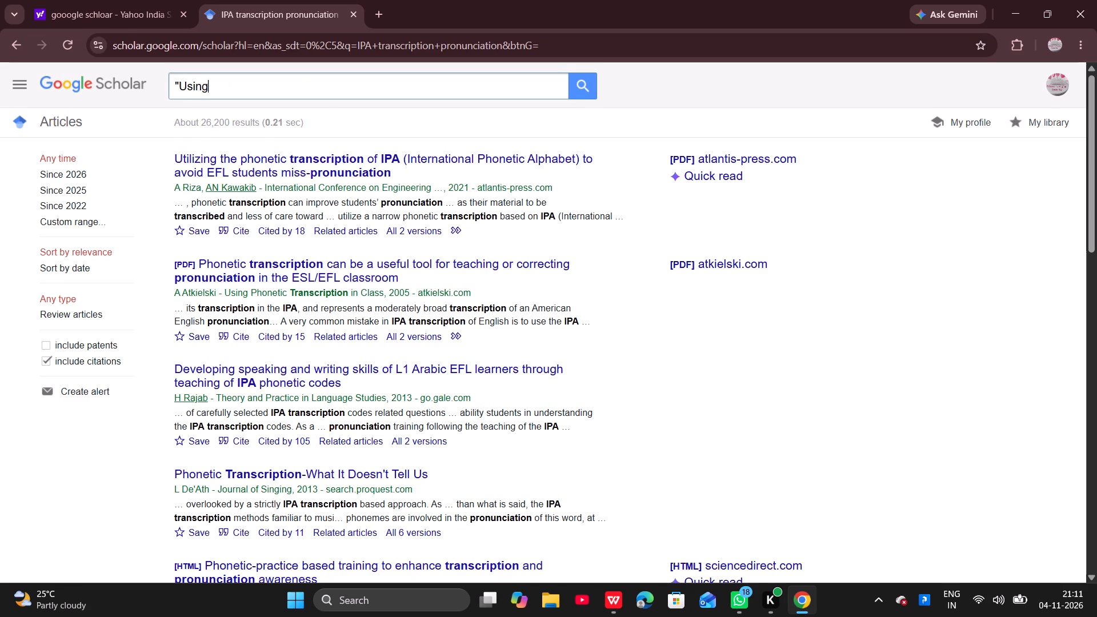
key("space")
type("Expli")
type("cu")
key("BackSpace")
type("it")
key("space")
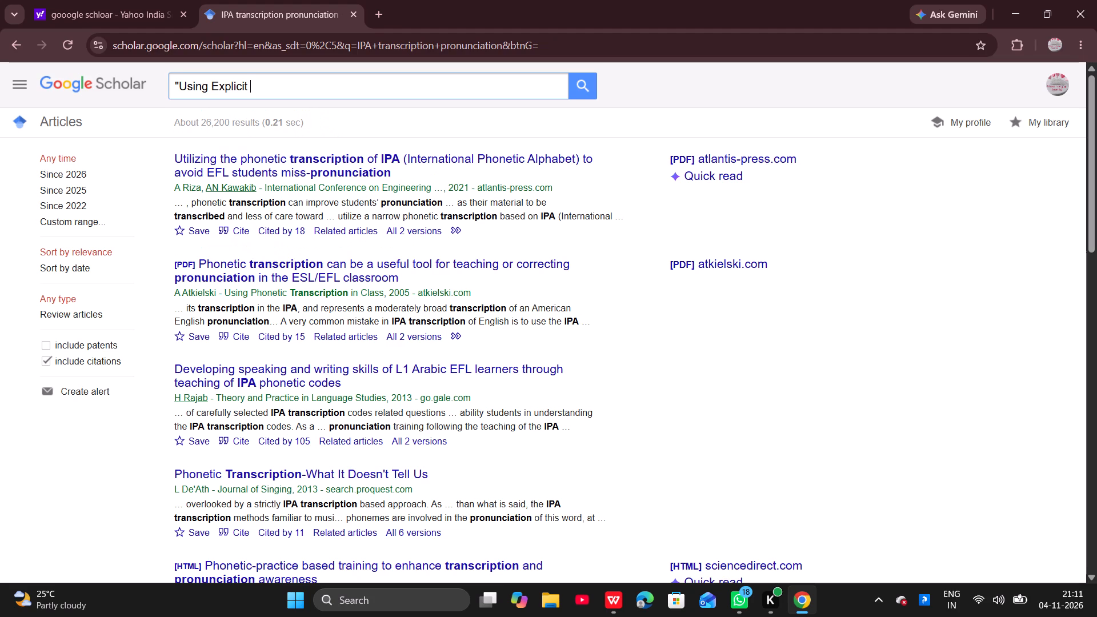
type("Instruction")
key("space")
type("of")
key("space")
type("the International")
key("space")
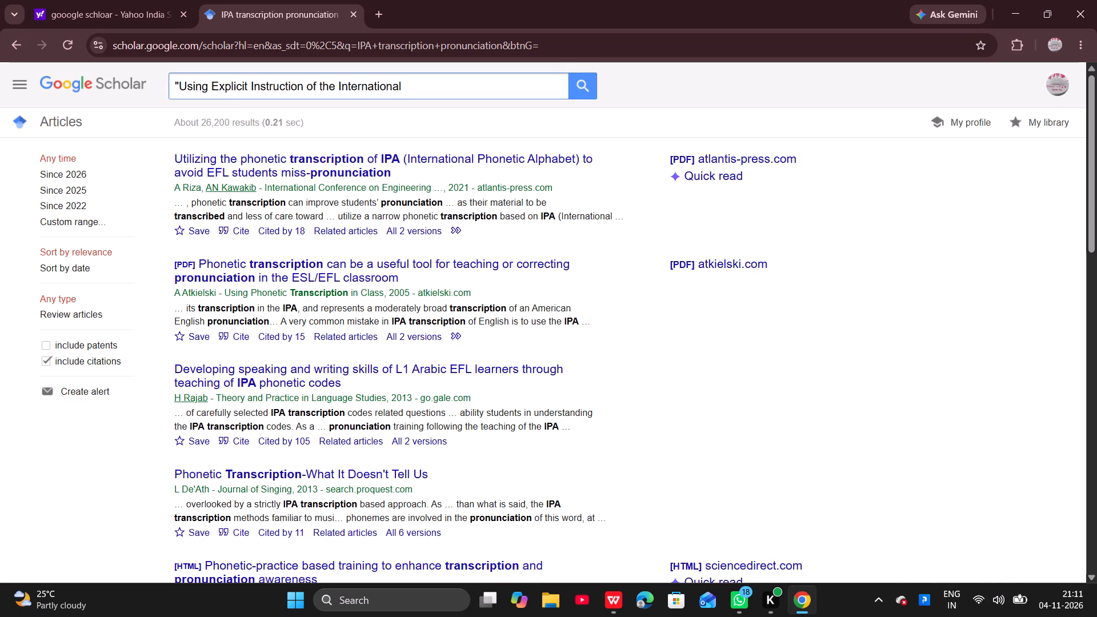
type("Ph")
type("onetic")
key("space")
type("Alphabet System")
key("space")
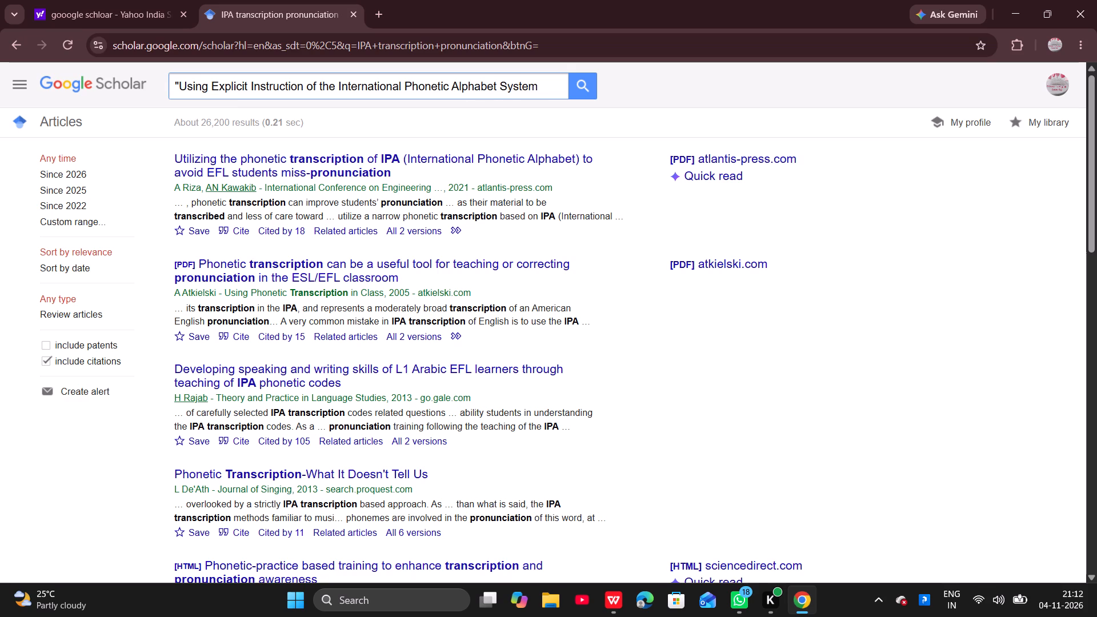
key("BackSpace")
key("shift+quotedbl")
key("Return")
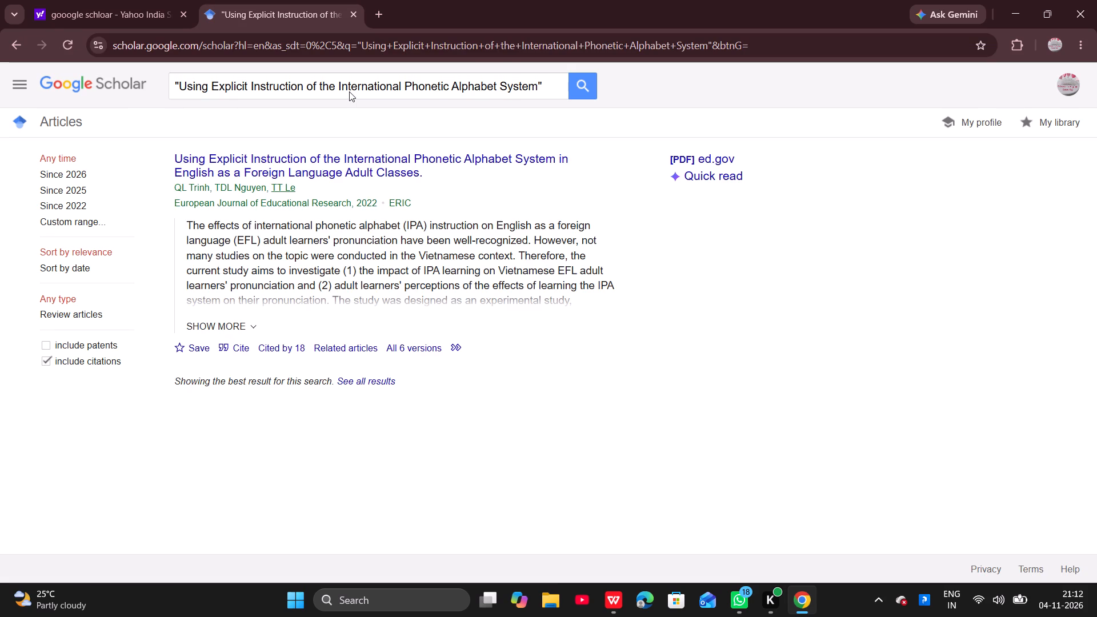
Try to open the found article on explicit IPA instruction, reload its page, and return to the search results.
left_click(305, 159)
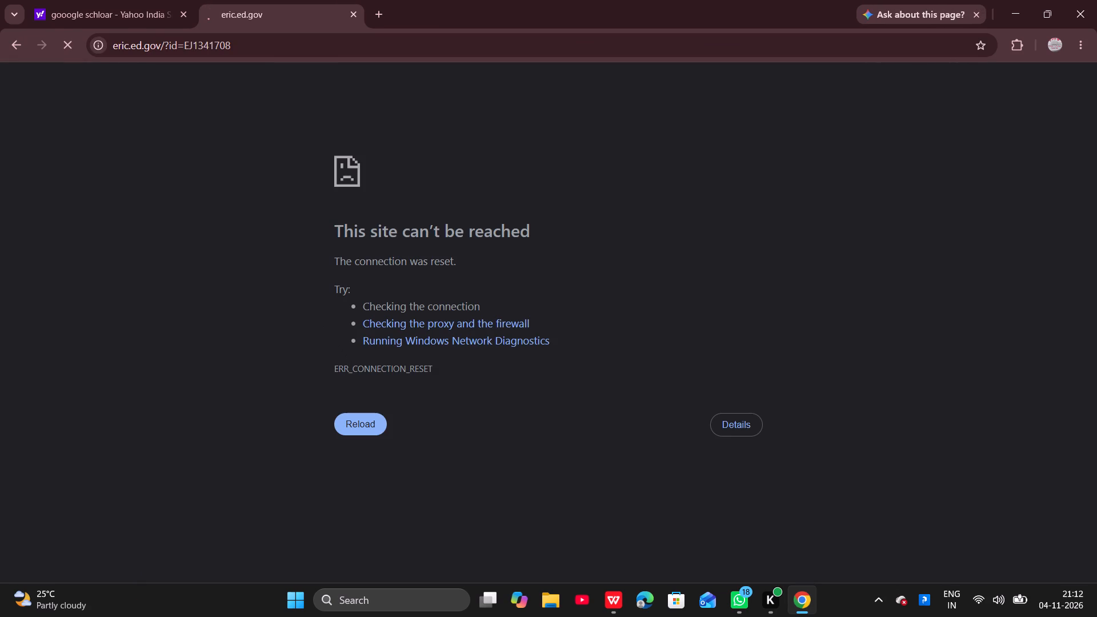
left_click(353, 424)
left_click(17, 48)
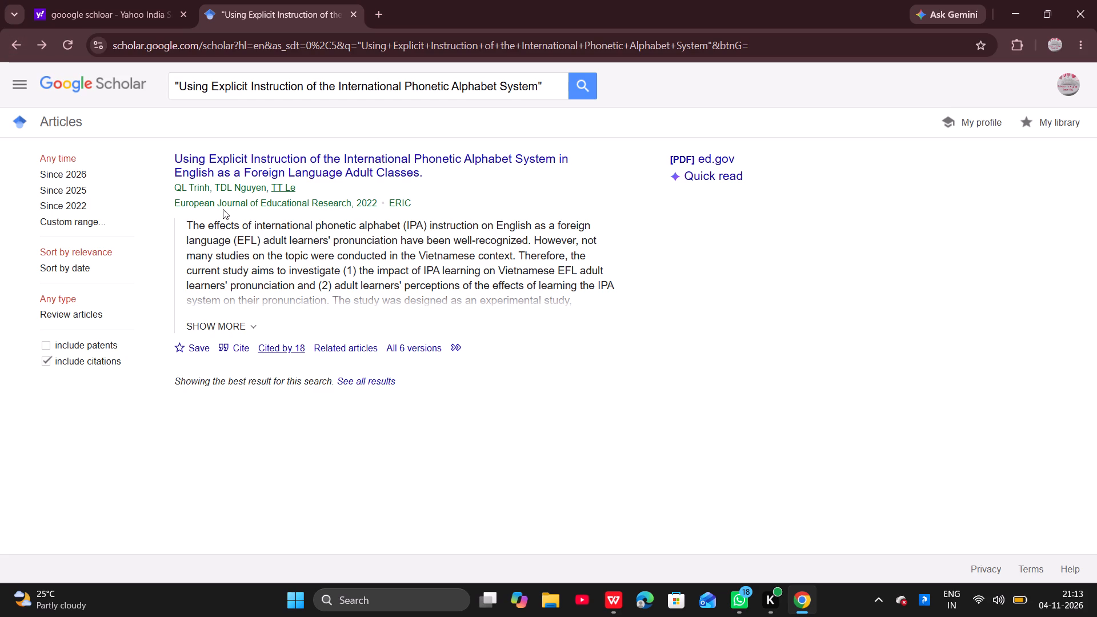
Open the article on explicit IPA instruction in adult EFL classes and look over its abstract and publication details.
left_click(389, 163)
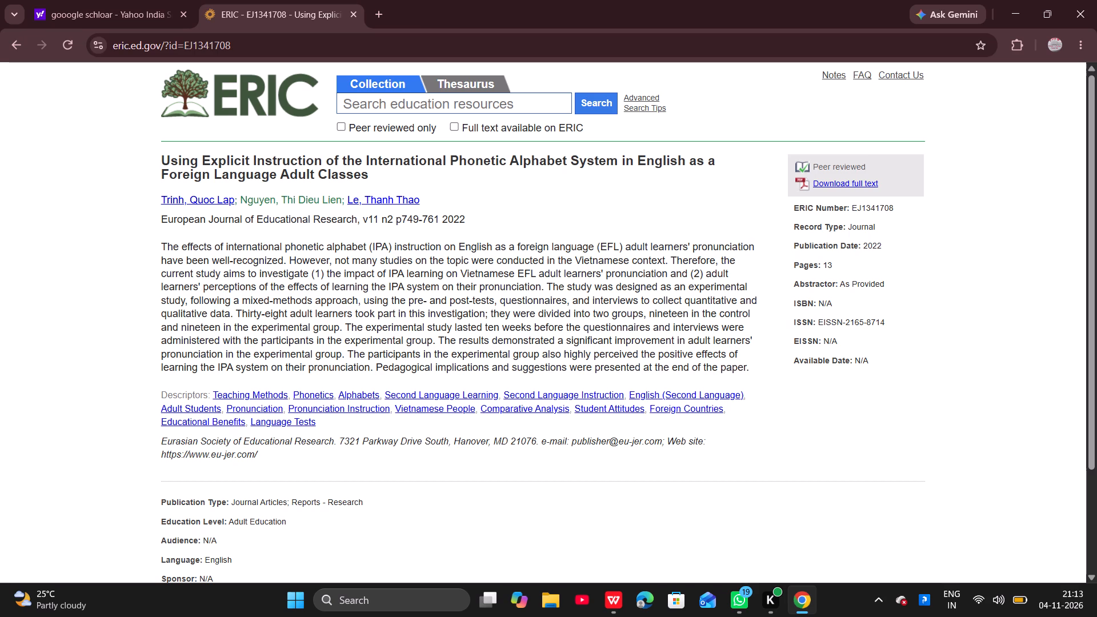
scroll(266, 298, "down", 1)
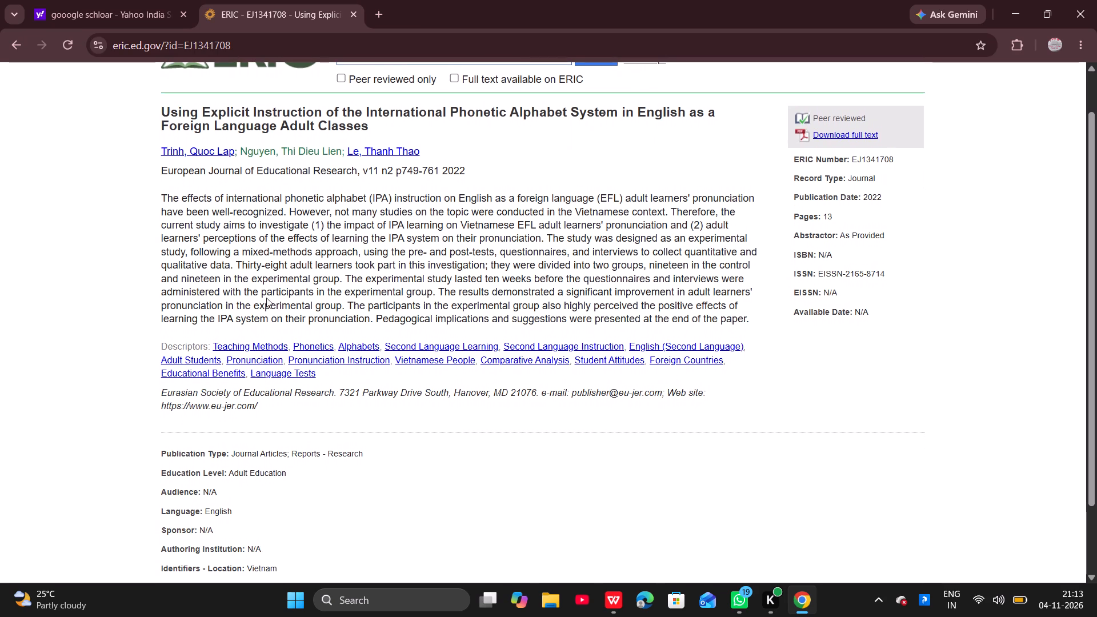
scroll(266, 298, "down", 5)
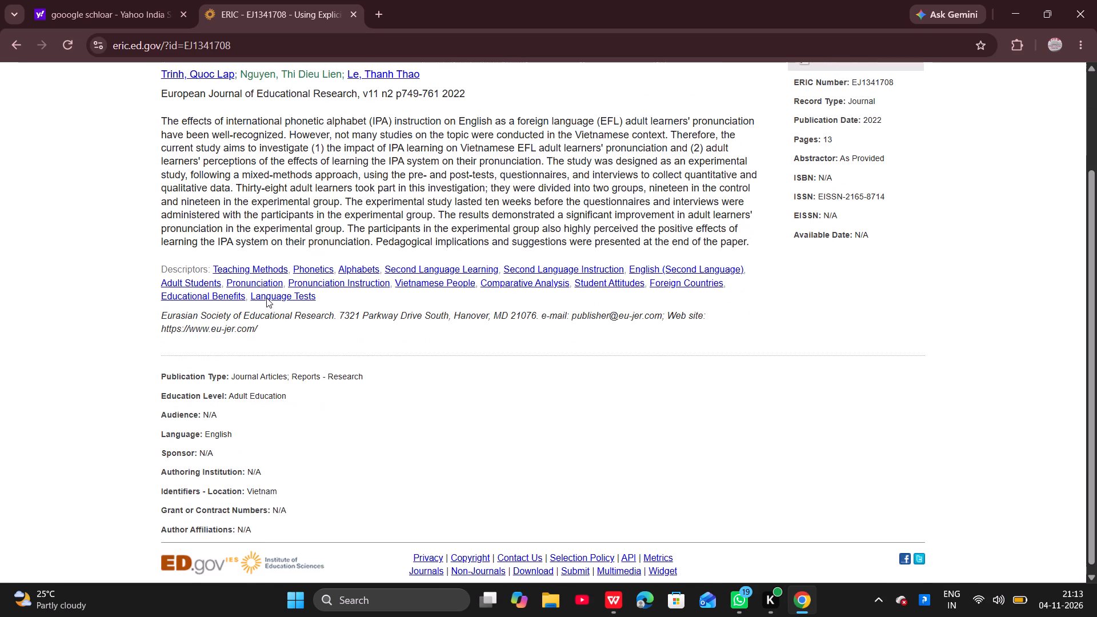
scroll(266, 298, "up", 4)
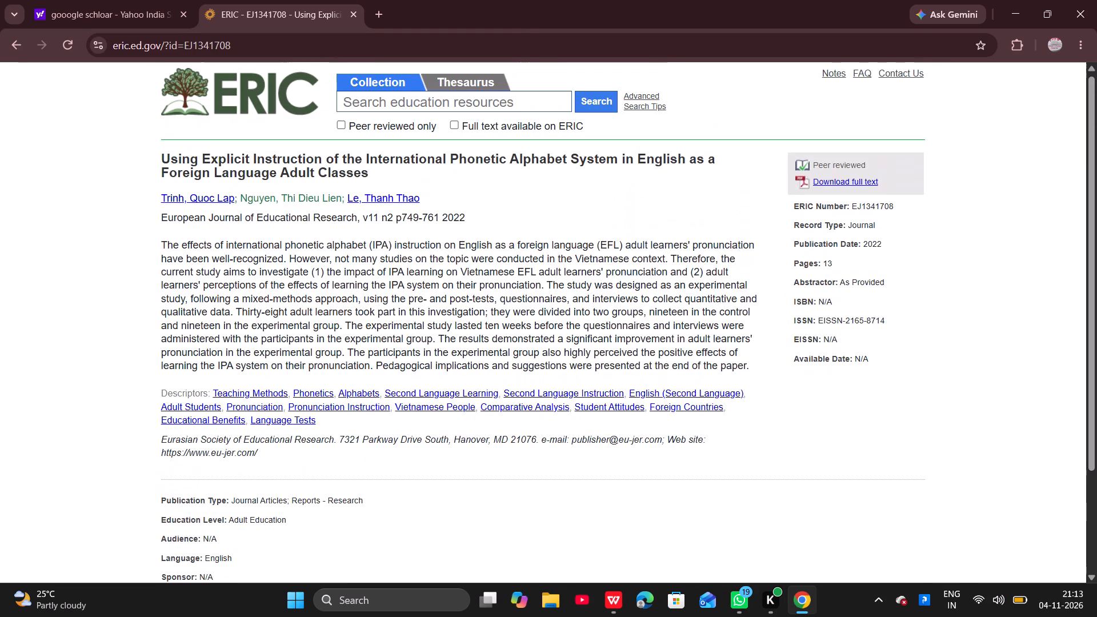
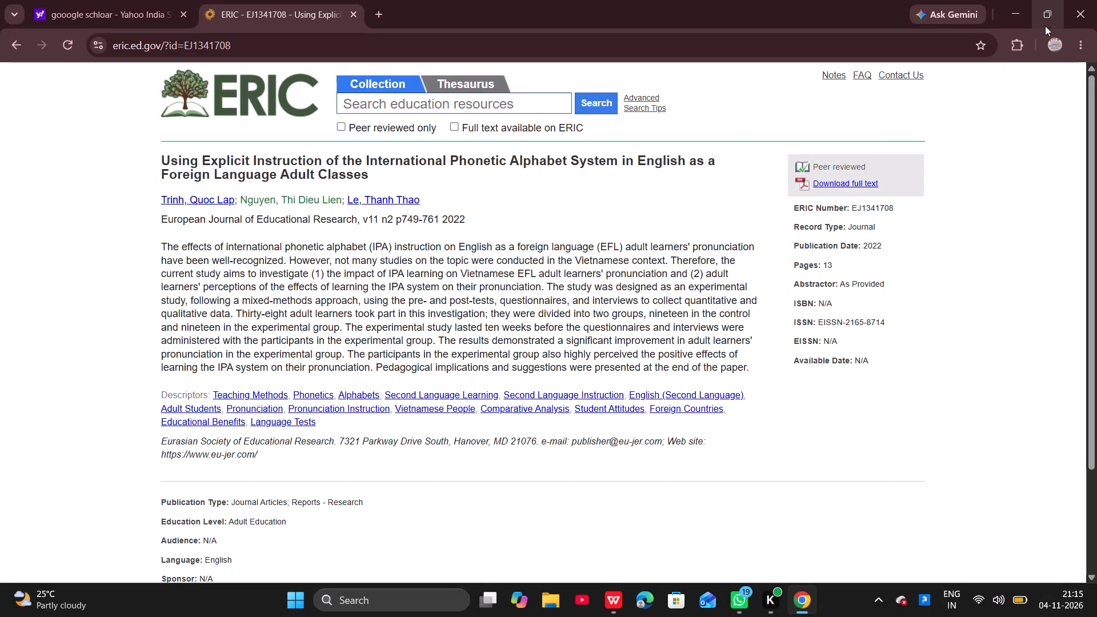
Open the full-text PDF of the 2022 article on explicit International Phonetic Alphabet instruction from its ERIC record.
left_click(1080, 44)
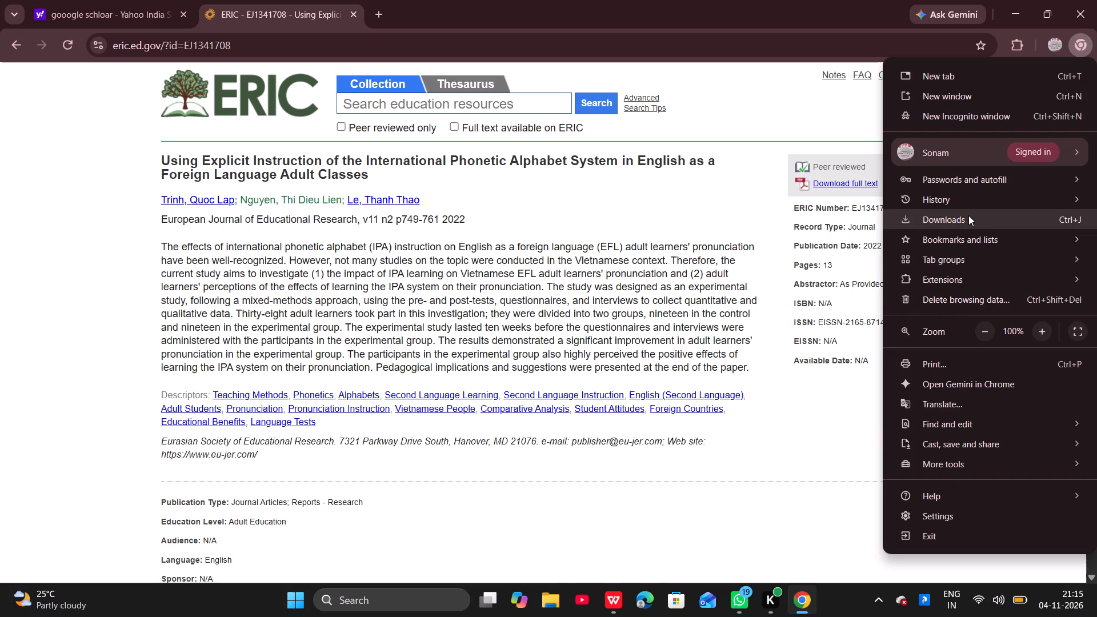
left_click(824, 105)
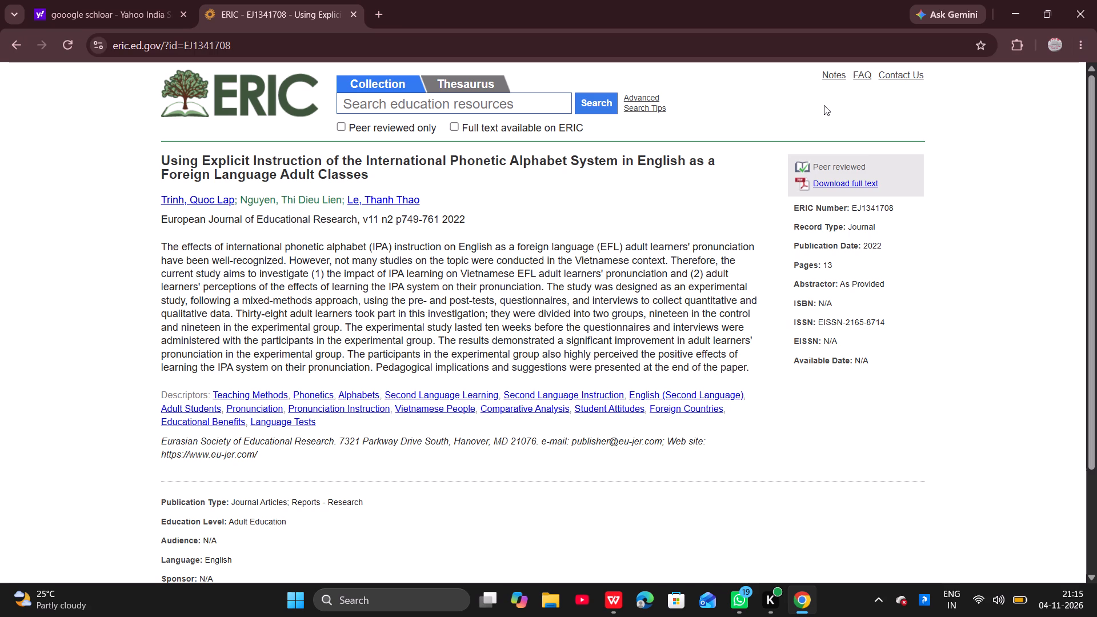
left_click(831, 186)
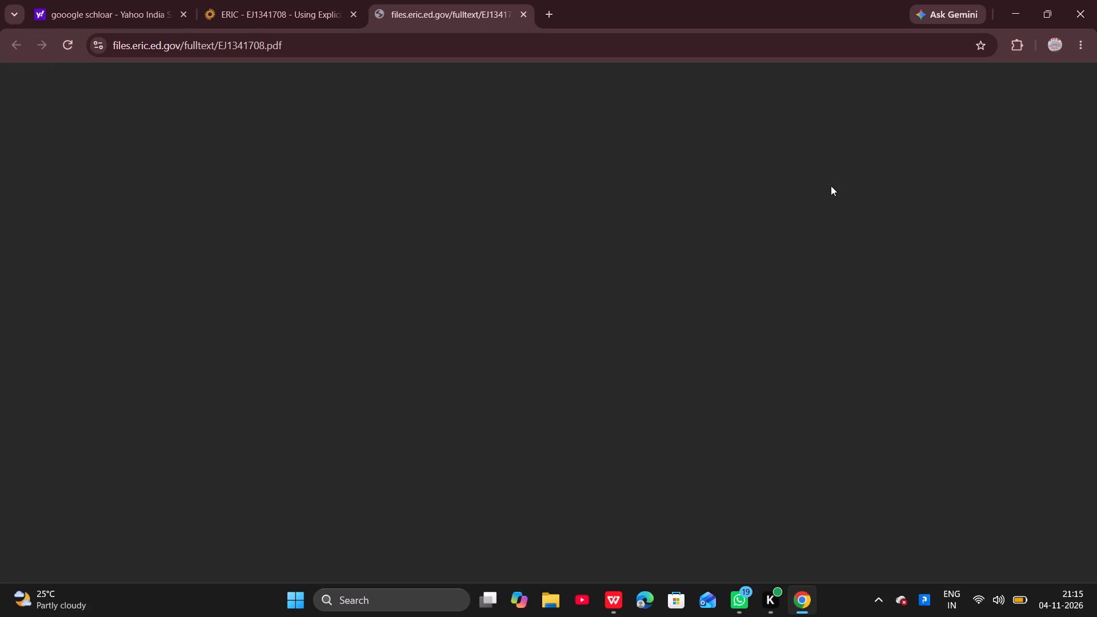
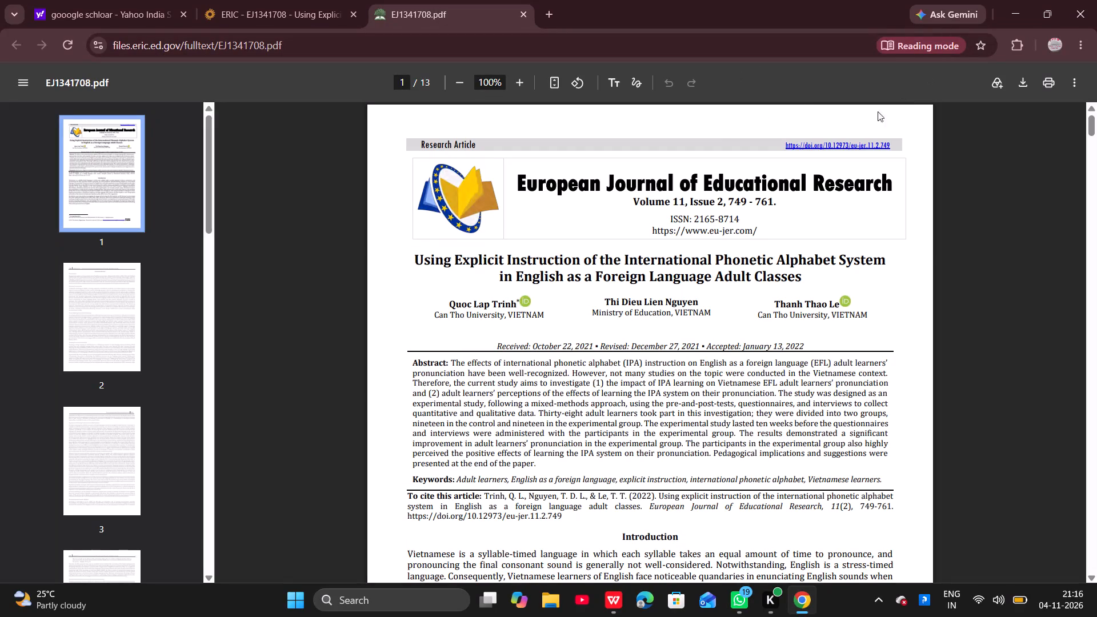
Download the open article PDF to the Desktop folder, keeping the file name EJ1341708.pdf.
left_click(1021, 81)
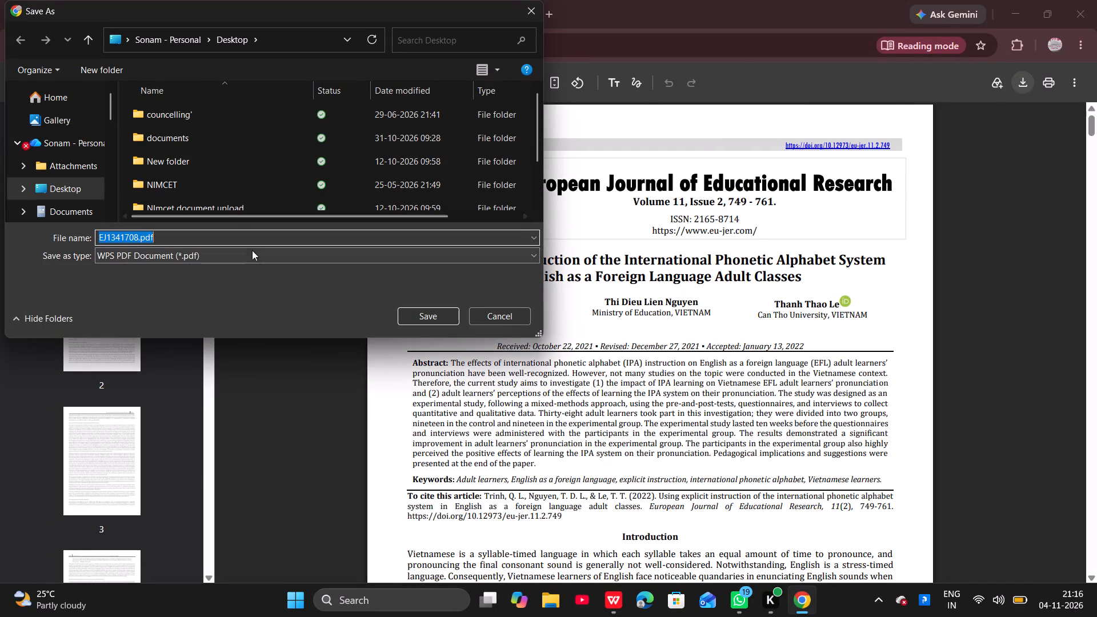
left_click(82, 185)
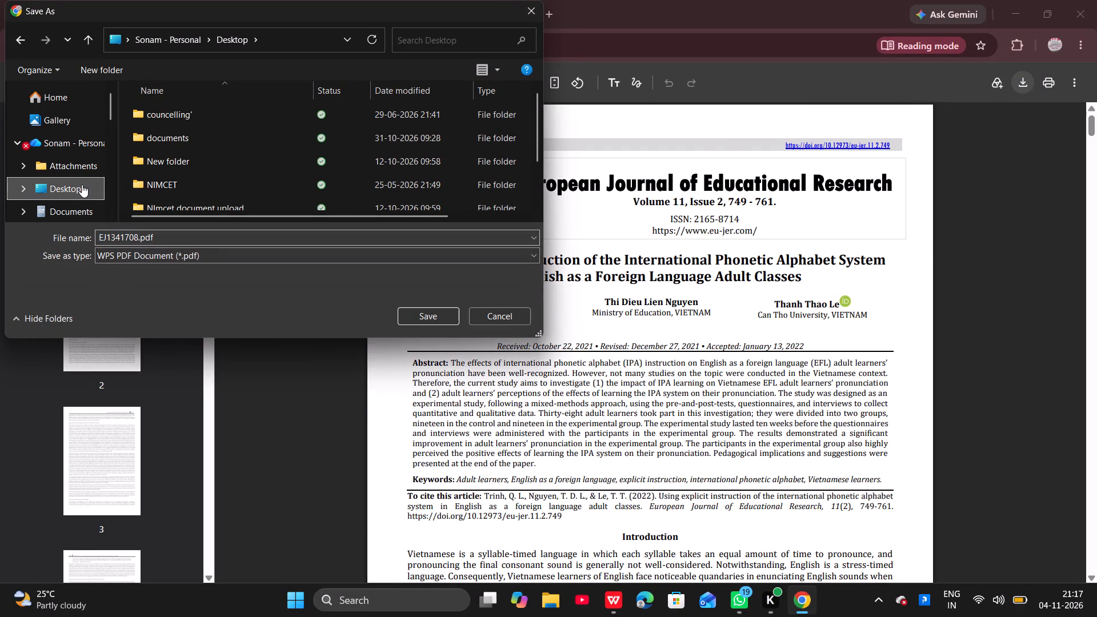
left_click(235, 35)
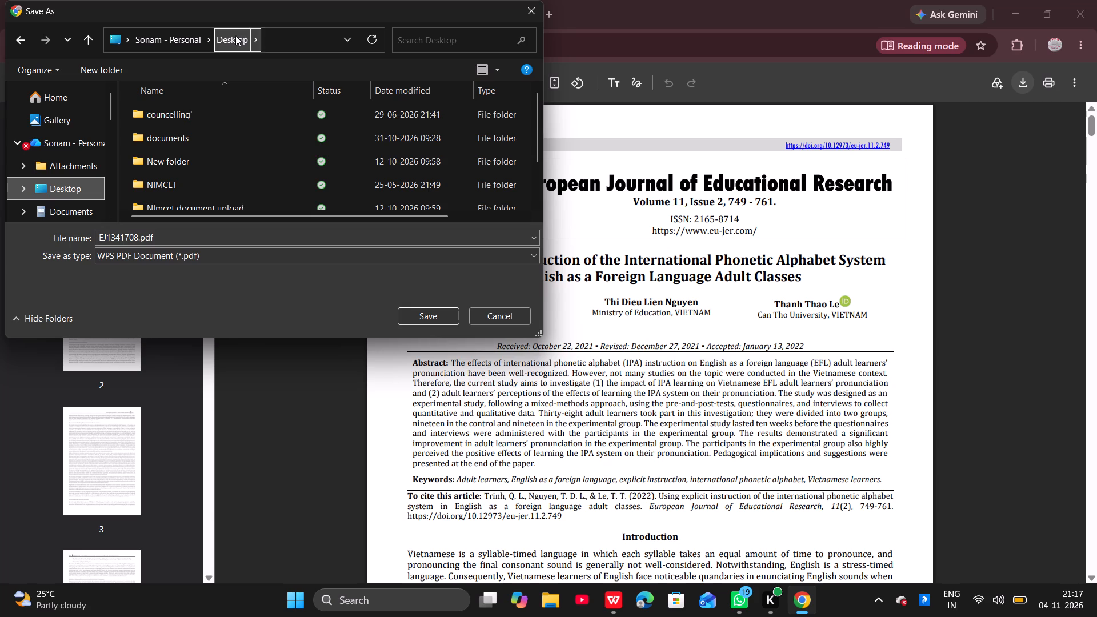
scroll(250, 124, "down", 14)
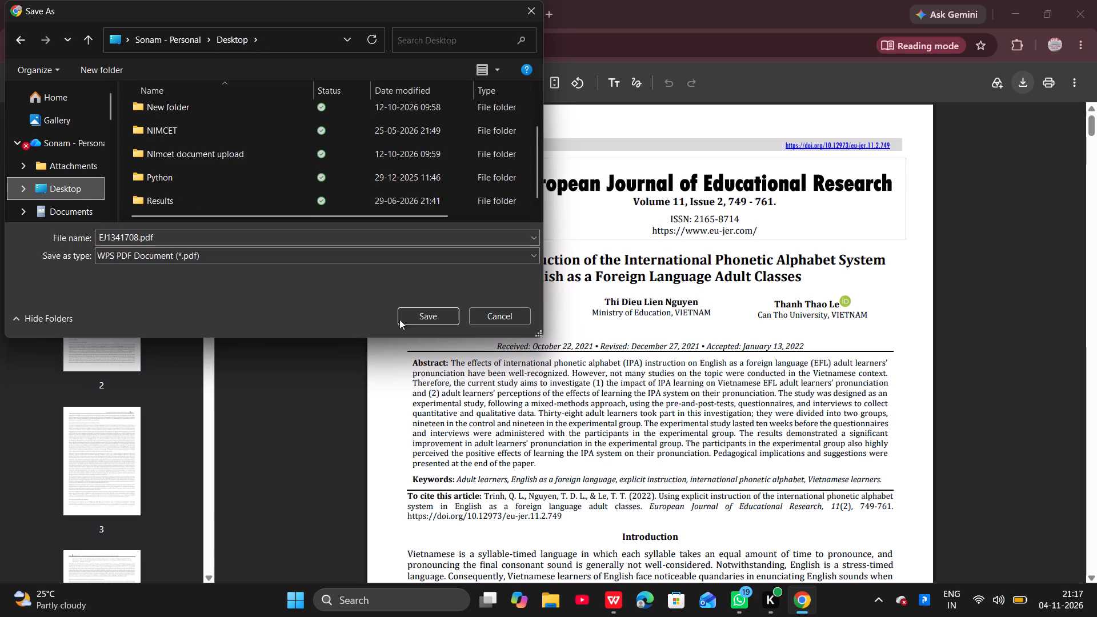
left_click(429, 318)
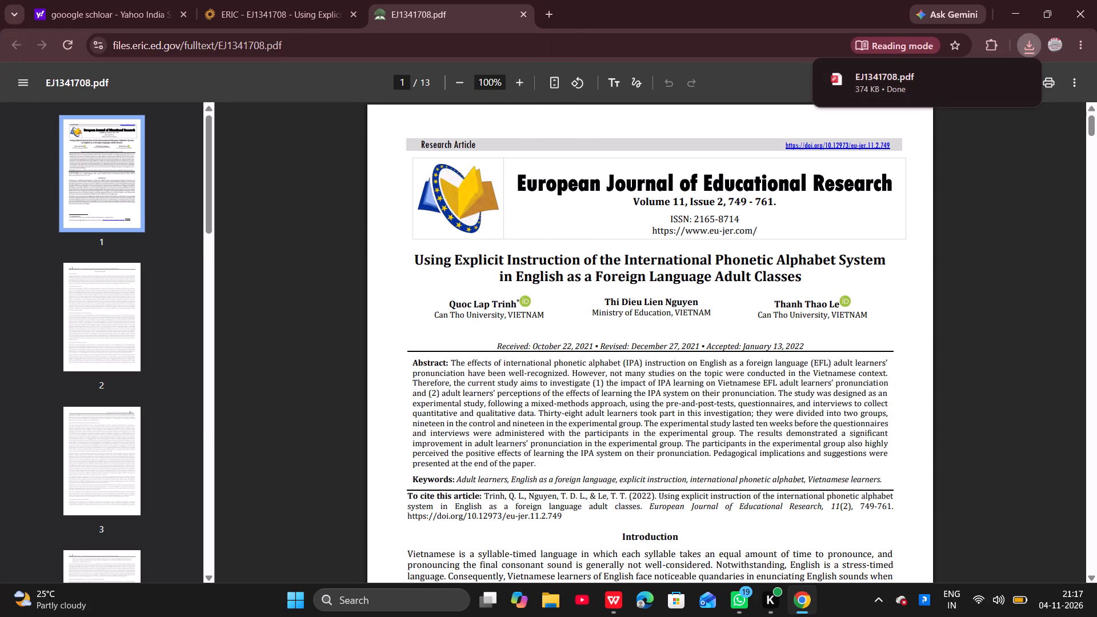
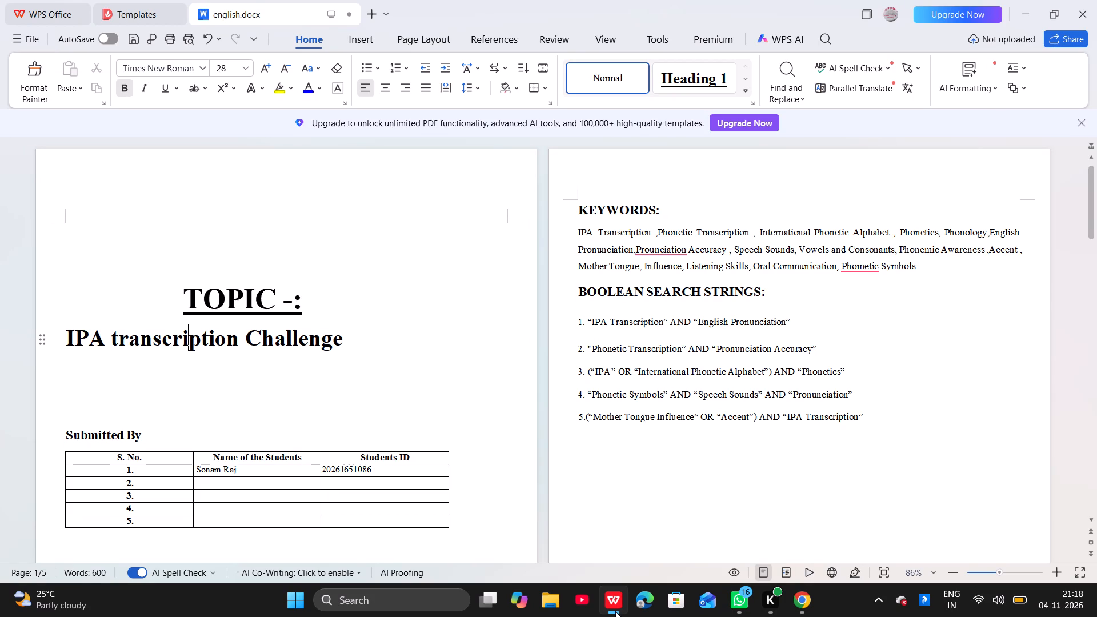
In english.docx, place the text cursor at the end of the row 1 article title in the article review table.
scroll(615, 611, "down", 9)
scroll(441, 400, "down", 5)
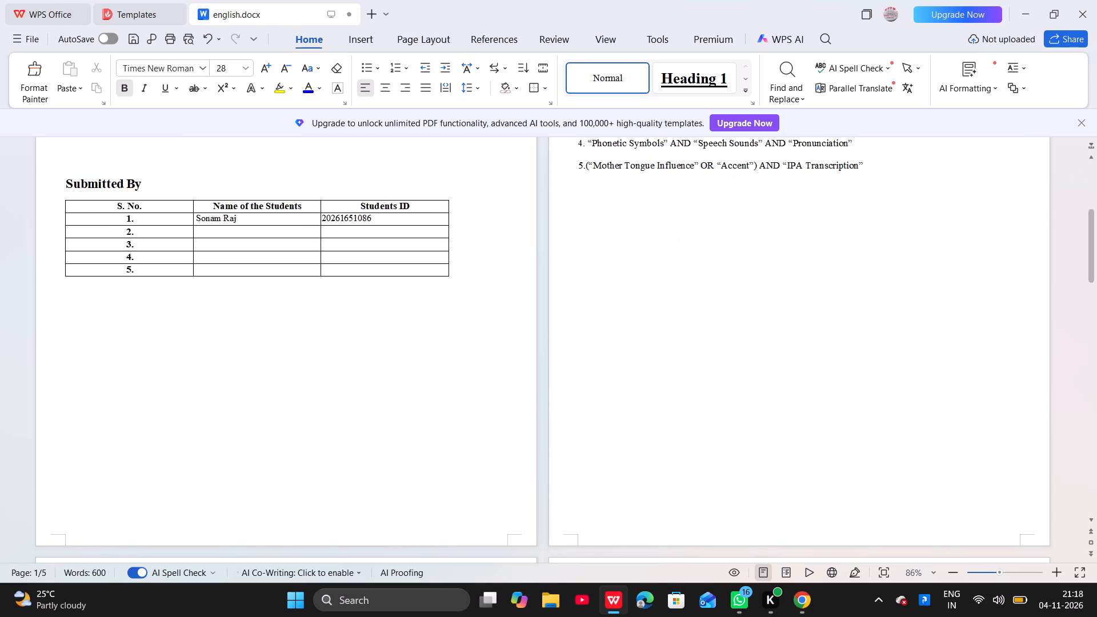
scroll(441, 400, "down", 6)
scroll(441, 400, "up", 1)
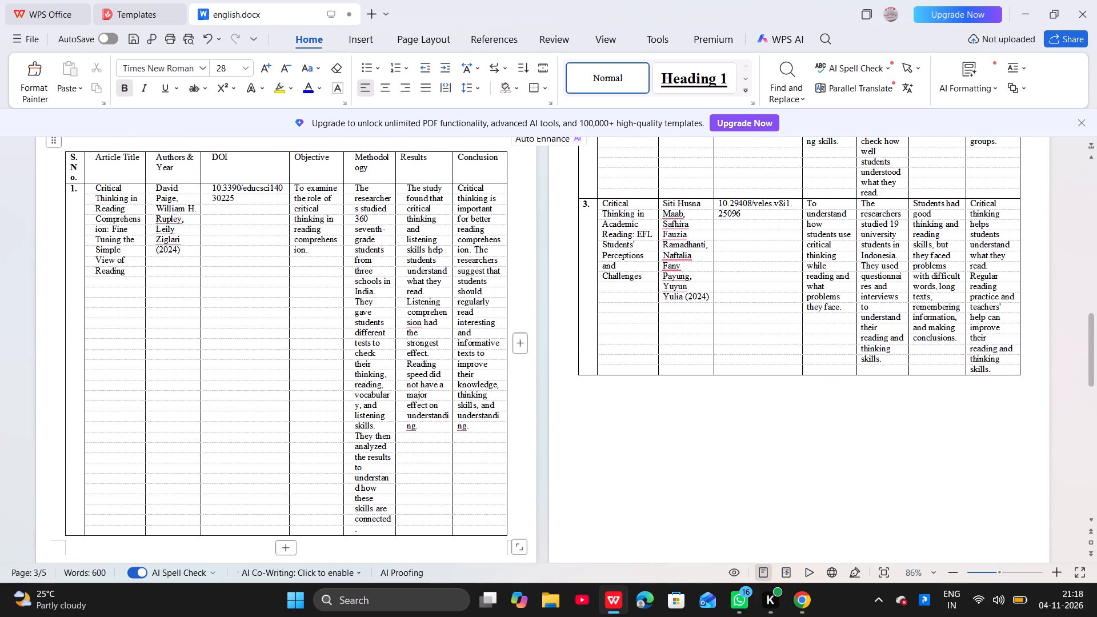
left_click(133, 272)
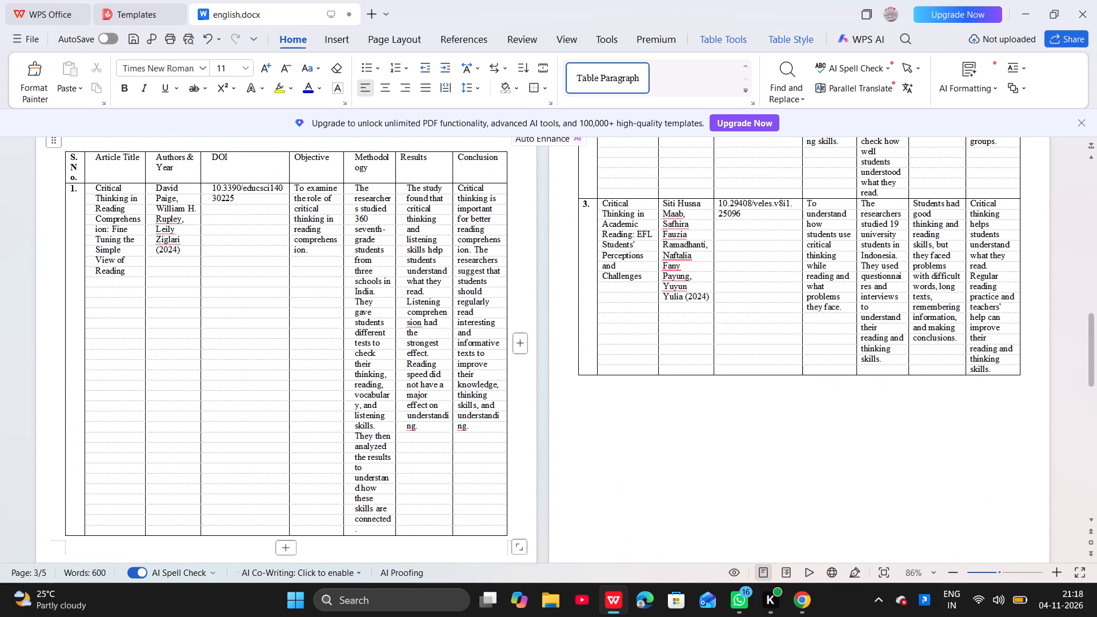
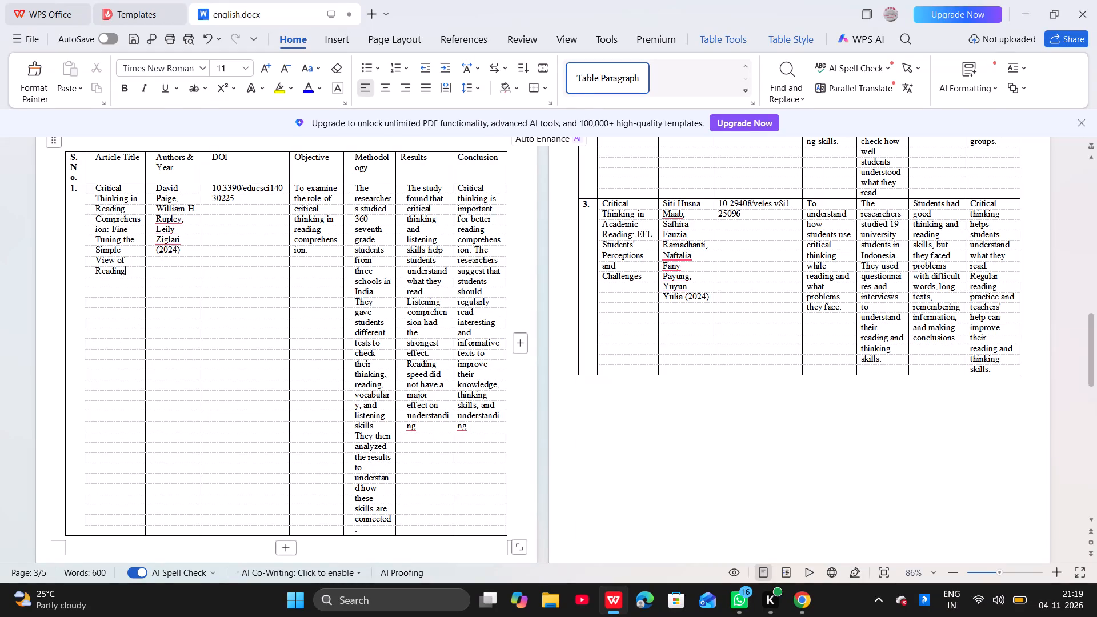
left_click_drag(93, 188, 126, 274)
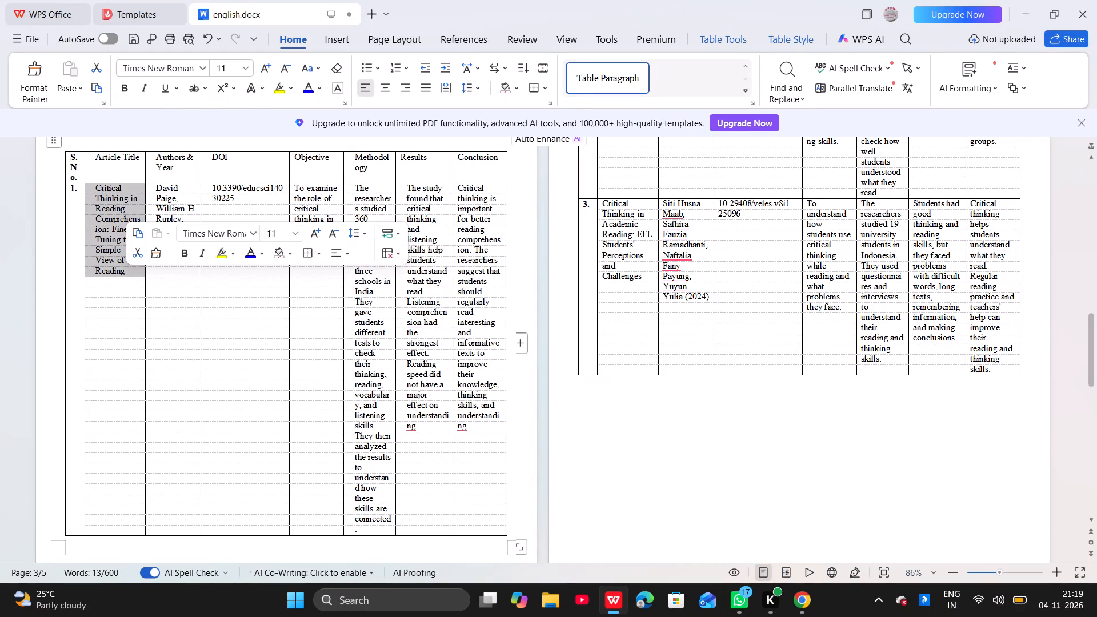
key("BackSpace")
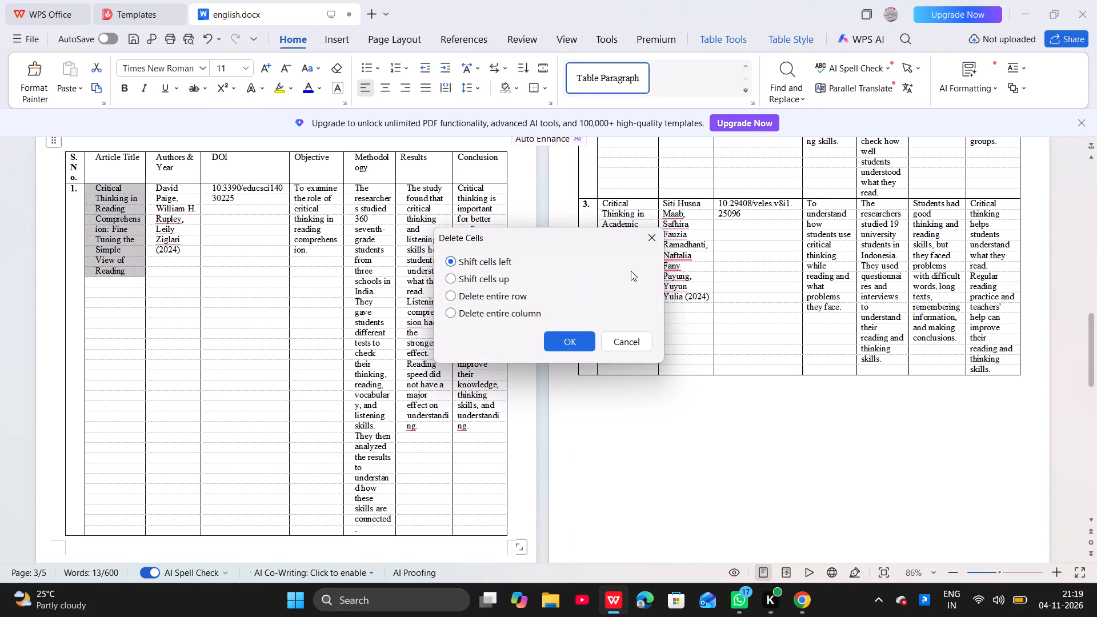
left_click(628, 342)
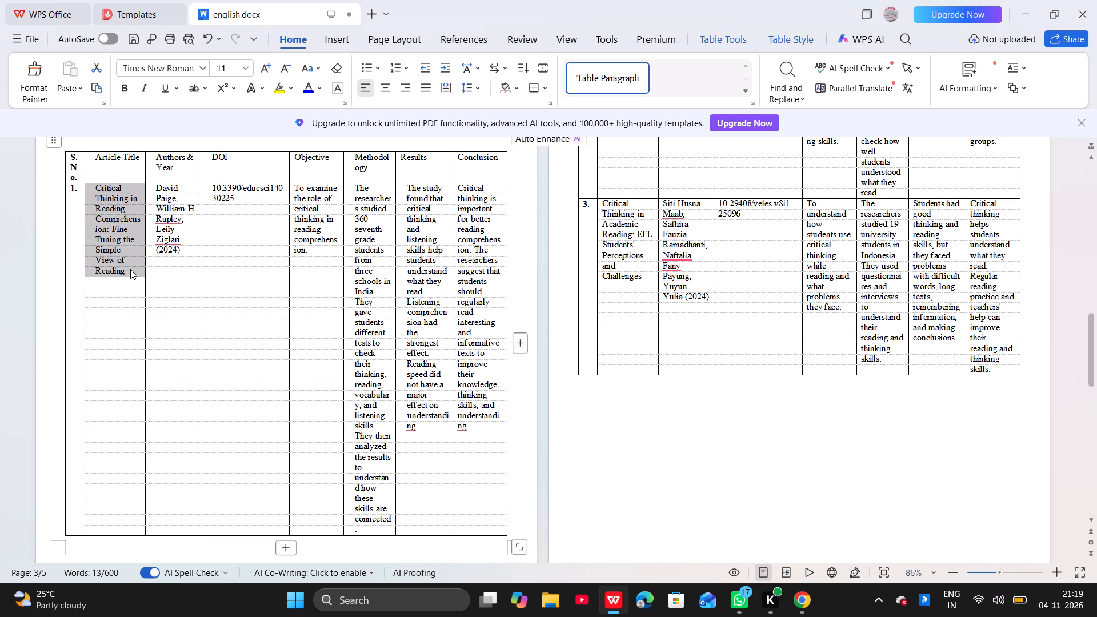
Delete the closing words "View of Reading" from the row 1 article title in the article review table.
left_click(130, 269)
key("BackSpace")
key("BackSpace")
key("BackSpace")
key("BackSpace")
key("BackSpace")
key("BackSpace")
key("BackSpace")
key("BackSpace")
key("BackSpace")
key("BackSpace")
key("BackSpace")
key("BackSpace")
key("BackSpace")
key("BackSpace")
key("BackSpace")
key("BackSpace")
key("BackSpace")
key("BackSpace")
key("BackSpace")
key("BackSpace")
key("BackSpace")
key("BackSpace")
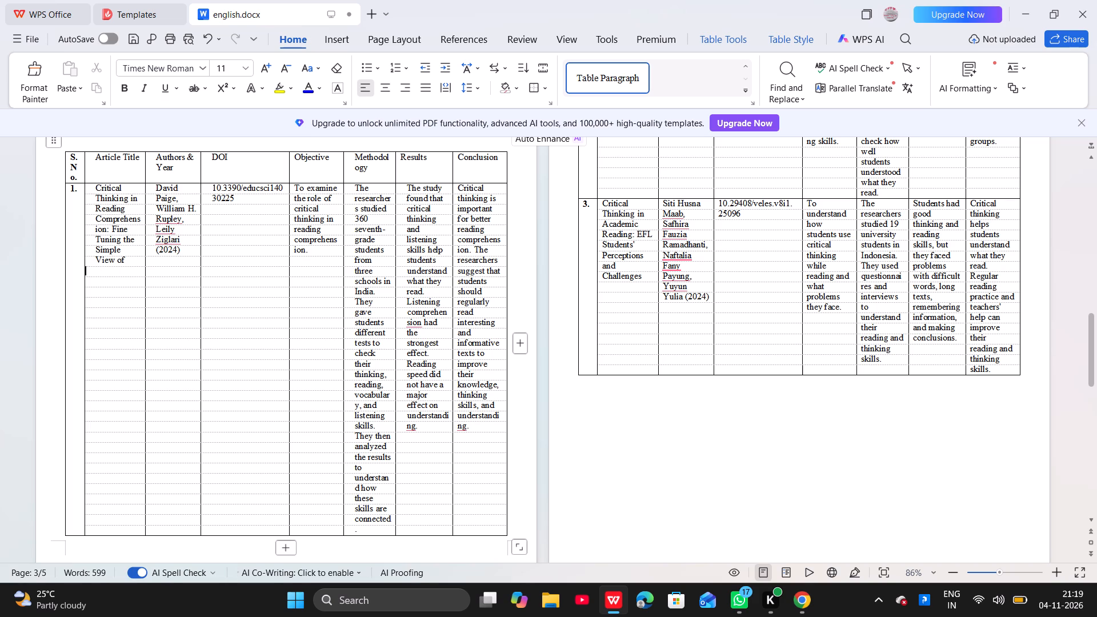
left_click(129, 265)
key("BackSpace")
key("BackSpace")
key("BackSpace")
key("BackSpace")
key("BackSpace")
key("BackSpace")
key("BackSpace")
key("BackSpace")
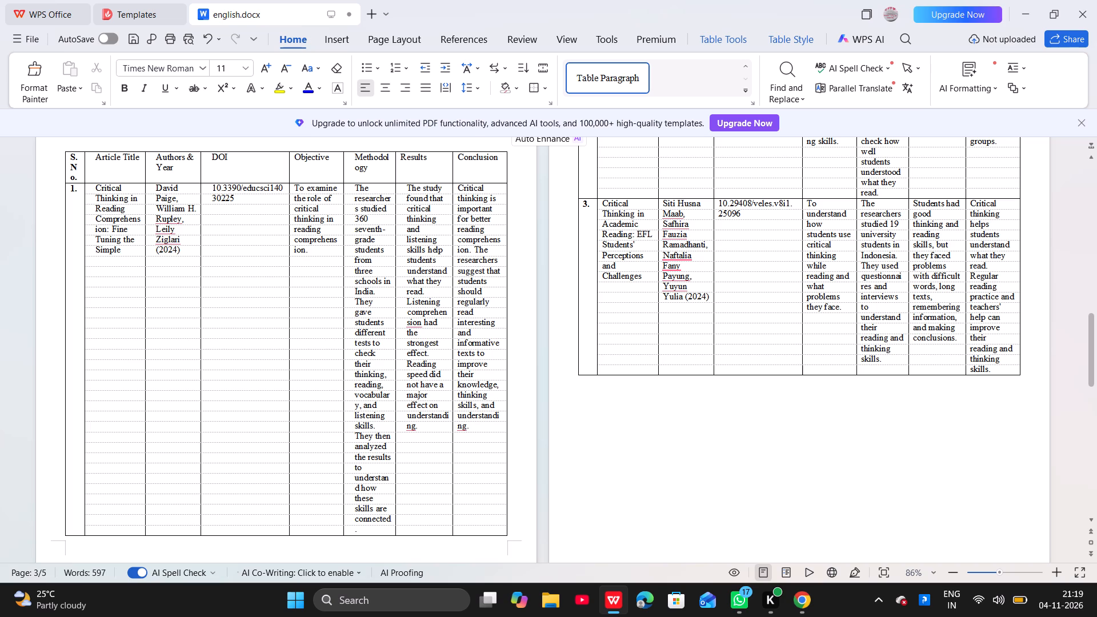
Delete the remaining words of the old row 1 article title line by line until its cell is empty.
left_click(126, 255)
left_click(125, 255)
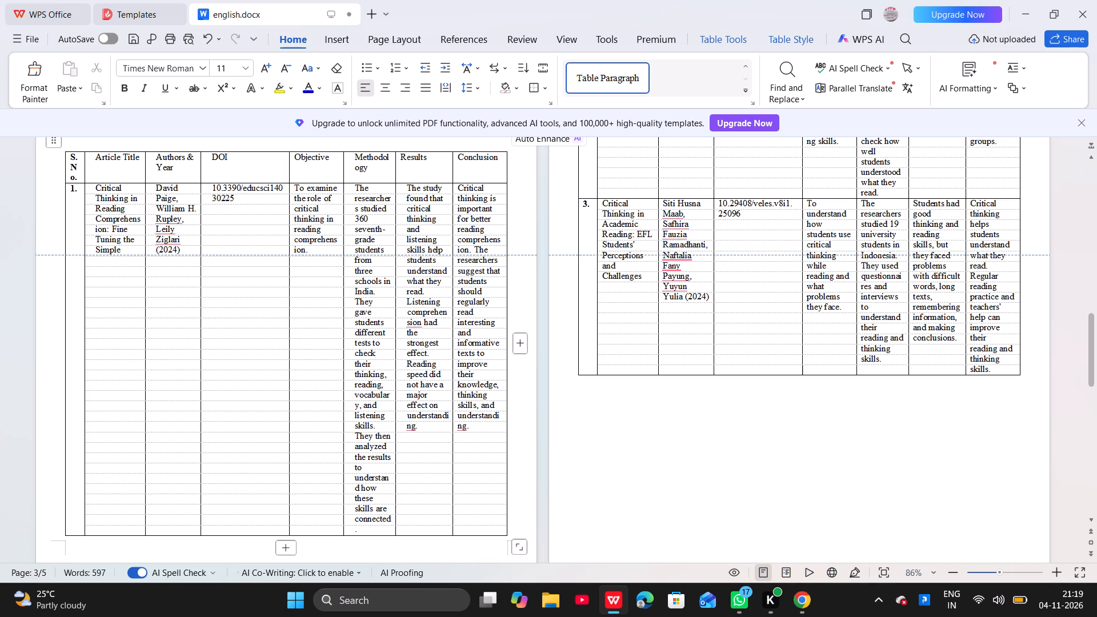
left_click_drag(94, 187, 129, 190)
key("BackSpace")
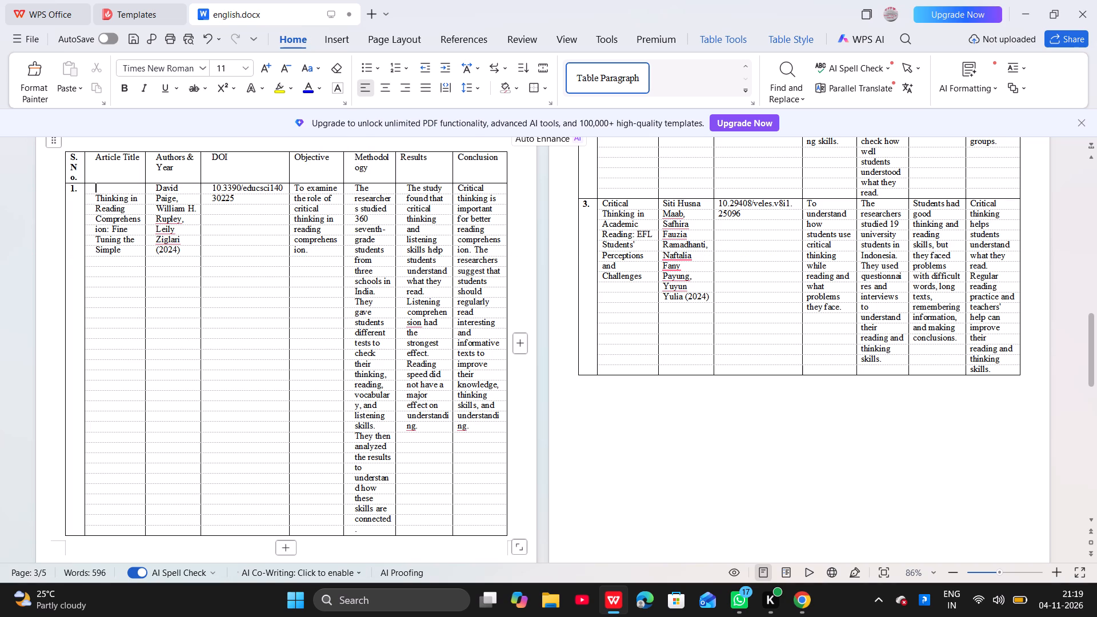
left_click_drag(98, 200, 140, 199)
key("BackSpace")
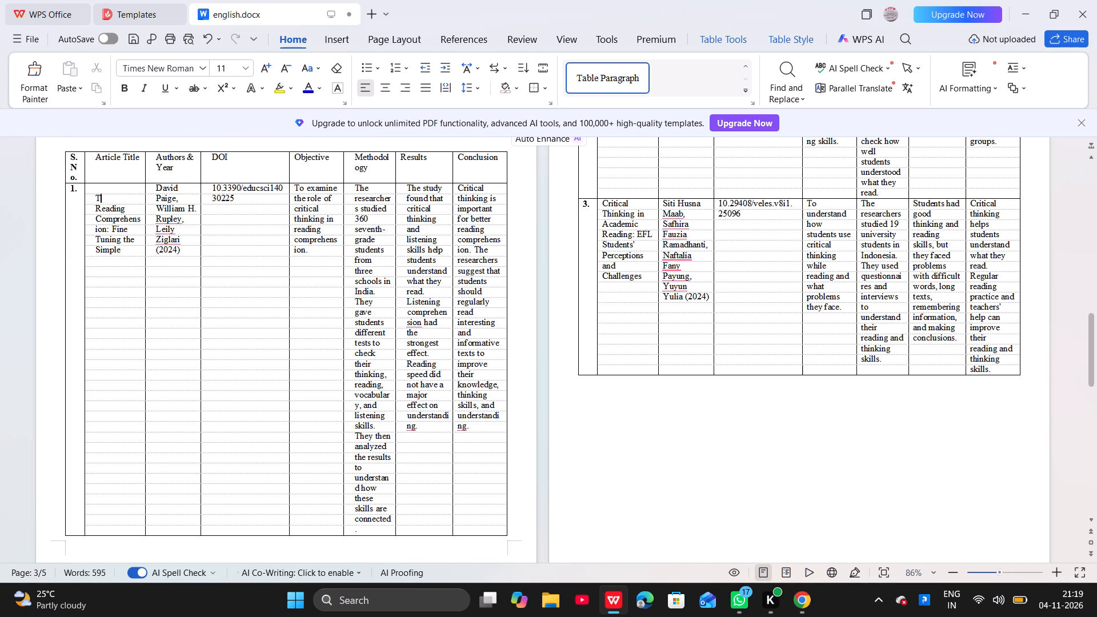
left_click_drag(94, 211, 130, 211)
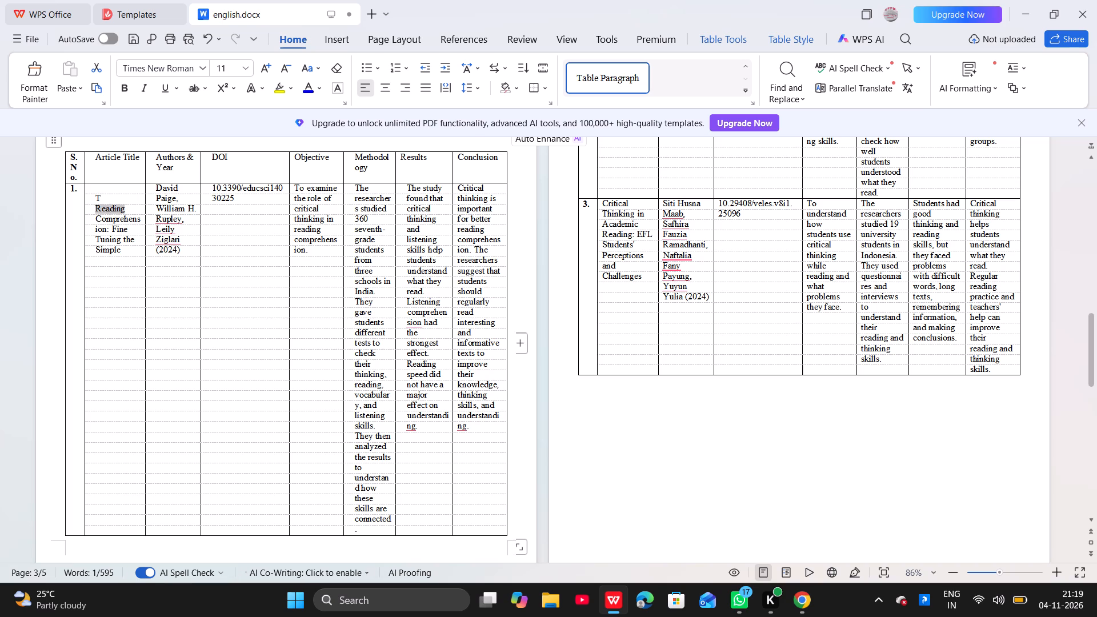
key("BackSpace")
left_click_drag(96, 218, 144, 218)
key("BackSpace")
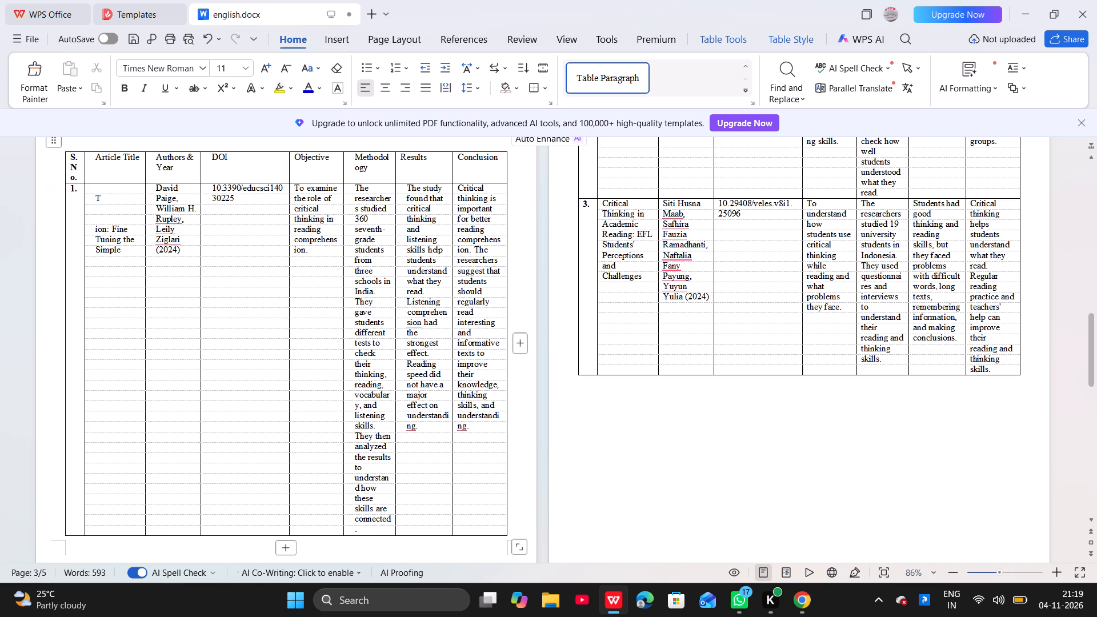
left_click_drag(95, 230, 135, 227)
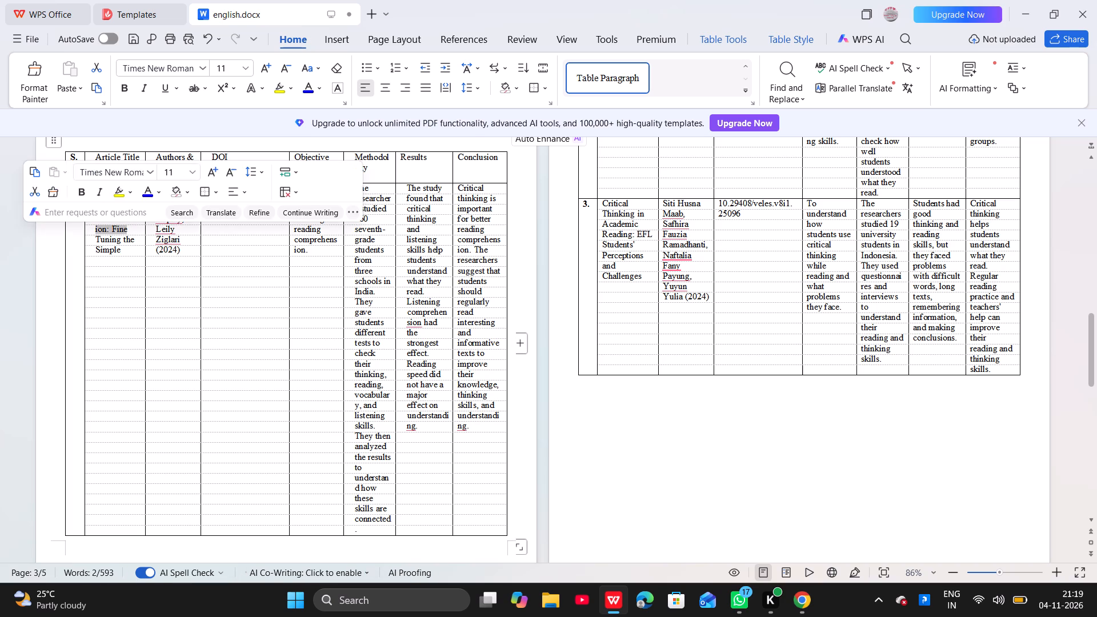
key("BackSpace")
left_click_drag(94, 239, 105, 239)
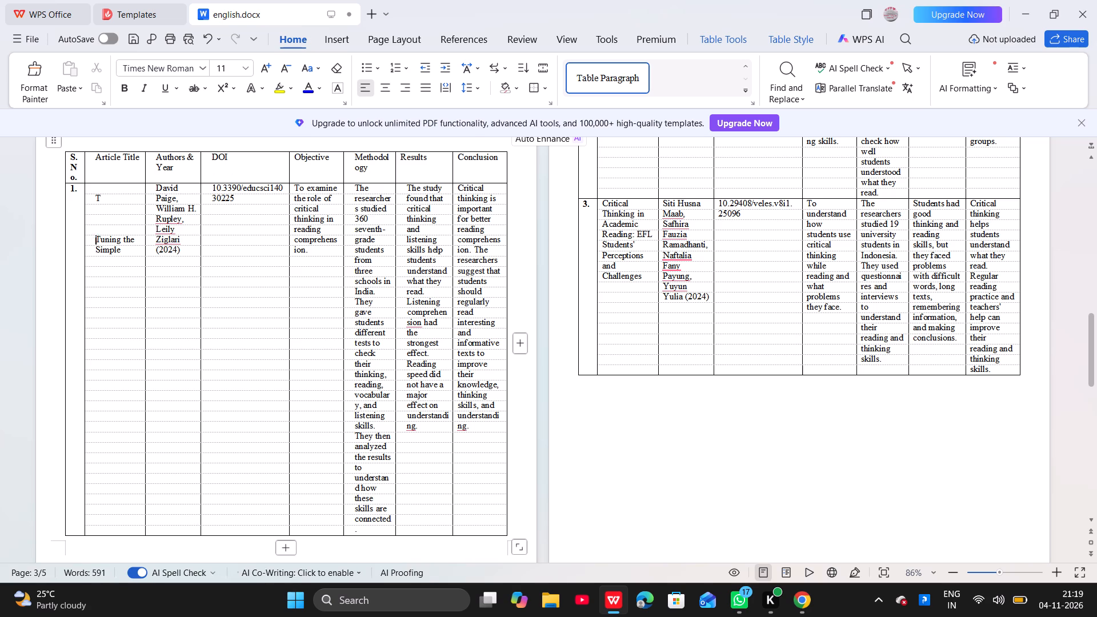
left_click_drag(105, 239, 141, 243)
key("BackSpace")
left_click_drag(93, 249, 131, 248)
key("BackSpace")
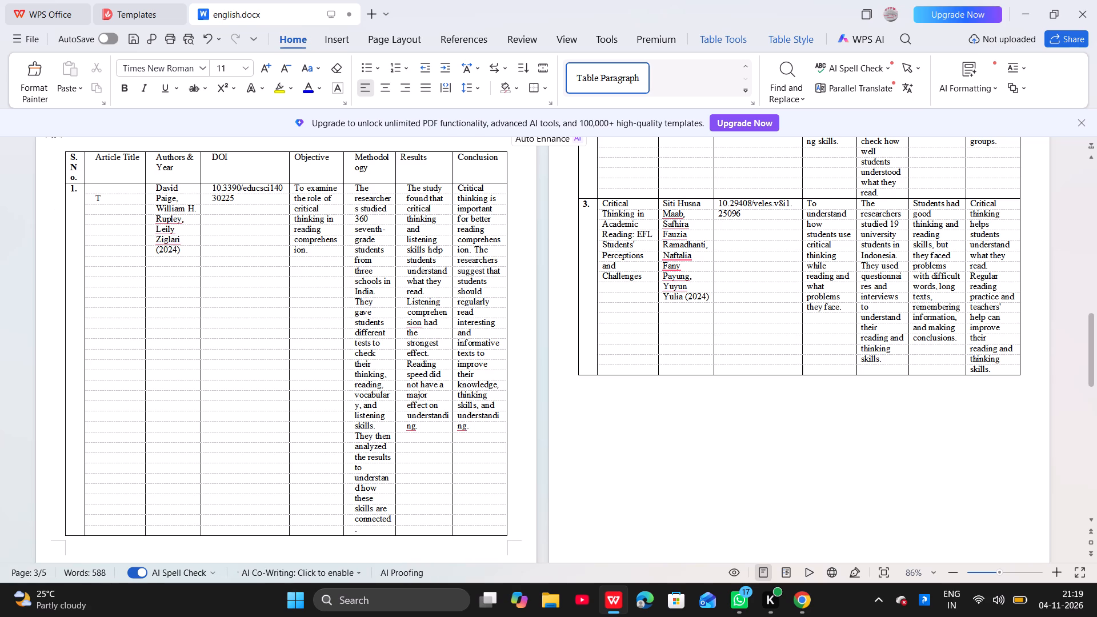
left_click(107, 197)
key("BackSpace")
Enter "Using Explicit" without indentation as the first line of the row 1 article title.
left_click(91, 189)
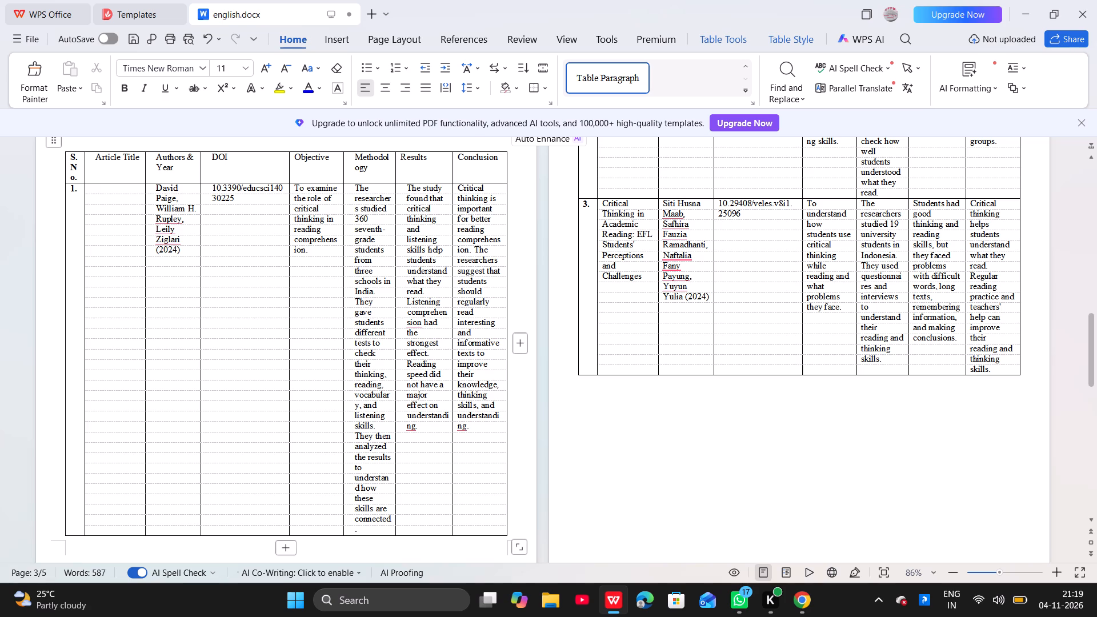
key("BackSpace")
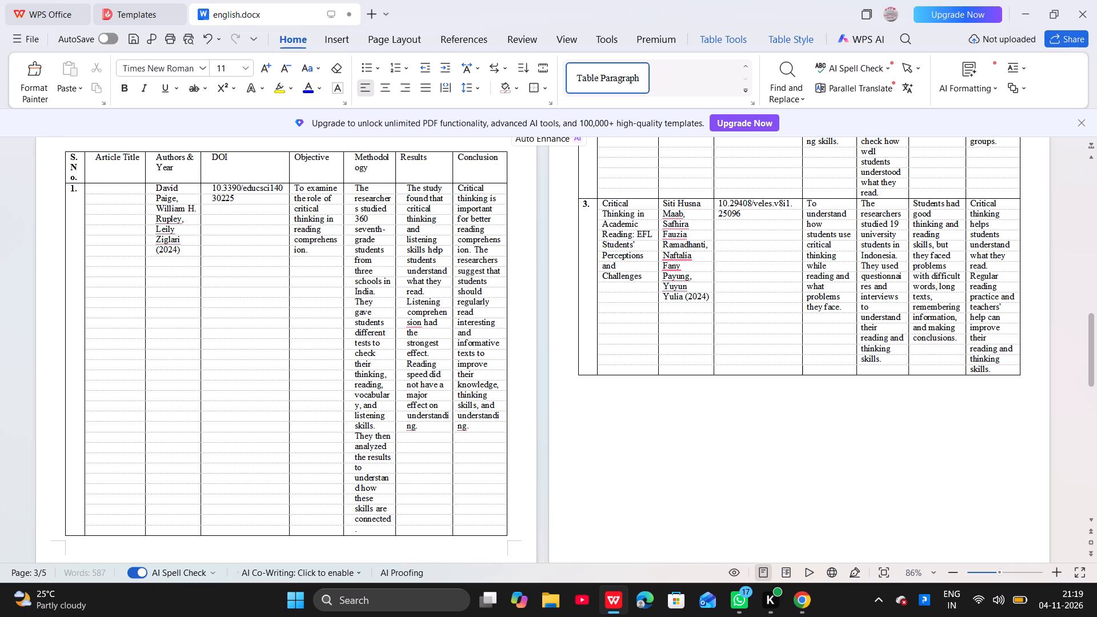
type("Using Explicit")
key("space")
type("IN")
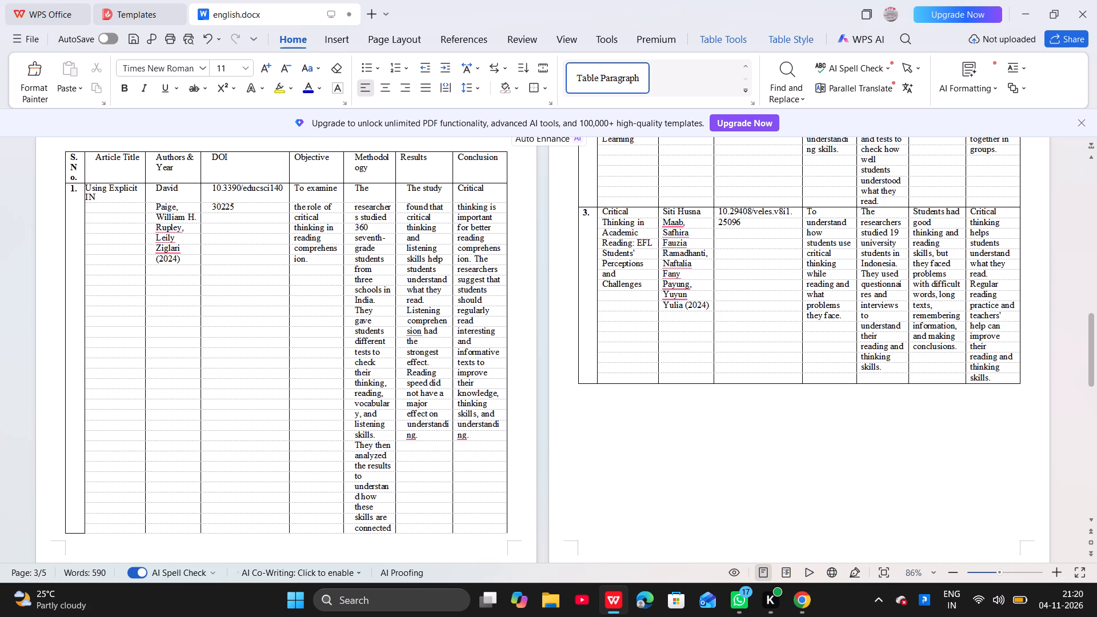
key("BackSpace")
key("BackSpace")
key("BackSpace")
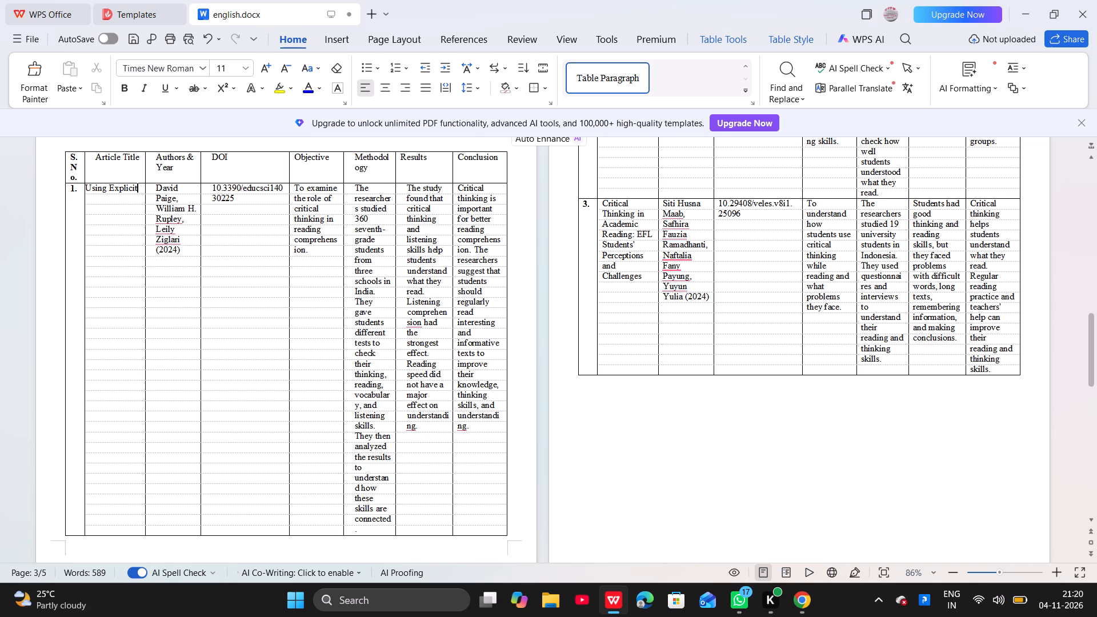
Enter "Instruction of" without indentation as the second line of the row 1 article title.
left_click(91, 194)
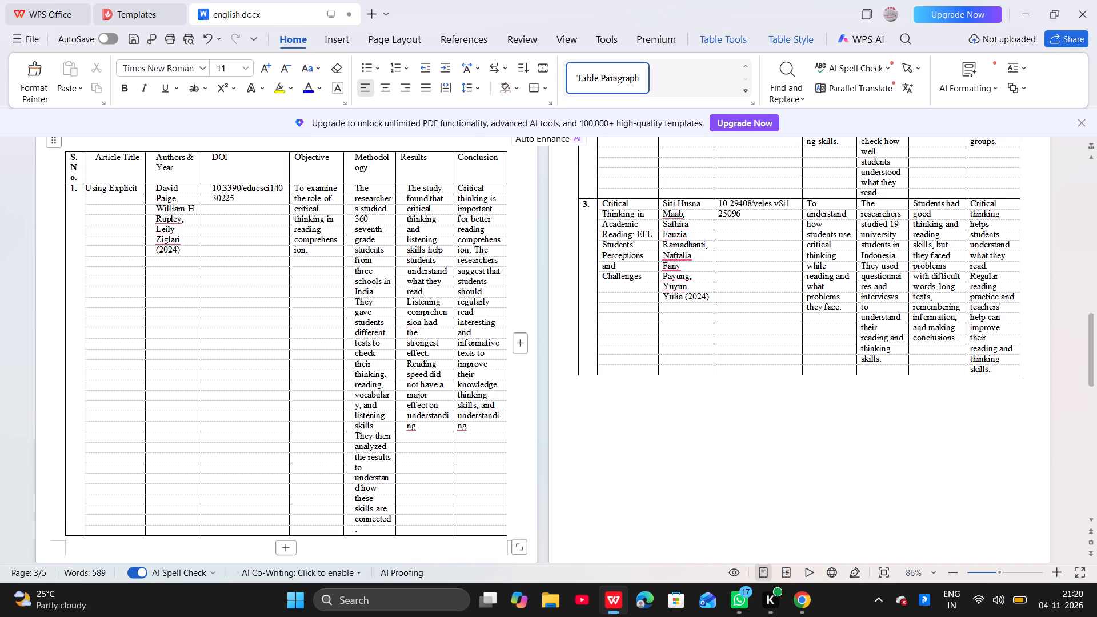
left_click(94, 198)
key("Down")
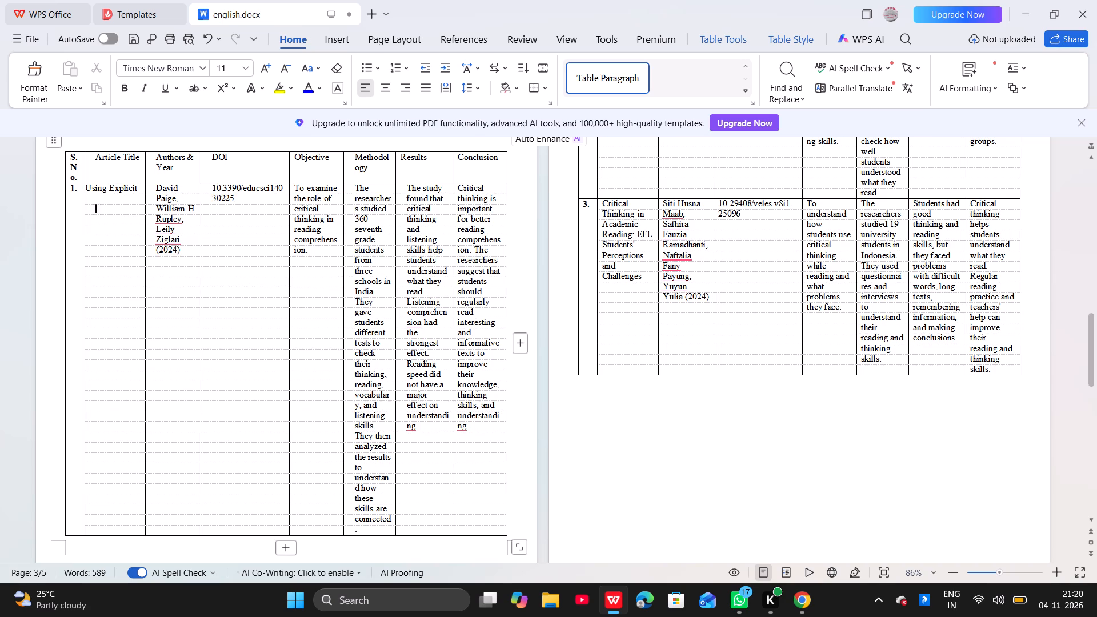
left_click(94, 198)
key("Left")
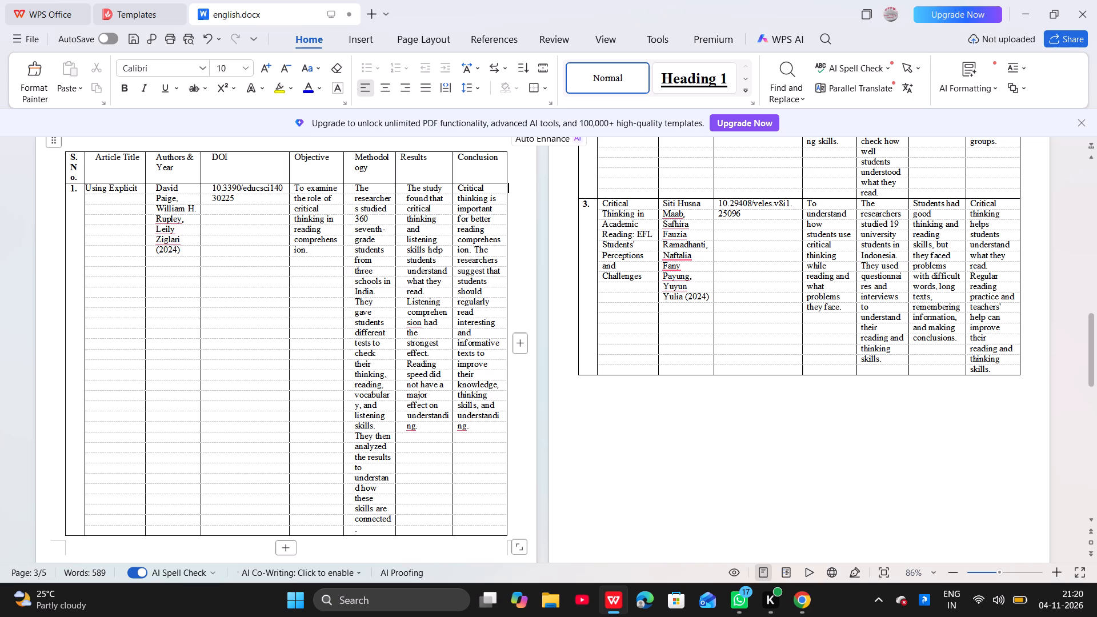
left_click(91, 197)
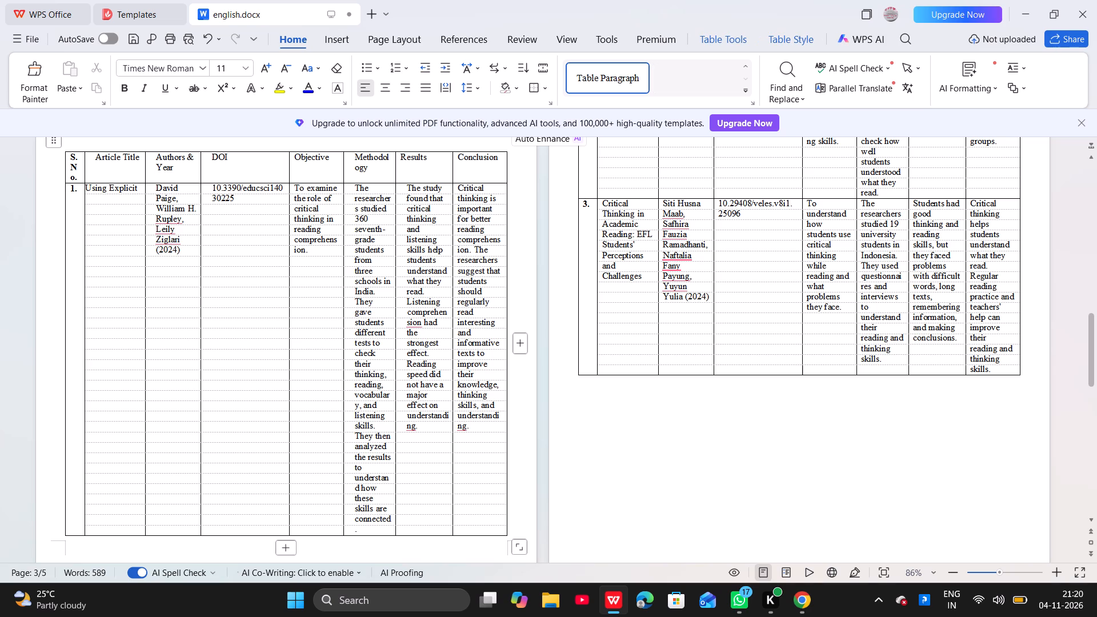
key("BackSpace")
type("Instruction of y")
key("BackSpace")
type("the")
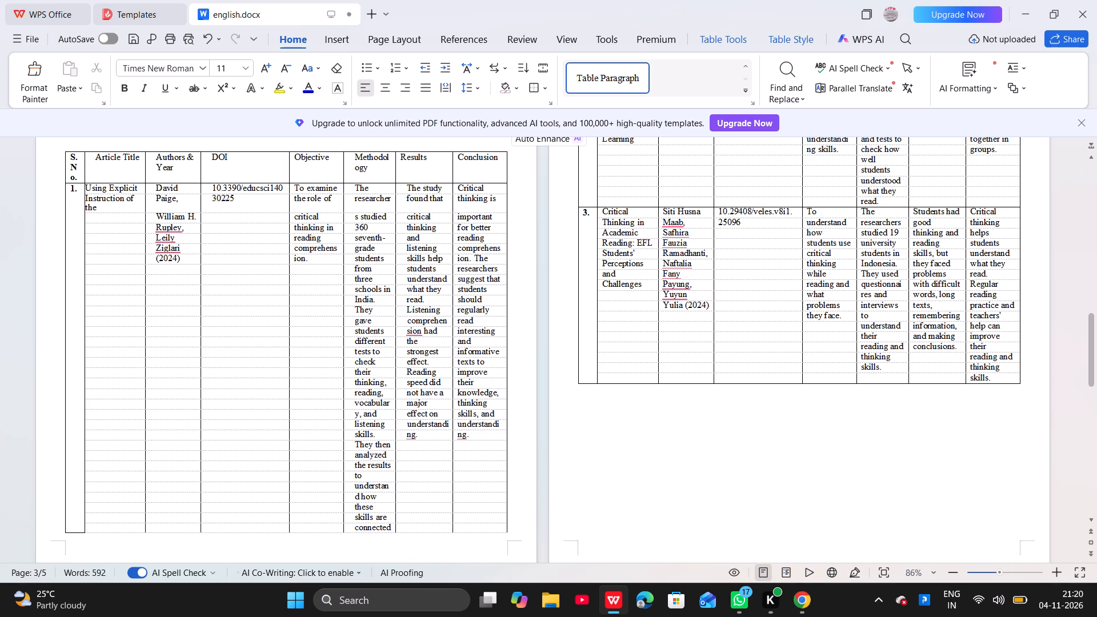
scroll(163, 215, "up", 9)
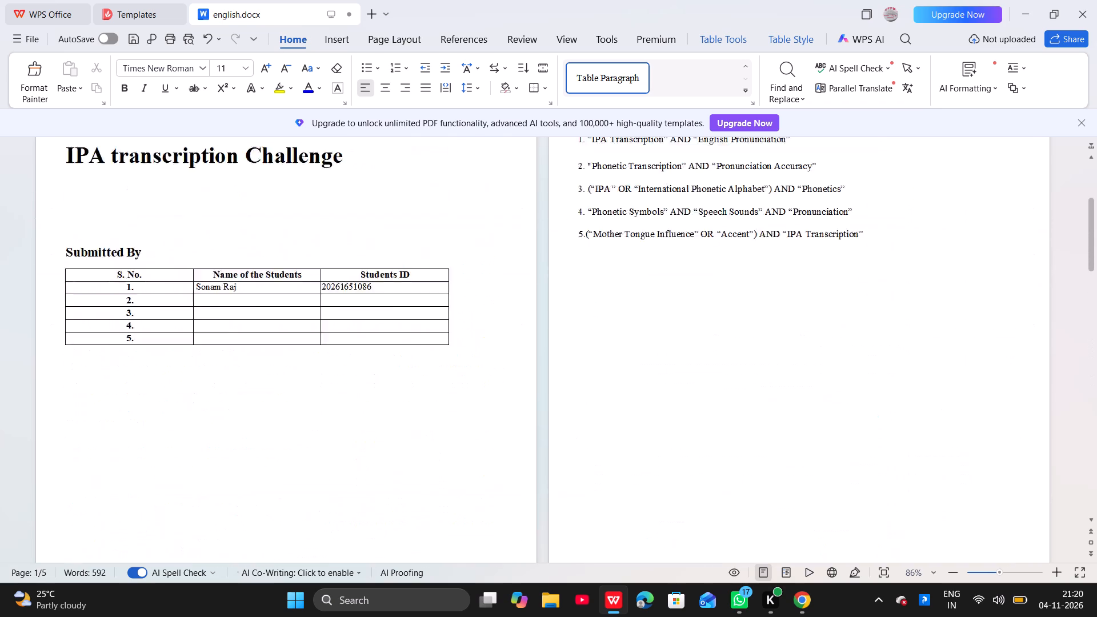
scroll(163, 215, "up", 1)
scroll(163, 215, "down", 2)
scroll(163, 215, "up", 1)
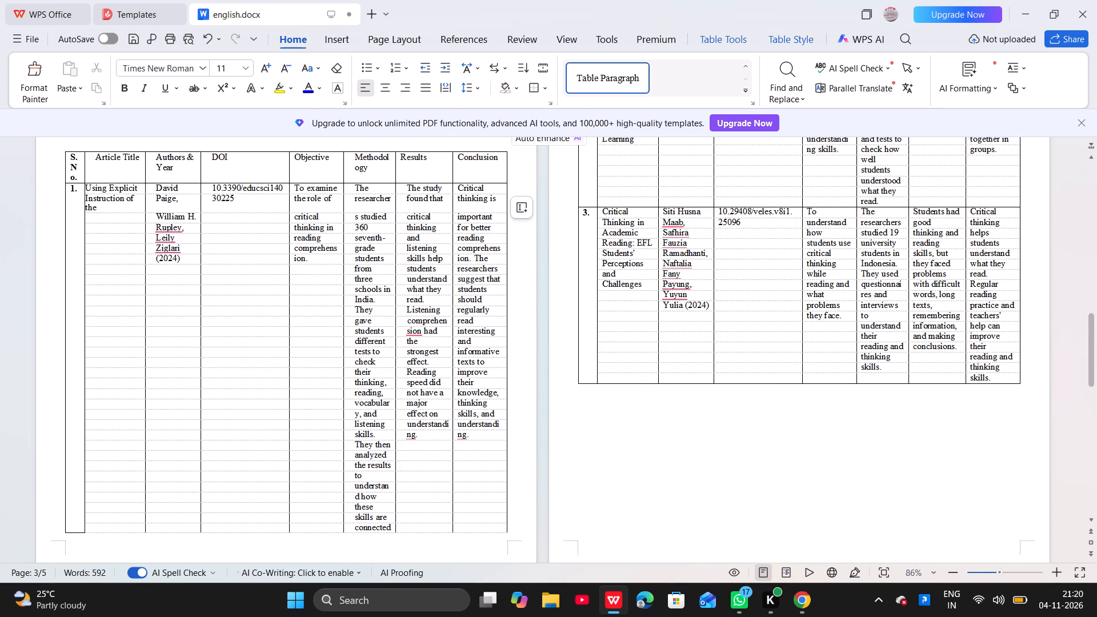
key("BackSpace")
key("BackSpace")
key("BackSpace")
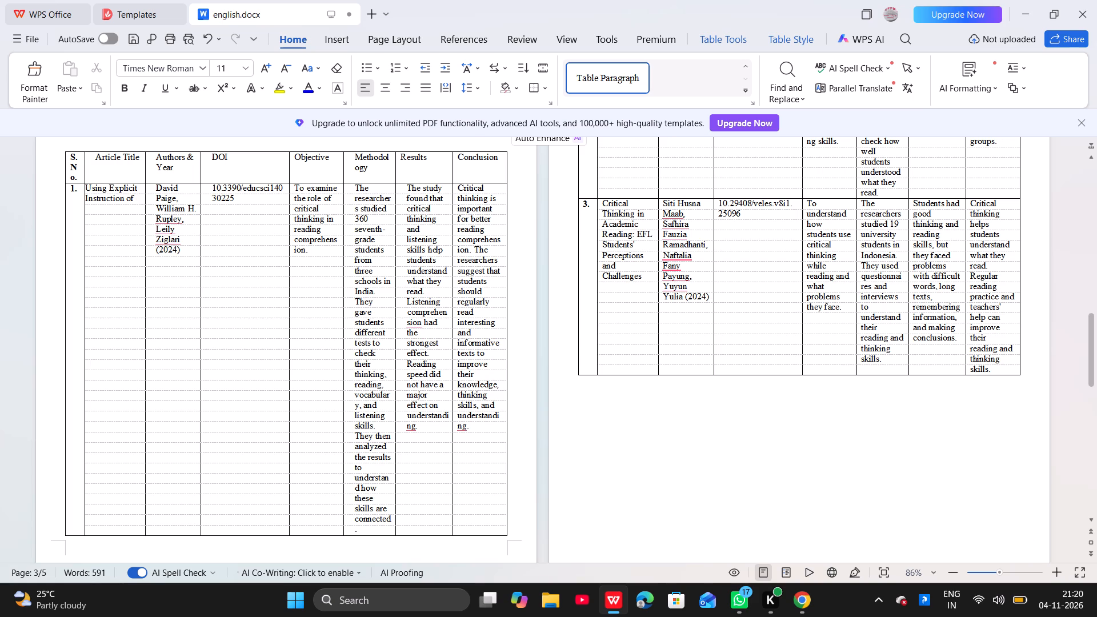
Enter "the International" without indentation as the third line of the row 1 article title.
key("Down")
type("the")
key("space")
key("plus")
key("BackSpace")
key("BackSpace")
key("BackSpace")
key("BackSpace")
key("BackSpace")
key("BackSpace")
type("the")
key("space")
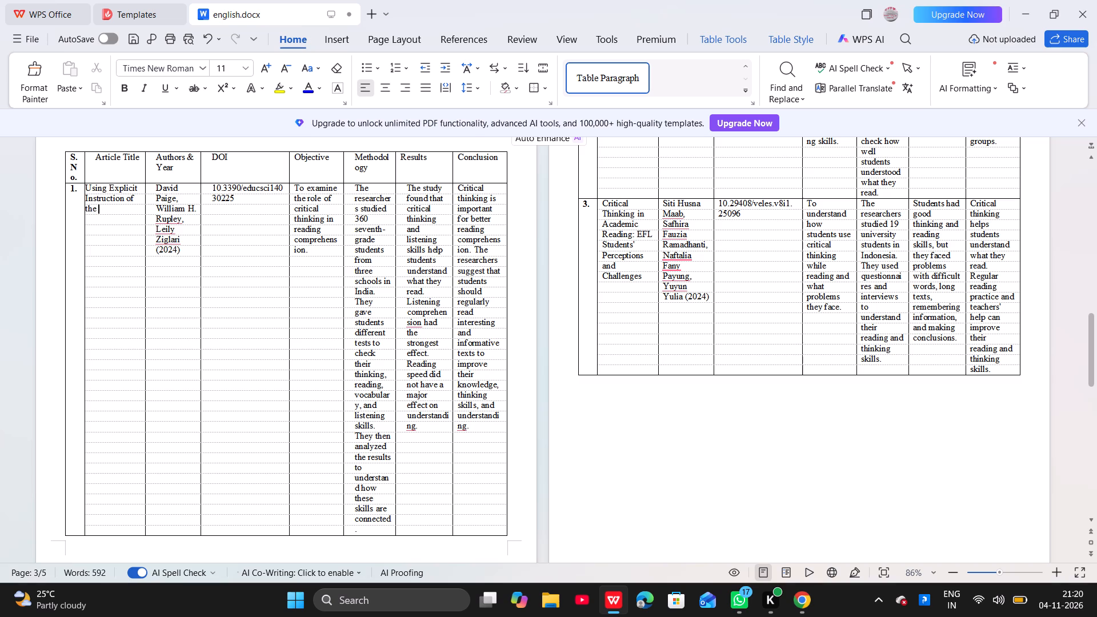
type("International")
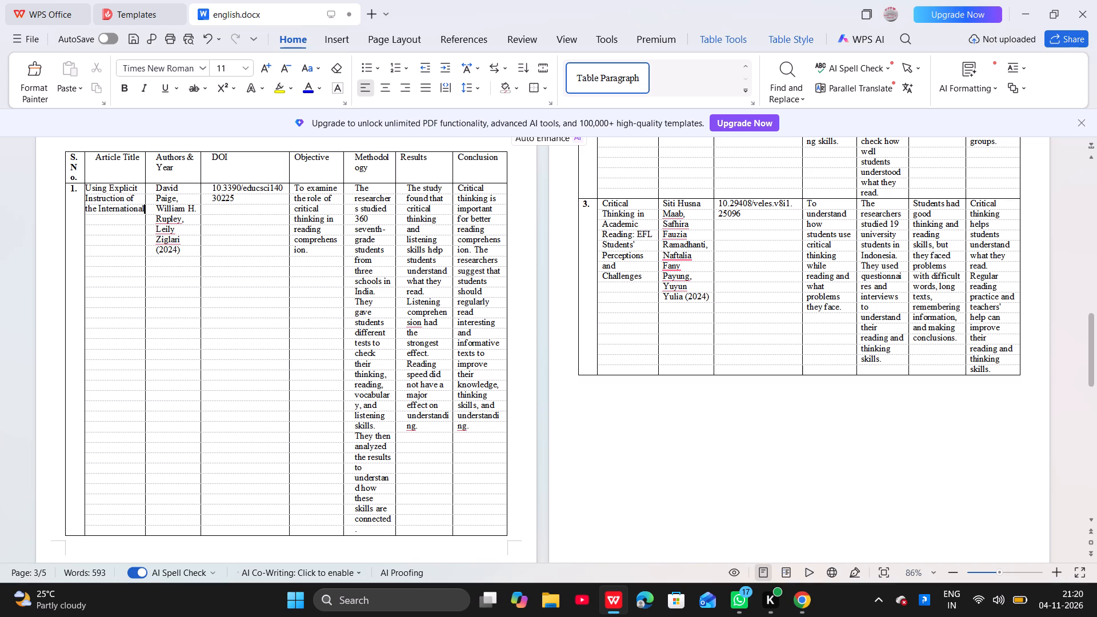
Remove the indentation from the empty fourth line of the row 1 article title.
key("Down")
key("Left")
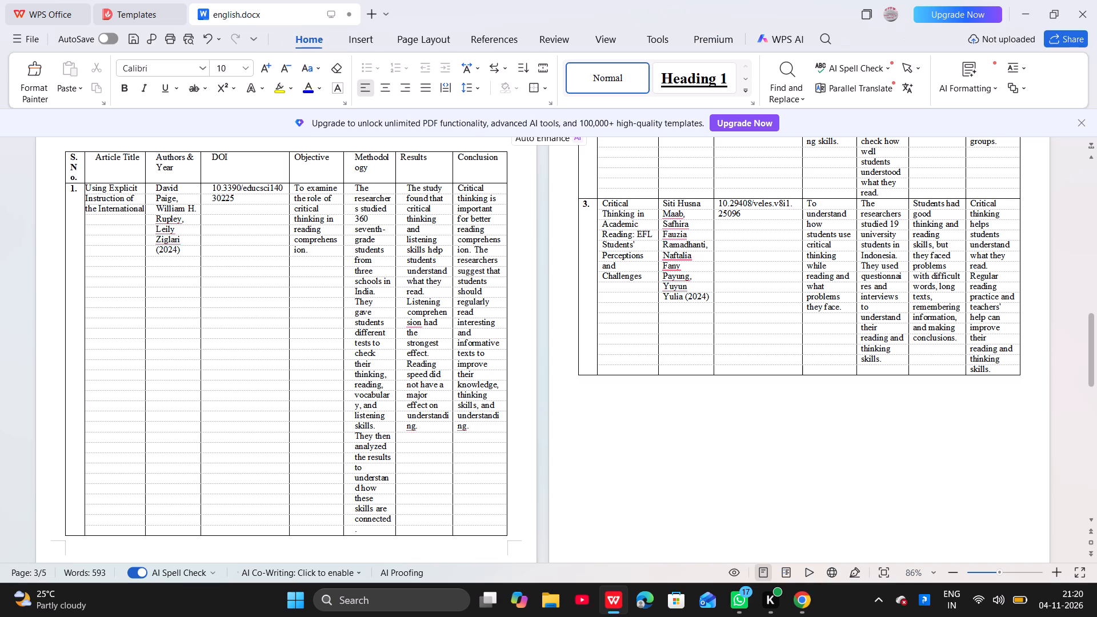
key("Down")
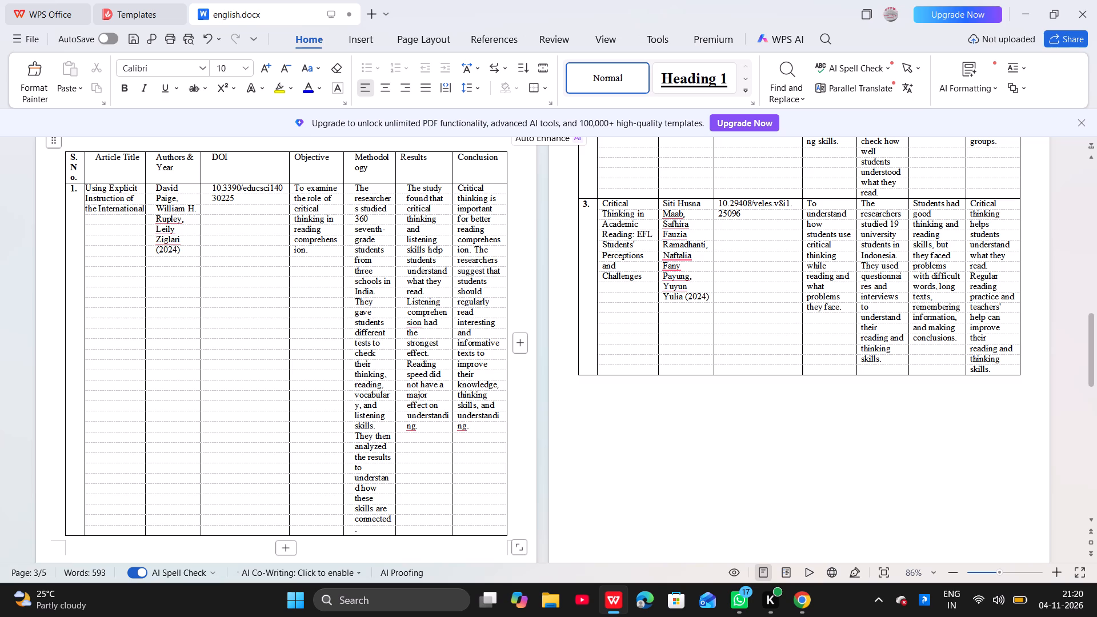
left_click(104, 219)
key("BackSpace")
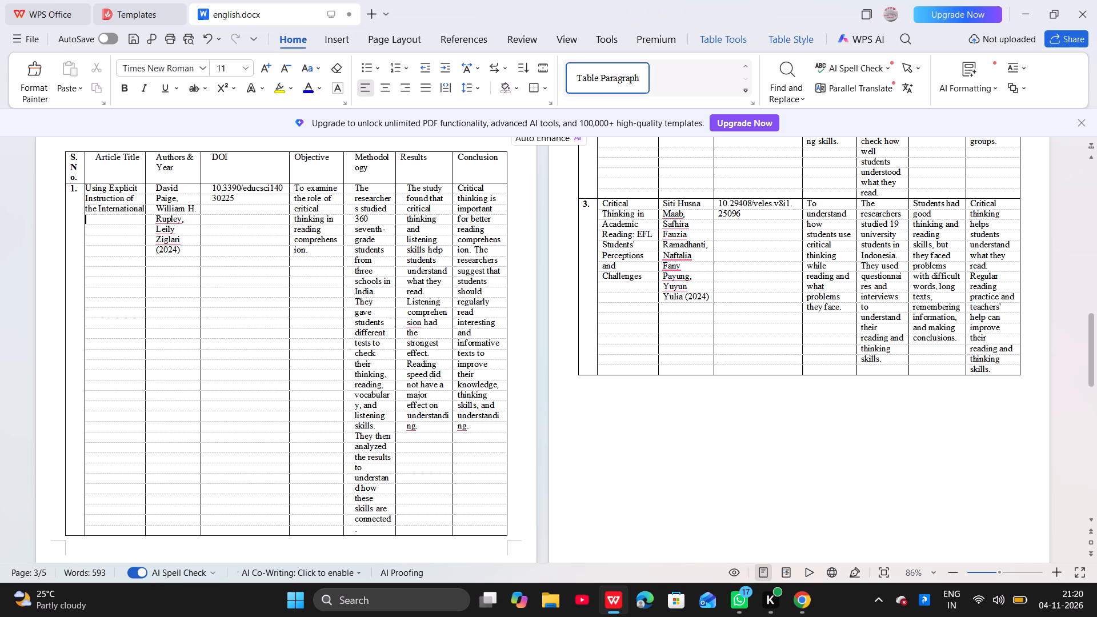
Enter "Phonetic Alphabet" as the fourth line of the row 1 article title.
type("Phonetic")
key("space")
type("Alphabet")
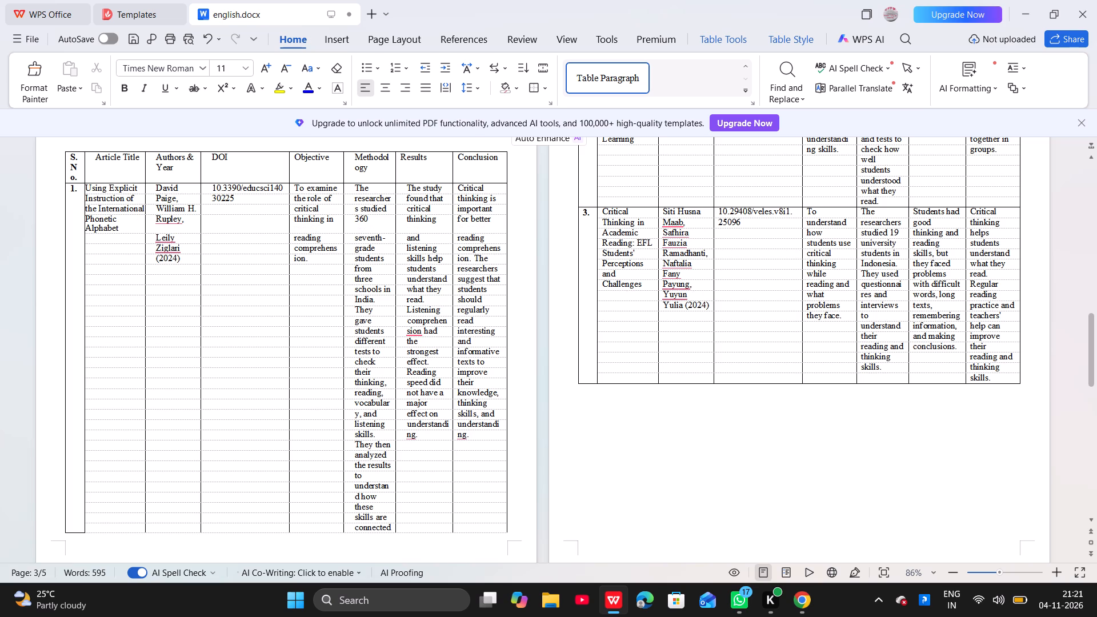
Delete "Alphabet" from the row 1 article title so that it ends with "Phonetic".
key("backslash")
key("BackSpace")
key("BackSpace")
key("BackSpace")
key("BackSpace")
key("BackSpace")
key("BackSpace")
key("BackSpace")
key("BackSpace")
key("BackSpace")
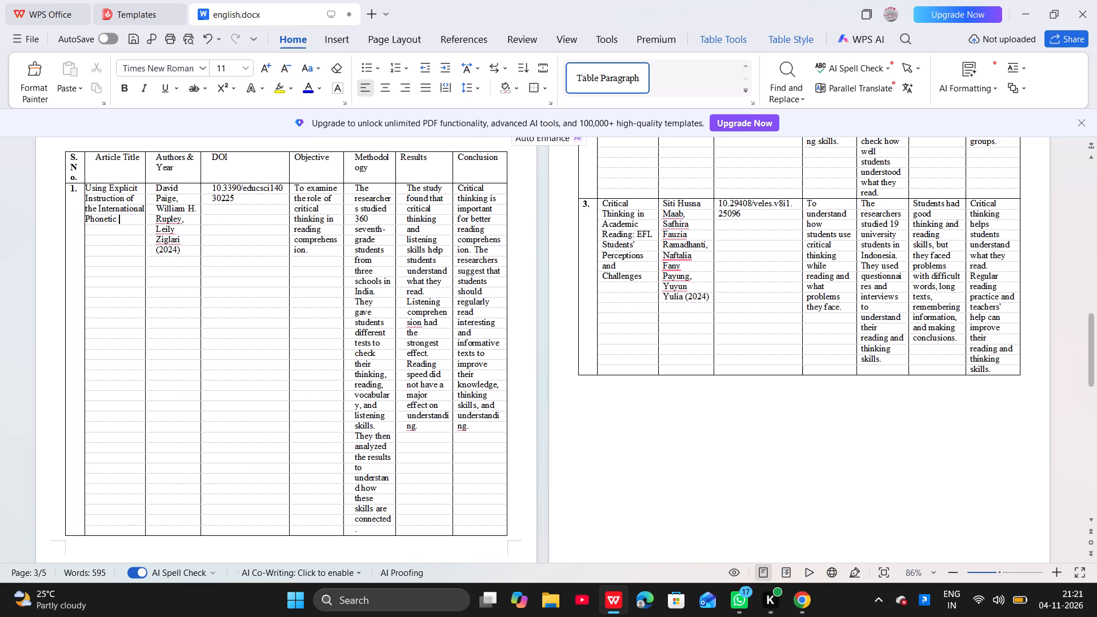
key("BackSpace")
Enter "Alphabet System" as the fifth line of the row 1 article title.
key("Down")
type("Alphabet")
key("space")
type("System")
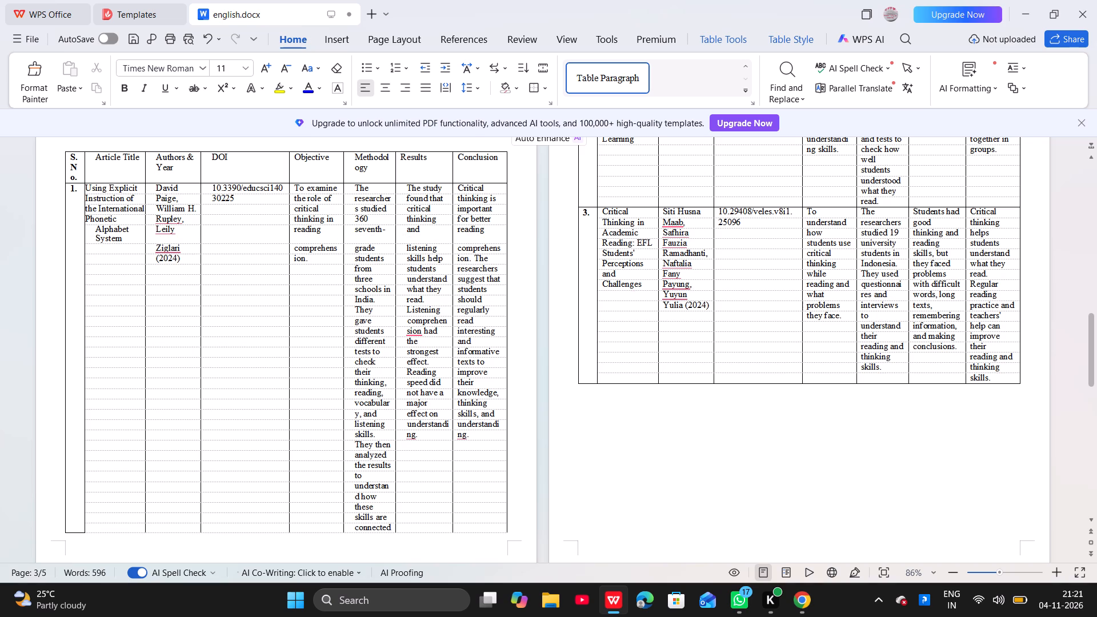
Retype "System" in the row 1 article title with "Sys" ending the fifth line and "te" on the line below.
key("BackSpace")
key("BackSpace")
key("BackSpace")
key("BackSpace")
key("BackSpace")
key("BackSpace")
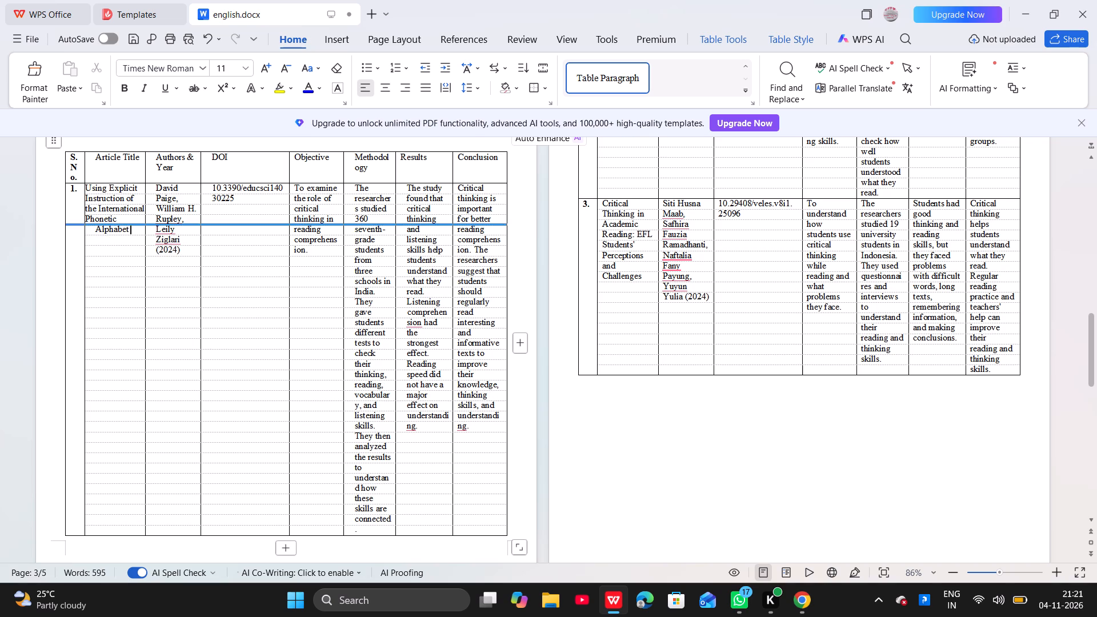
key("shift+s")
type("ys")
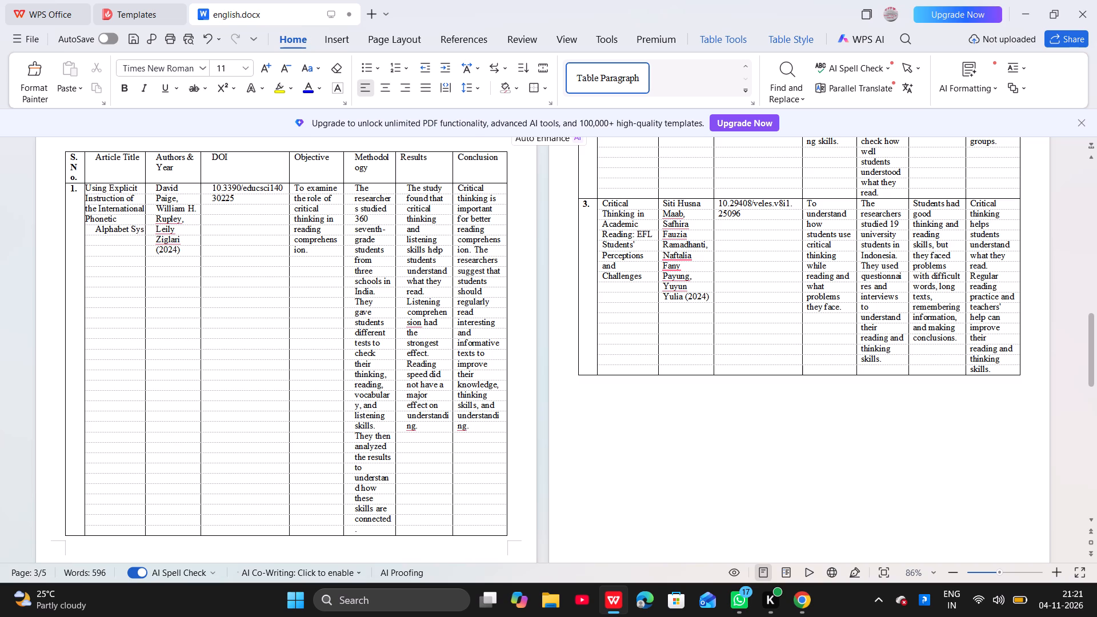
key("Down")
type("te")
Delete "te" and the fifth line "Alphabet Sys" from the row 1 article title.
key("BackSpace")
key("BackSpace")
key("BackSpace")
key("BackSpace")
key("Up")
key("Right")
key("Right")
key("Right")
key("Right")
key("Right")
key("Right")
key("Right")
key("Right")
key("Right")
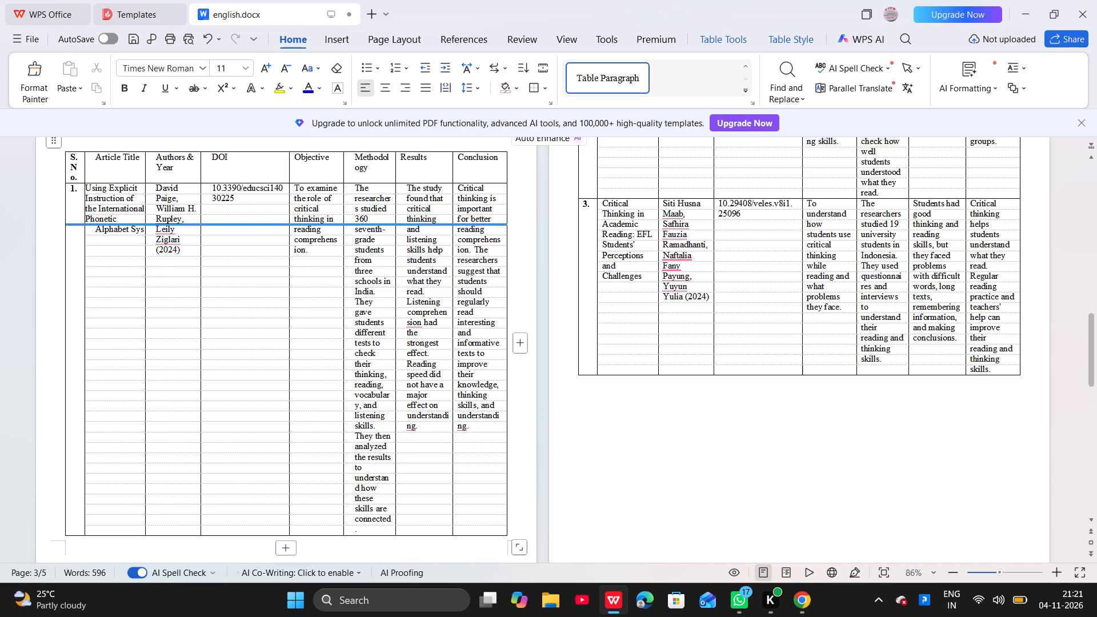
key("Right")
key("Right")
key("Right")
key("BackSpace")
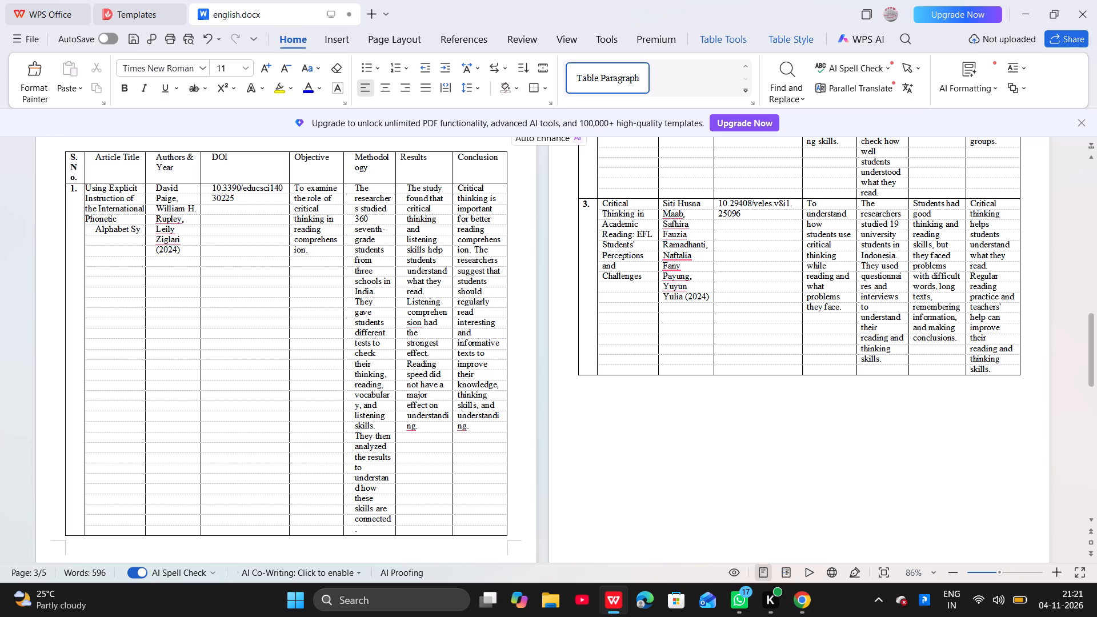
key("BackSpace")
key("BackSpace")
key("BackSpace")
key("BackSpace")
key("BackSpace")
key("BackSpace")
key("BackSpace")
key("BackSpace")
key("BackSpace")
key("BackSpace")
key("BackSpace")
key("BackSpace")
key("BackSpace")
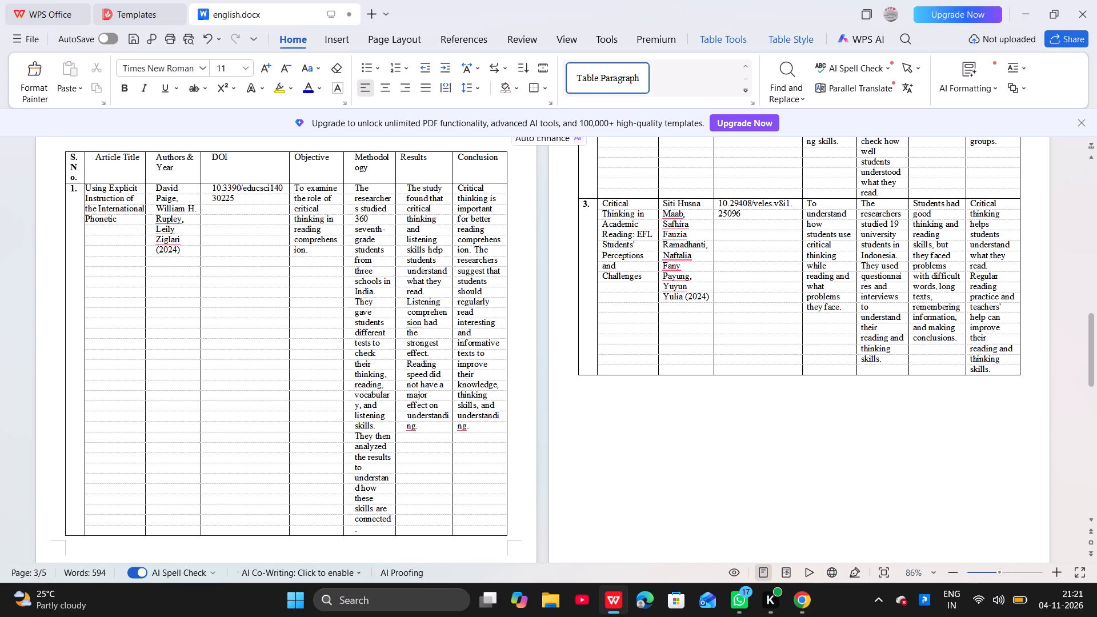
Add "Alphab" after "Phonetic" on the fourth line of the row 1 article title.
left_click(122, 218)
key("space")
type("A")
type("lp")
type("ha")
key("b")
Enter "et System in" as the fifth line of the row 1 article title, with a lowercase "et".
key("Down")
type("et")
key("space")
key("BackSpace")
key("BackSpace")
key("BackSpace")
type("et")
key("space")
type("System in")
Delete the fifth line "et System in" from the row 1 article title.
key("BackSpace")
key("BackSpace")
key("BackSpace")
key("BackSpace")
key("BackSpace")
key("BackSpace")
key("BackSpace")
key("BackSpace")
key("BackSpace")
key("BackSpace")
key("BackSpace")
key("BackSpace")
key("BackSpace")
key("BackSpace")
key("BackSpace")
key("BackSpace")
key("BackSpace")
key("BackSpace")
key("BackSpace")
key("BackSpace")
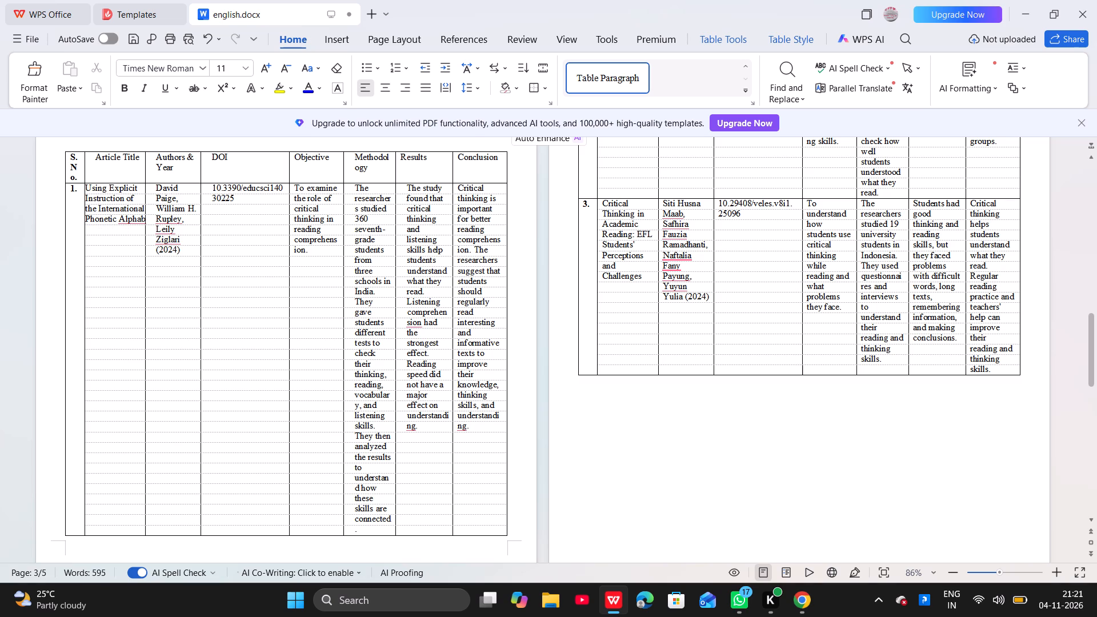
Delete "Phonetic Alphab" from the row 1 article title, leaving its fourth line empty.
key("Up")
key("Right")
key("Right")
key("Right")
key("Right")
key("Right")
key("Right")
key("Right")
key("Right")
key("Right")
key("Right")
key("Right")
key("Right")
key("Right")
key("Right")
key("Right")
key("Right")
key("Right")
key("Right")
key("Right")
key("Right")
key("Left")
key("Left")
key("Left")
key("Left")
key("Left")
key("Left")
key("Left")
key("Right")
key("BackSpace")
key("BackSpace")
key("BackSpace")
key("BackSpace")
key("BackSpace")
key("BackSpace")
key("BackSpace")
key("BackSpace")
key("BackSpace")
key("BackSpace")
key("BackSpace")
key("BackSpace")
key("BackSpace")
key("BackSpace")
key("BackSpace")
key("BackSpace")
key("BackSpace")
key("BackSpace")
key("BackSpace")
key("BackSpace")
Delete "the International" from the third line of the row 1 article title.
left_click(142, 210)
key("BackSpace")
key("BackSpace")
key("BackSpace")
key("BackSpace")
key("BackSpace")
key("BackSpace")
key("BackSpace")
key("BackSpace")
key("BackSpace")
key("BackSpace")
key("BackSpace")
key("BackSpace")
key("BackSpace")
key("BackSpace")
key("BackSpace")
key("BackSpace")
key("BackSpace")
key("BackSpace")
key("BackSpace")
key("BackSpace")
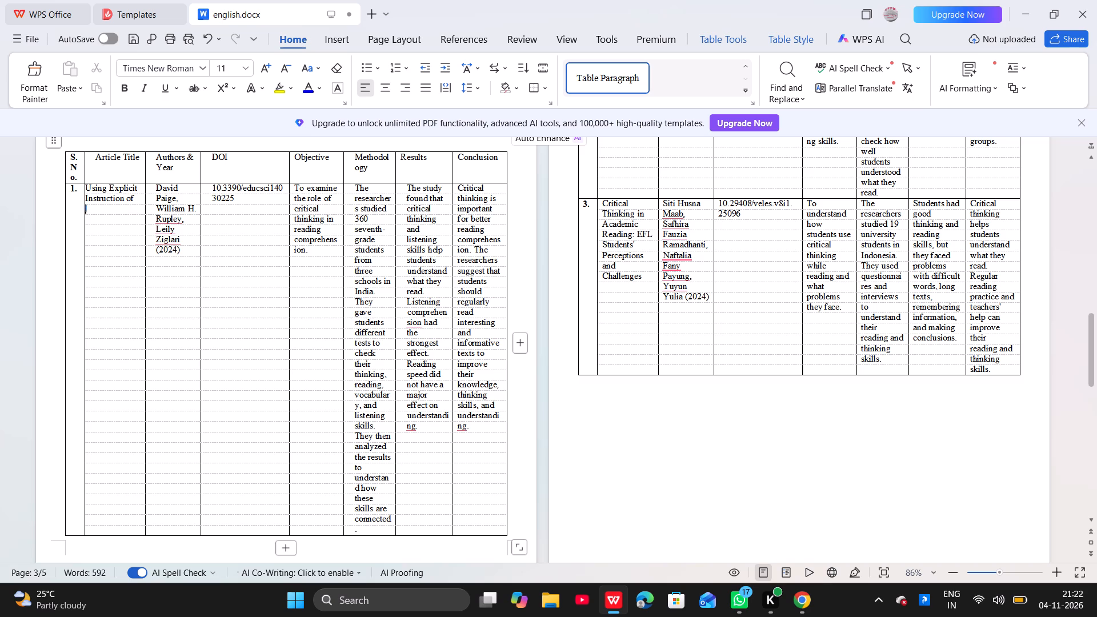
Delete "Instruction of" from the second line of the row 1 article title.
left_click(135, 195)
key("BackSpace")
key("BackSpace")
key("BackSpace")
key("BackSpace")
key("BackSpace")
key("BackSpace")
key("BackSpace")
key("BackSpace")
key("BackSpace")
key("BackSpace")
key("BackSpace")
key("BackSpace")
key("BackSpace")
key("BackSpace")
key("BackSpace")
key("BackSpace")
key("BackSpace")
key("BackSpace")
key("BackSpace")
key("BackSpace")
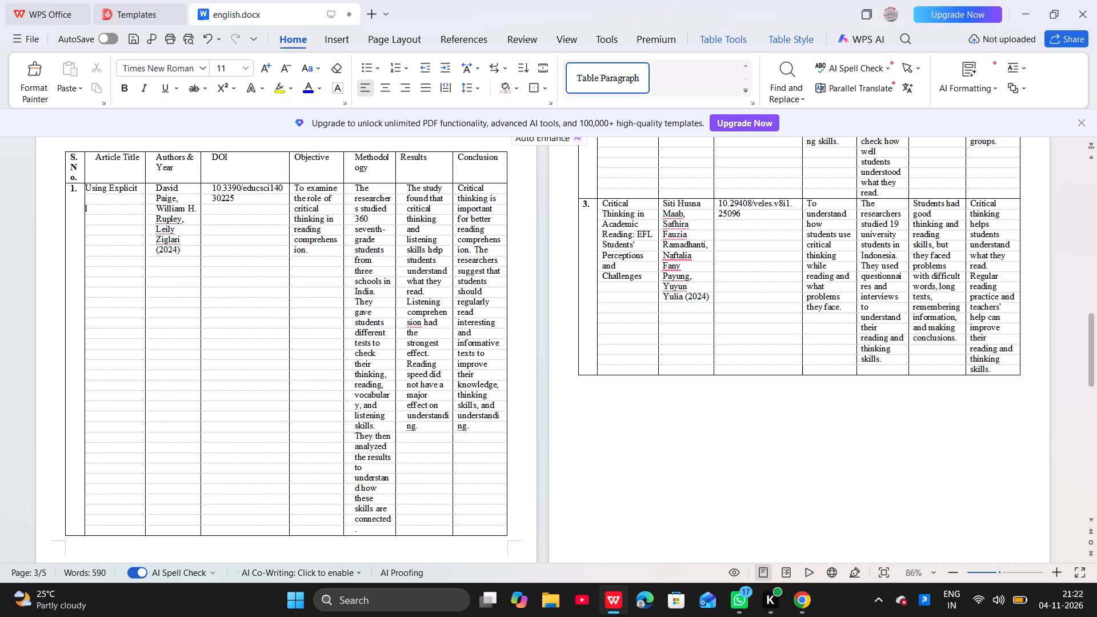
Delete "Using Explicit" from the first line of the row 1 article title.
left_click(138, 190)
key("BackSpace")
key("BackSpace")
key("BackSpace")
key("BackSpace")
key("BackSpace")
key("BackSpace")
key("BackSpace")
key("BackSpace")
key("BackSpace")
key("BackSpace")
key("BackSpace")
key("BackSpace")
key("BackSpace")
key("BackSpace")
key("BackSpace")
key("BackSpace")
key("BackSpace")
key("BackSpace")
key("BackSpace")
key("BackSpace")
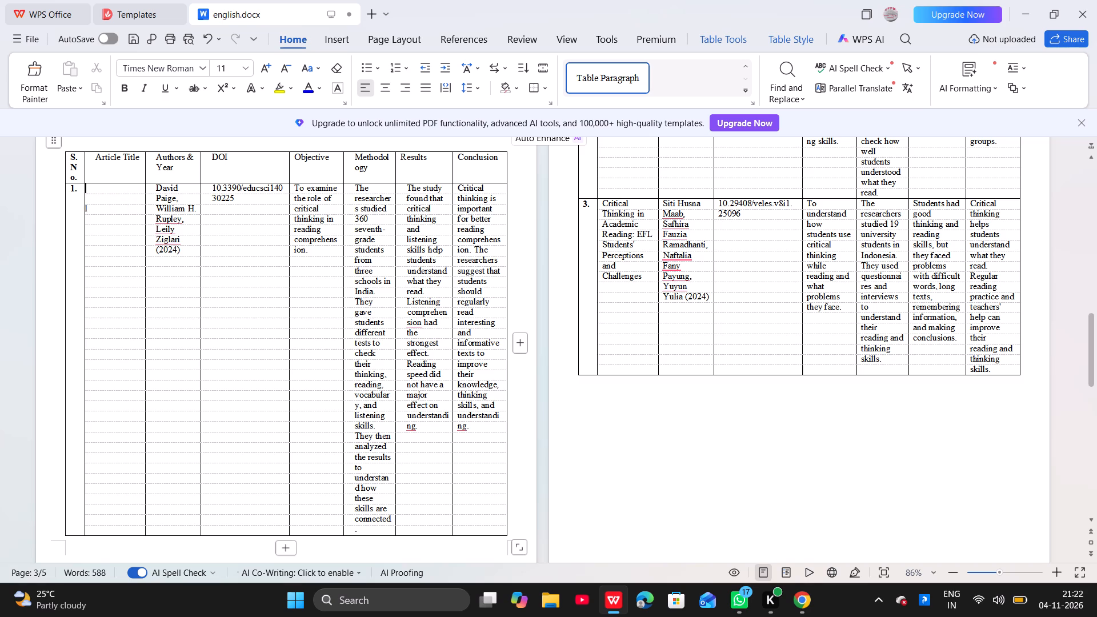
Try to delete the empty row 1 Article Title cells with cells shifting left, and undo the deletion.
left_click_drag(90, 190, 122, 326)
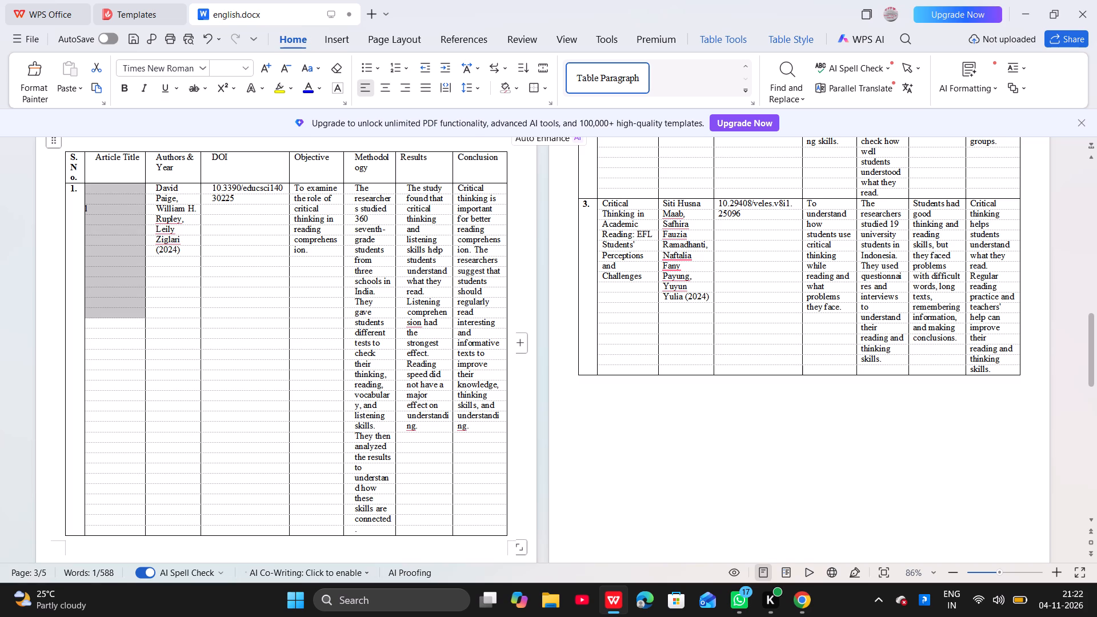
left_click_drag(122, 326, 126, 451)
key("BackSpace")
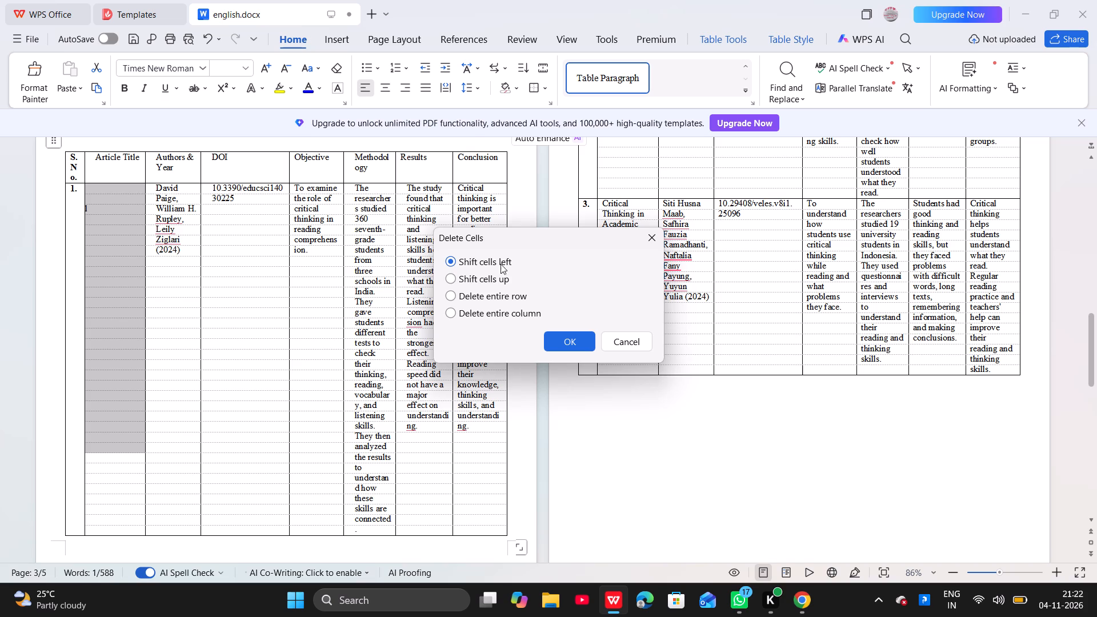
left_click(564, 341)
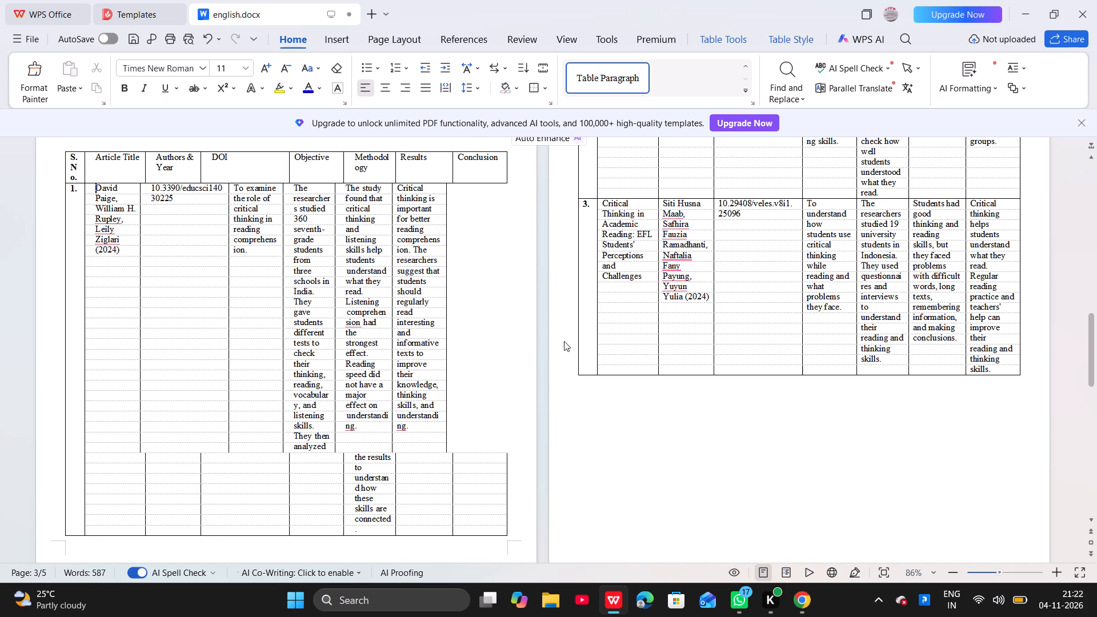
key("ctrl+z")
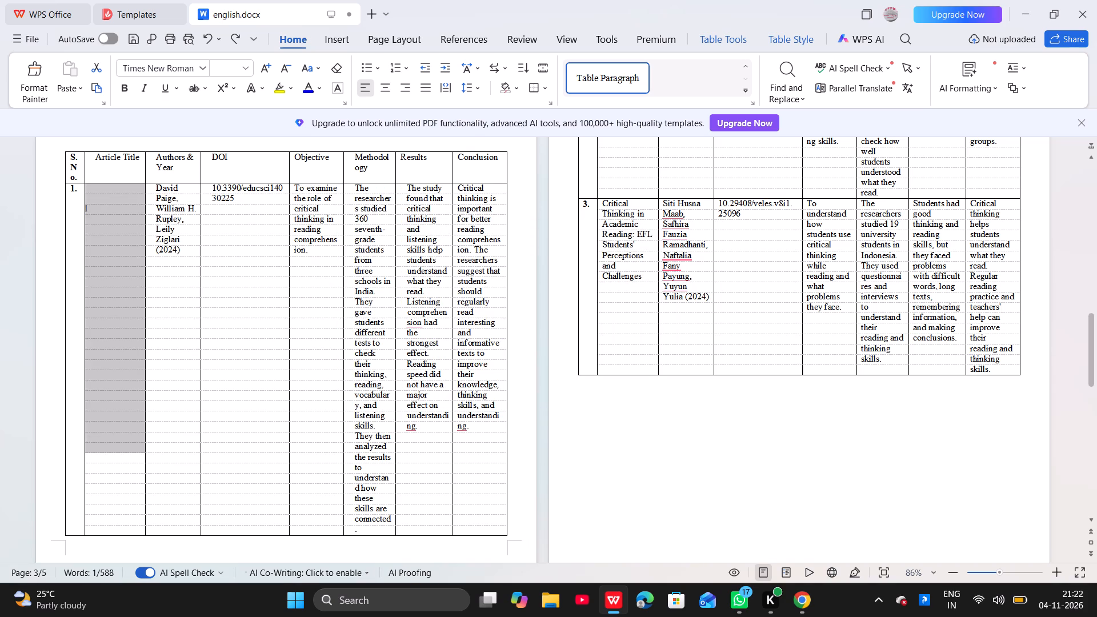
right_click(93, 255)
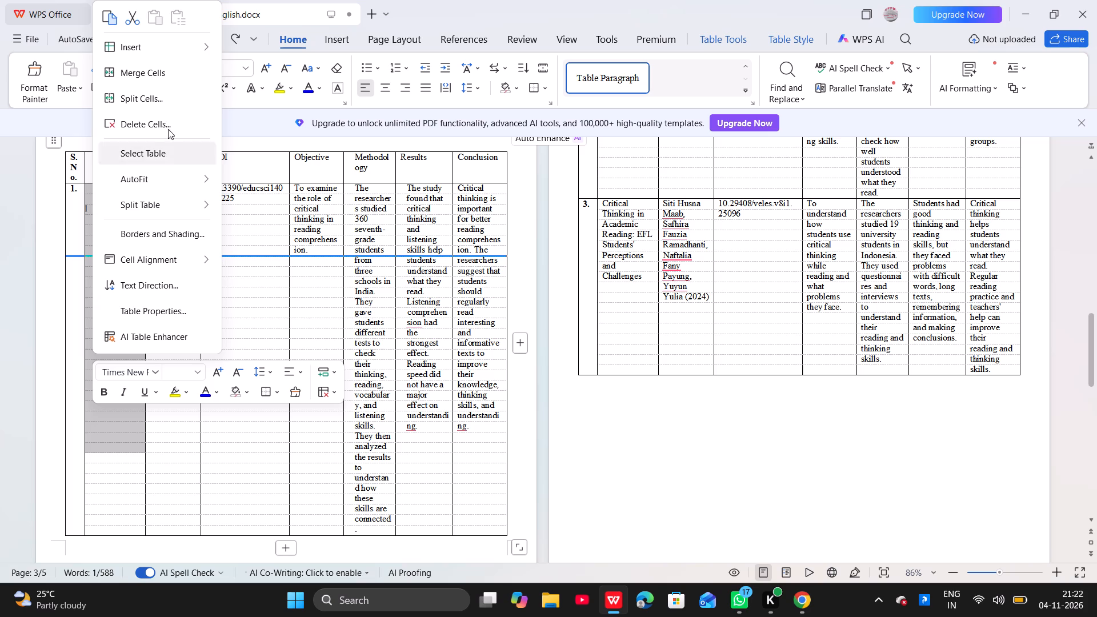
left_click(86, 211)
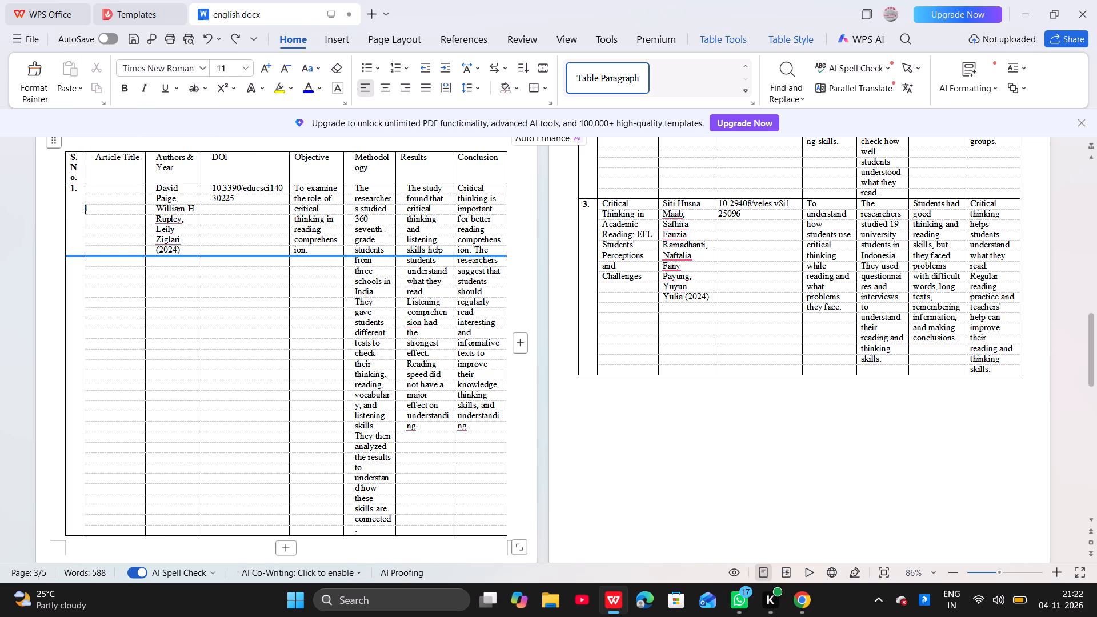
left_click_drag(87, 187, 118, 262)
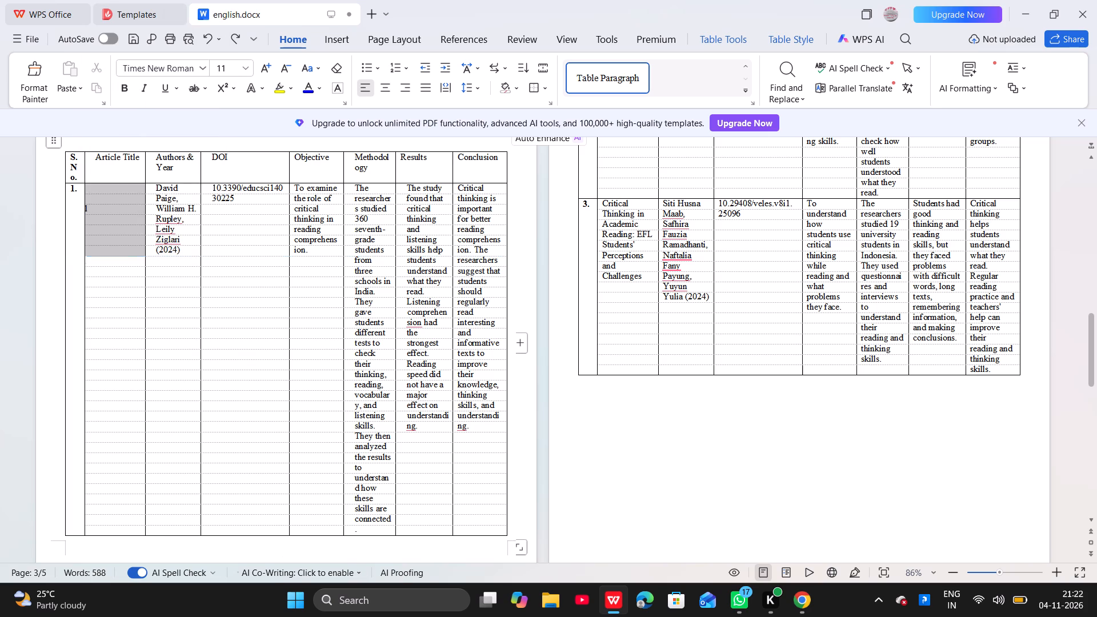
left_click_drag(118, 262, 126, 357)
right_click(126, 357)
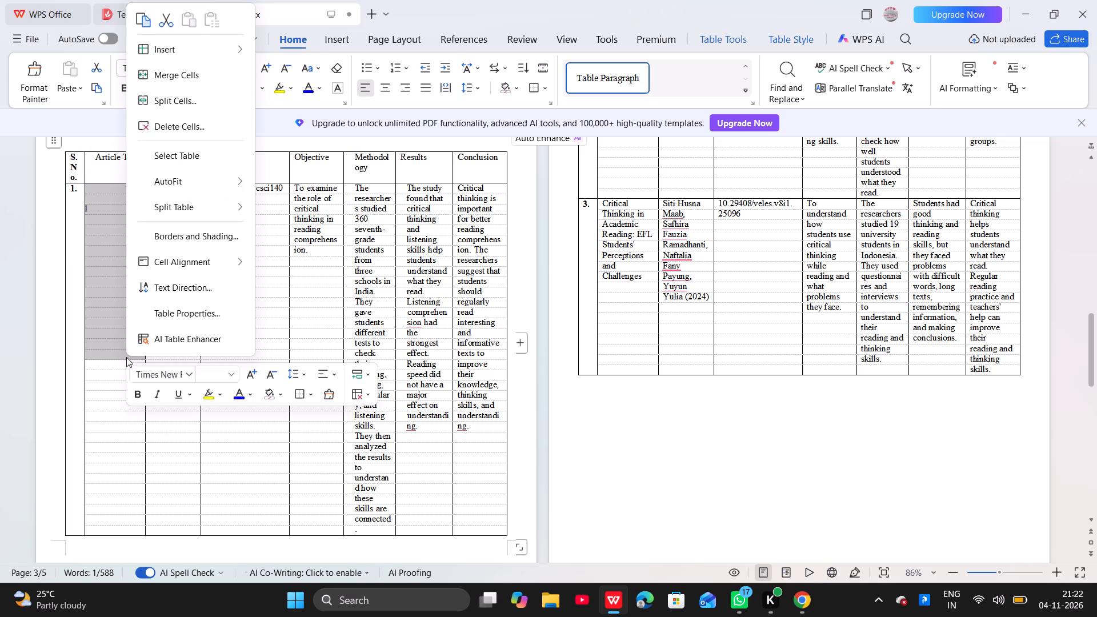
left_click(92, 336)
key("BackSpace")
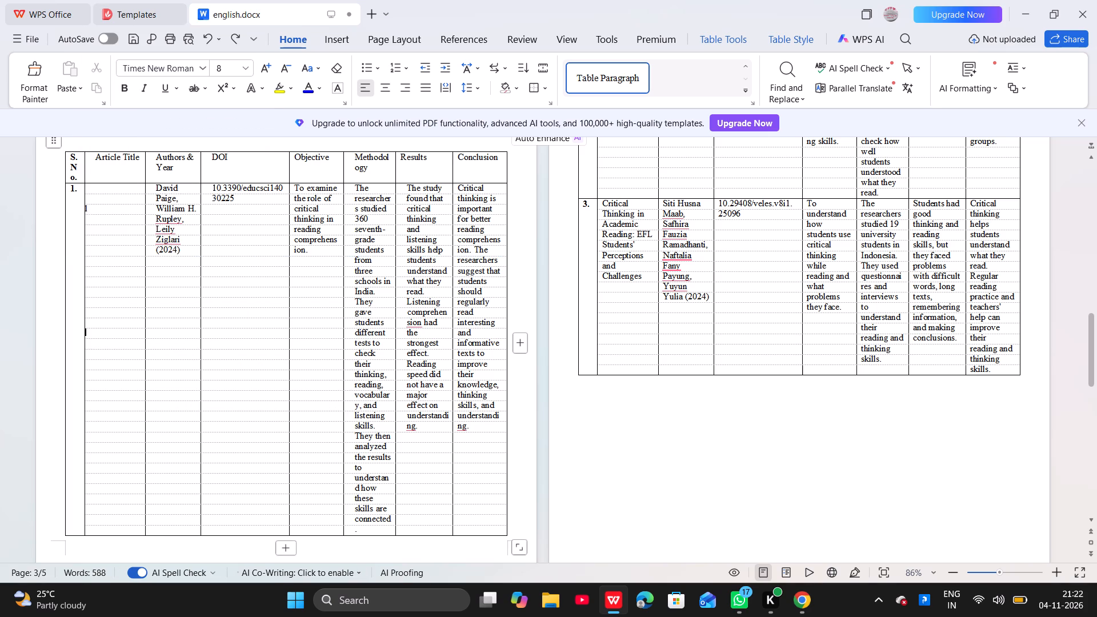
Delete the stray character left on the third line of the row 1 Article Title column.
left_click(95, 211)
key("BackSpace")
key("BackSpace")
key("BackSpace")
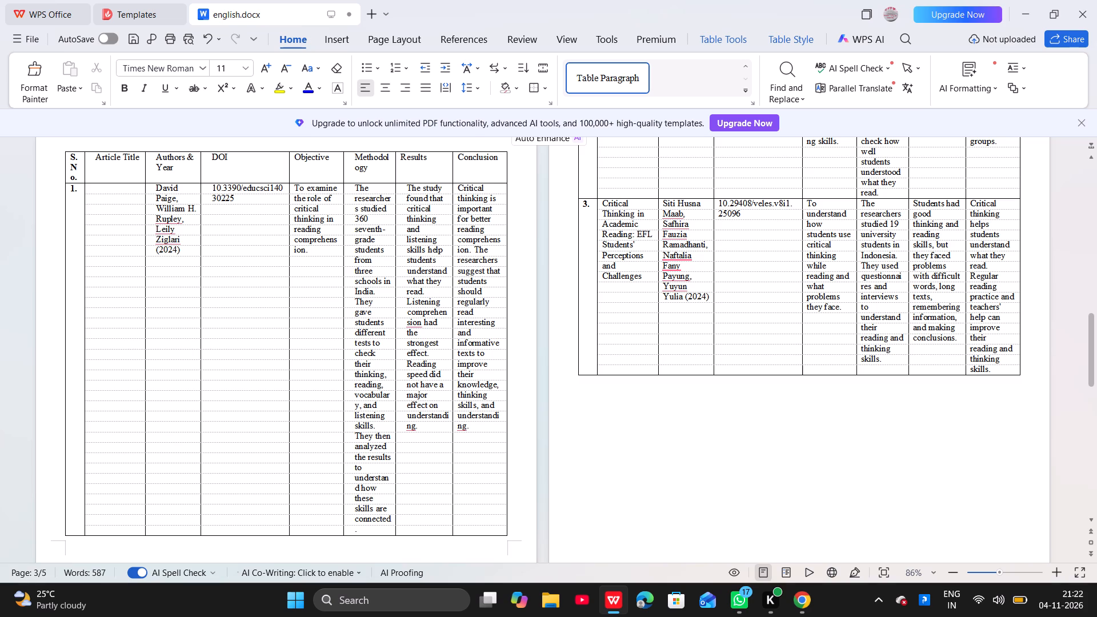
Enter "Using Explicit Instruction of the International" in the first Article Title cell of row 1.
left_click(103, 186)
type("Using Explici")
key("space")
key("BackSpace")
type("t Instruction")
key("space")
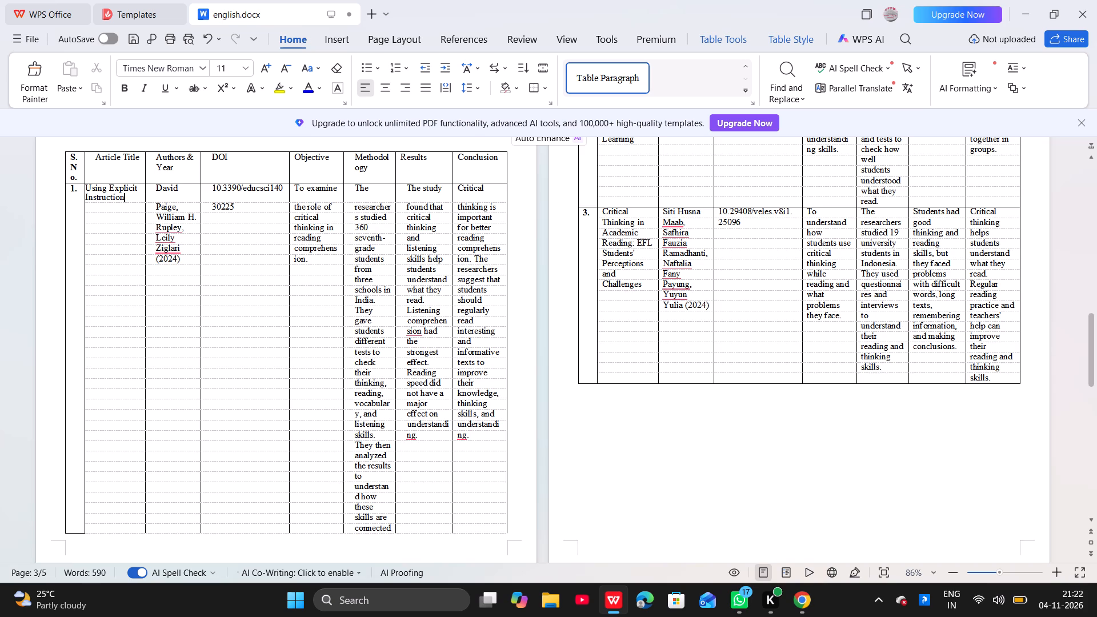
type("of the")
key("space")
type("inter")
key("BackSpace")
key("BackSpace")
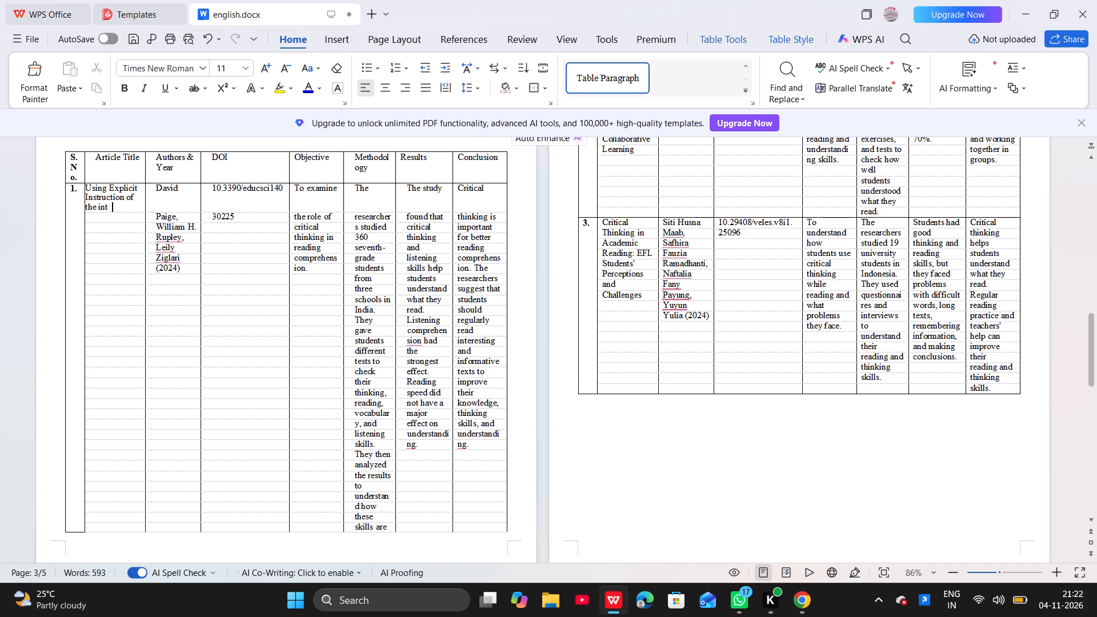
key("BackSpace")
key("BackSpace")
key("BackSpace")
type("Internat")
type("ional")
key("space")
Complete the row 1 article title with "Phonetic Alphabet System in English as a Foreign Language Adult Classes".
type("Pho")
type("netic Alphabet System in Enf")
key("BackSpace")
key("g")
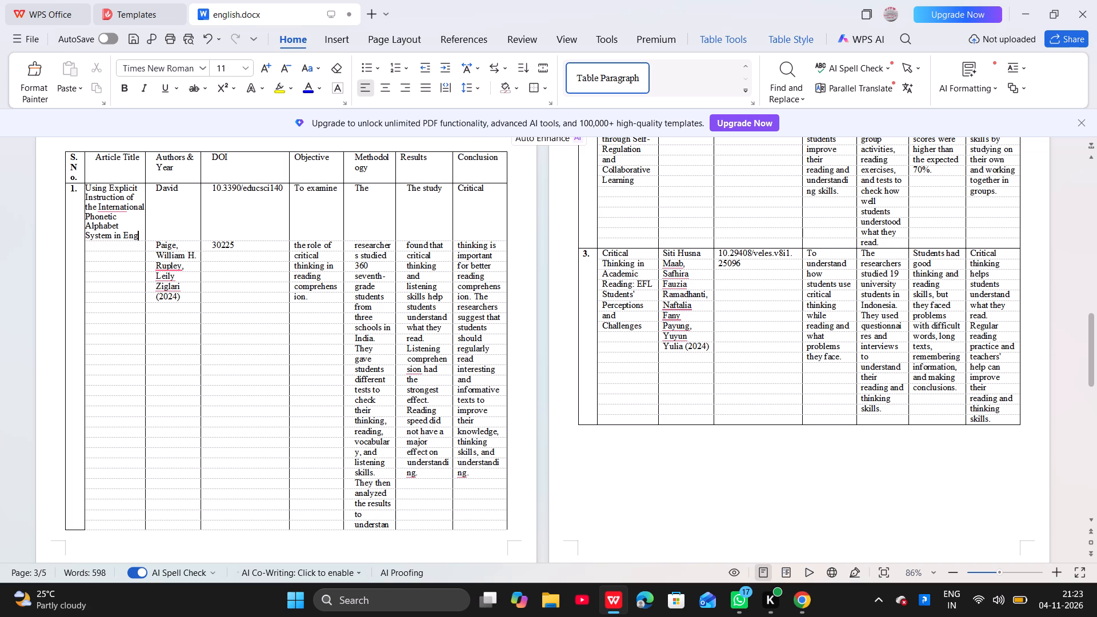
type("lish")
key("space")
type("as a")
key("space")
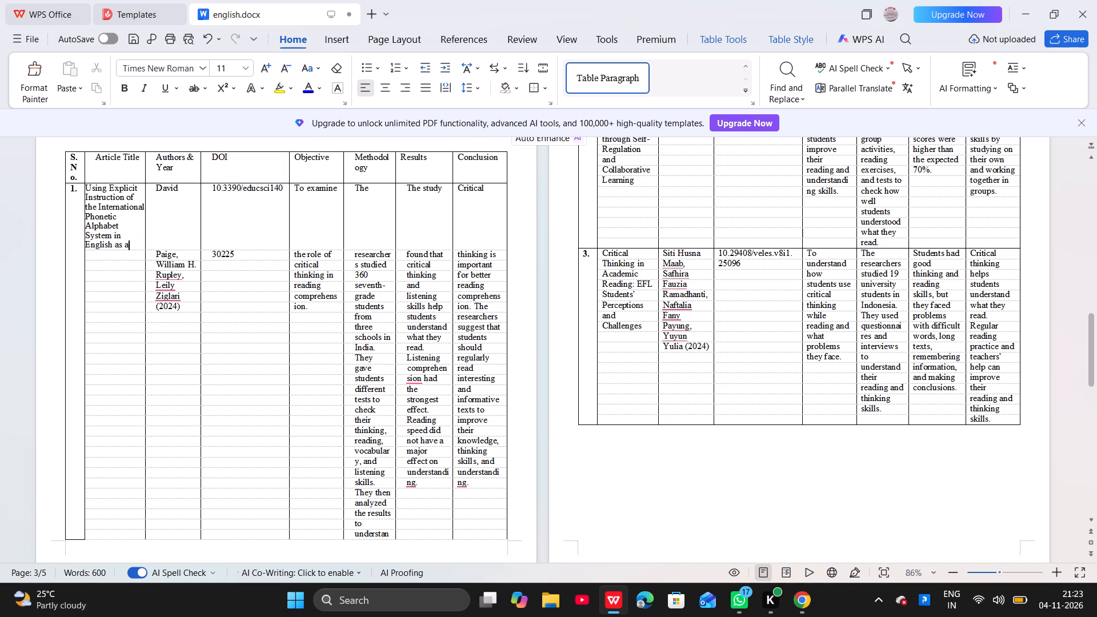
type("Fore")
type("ign Language")
key("space")
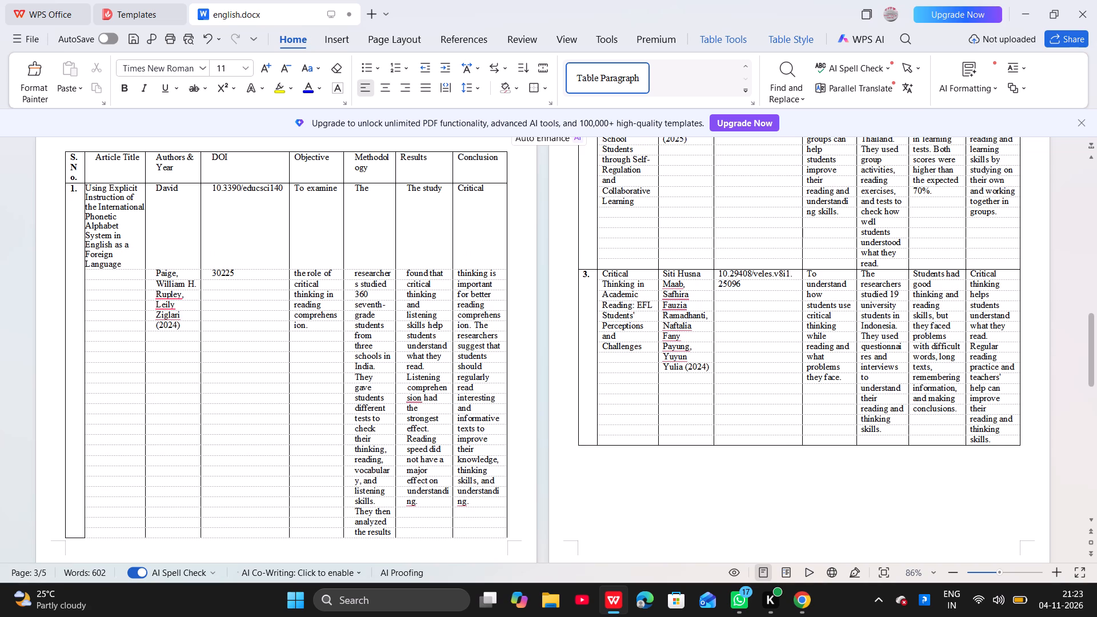
type("Adult Classes")
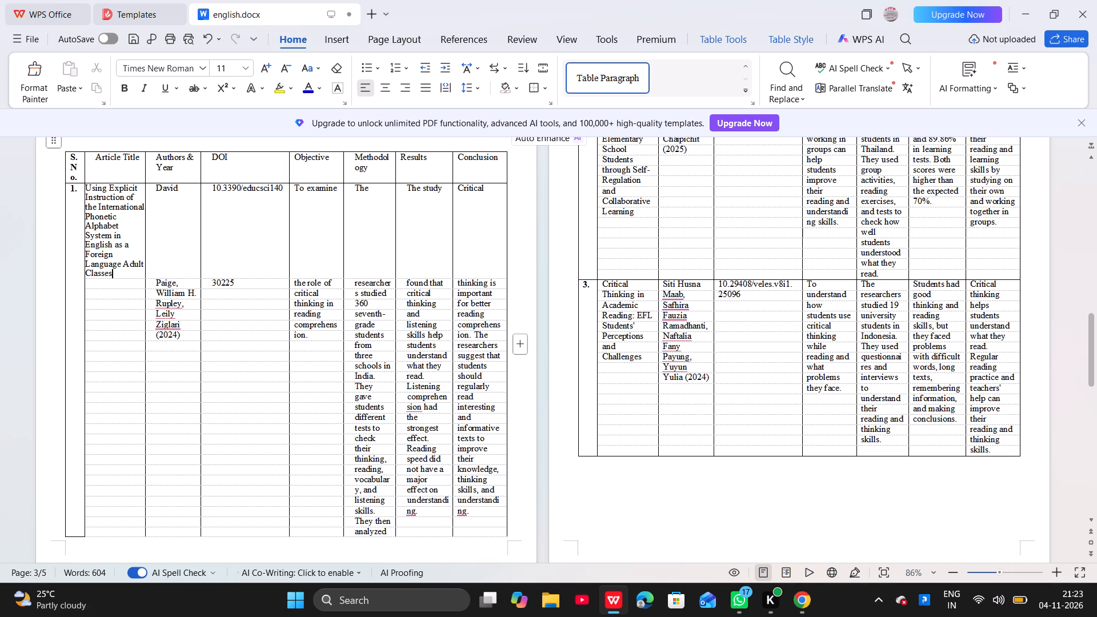
Delete the second through fifth lines of the old author names in row 1's Authors & Year column.
left_click_drag(157, 282, 173, 285)
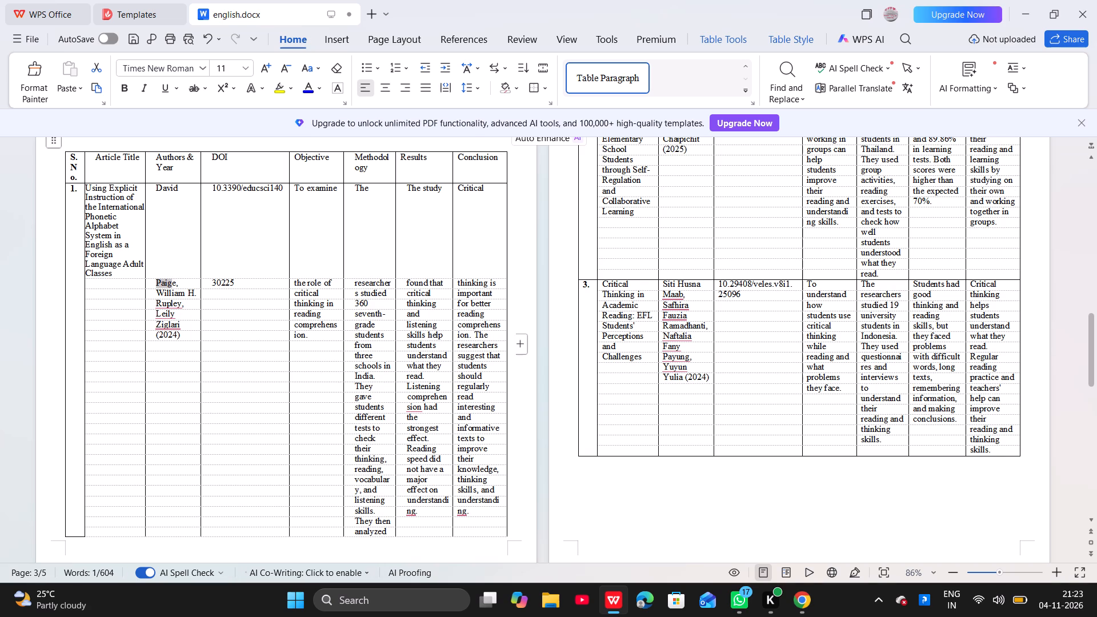
left_click_drag(173, 285, 186, 286)
key("BackSpace")
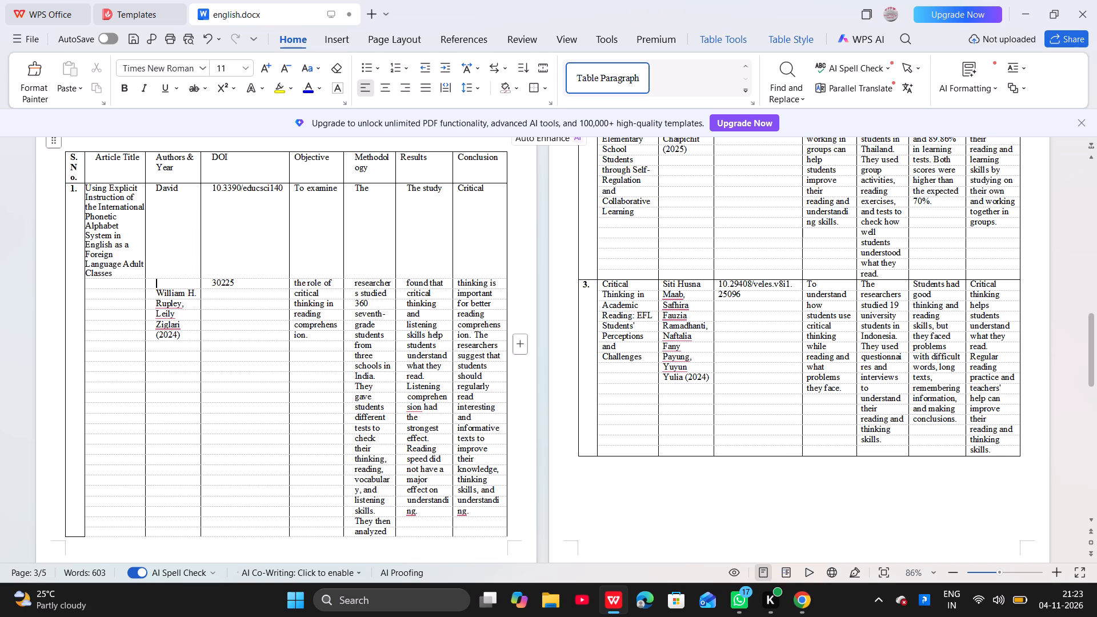
left_click_drag(156, 295, 201, 297)
key("BackSpace")
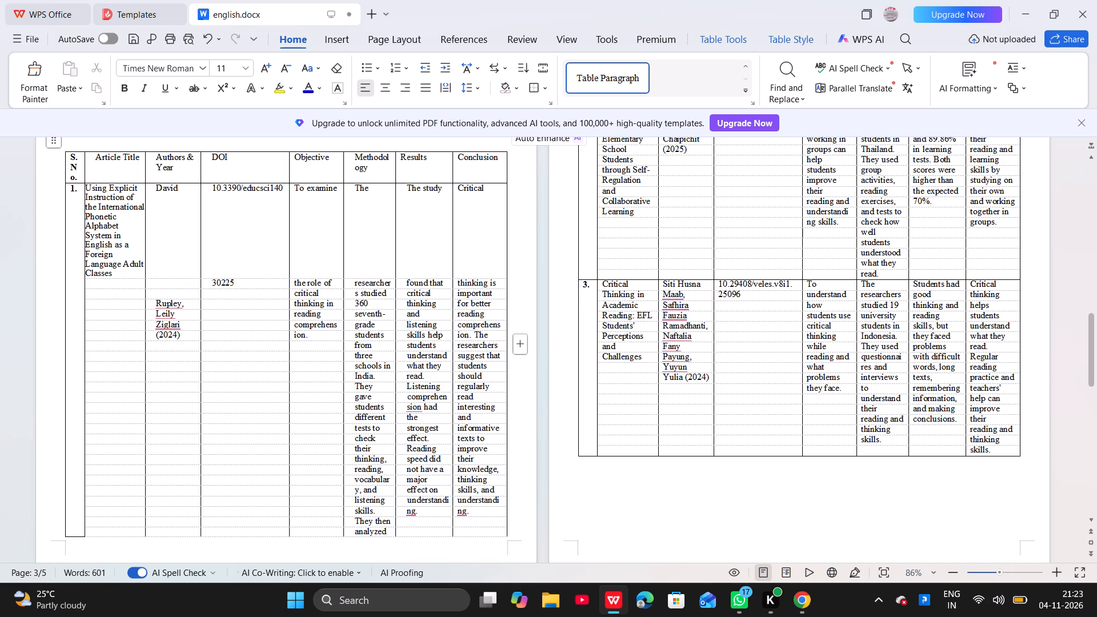
left_click_drag(153, 306, 190, 305)
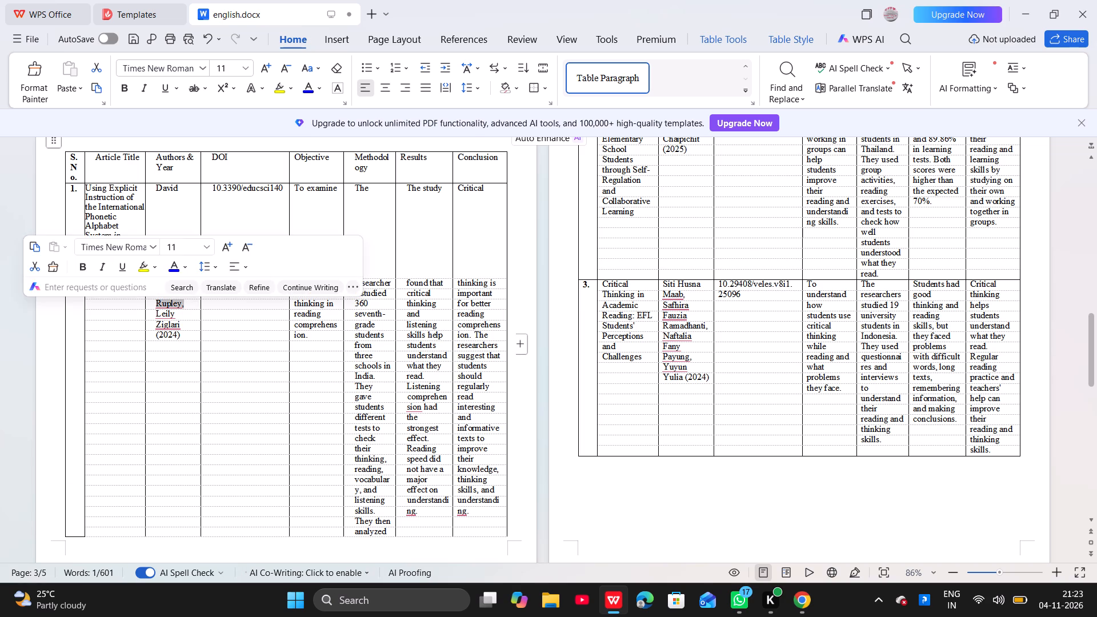
key("BackSpace")
left_click_drag(153, 315, 165, 315)
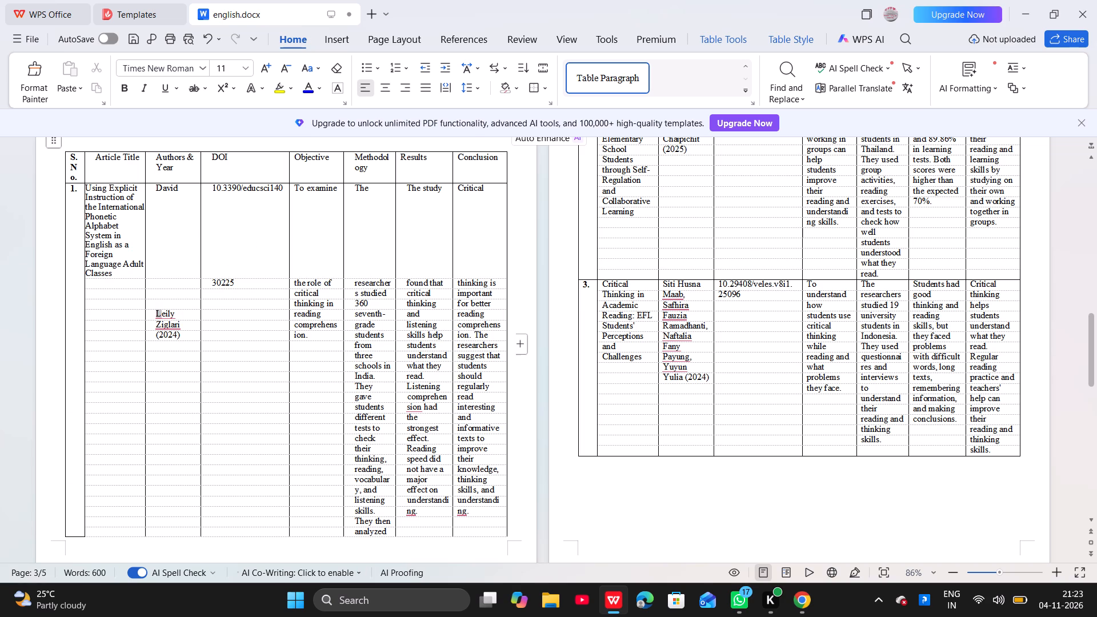
left_click_drag(165, 315, 186, 315)
key("BackSpace")
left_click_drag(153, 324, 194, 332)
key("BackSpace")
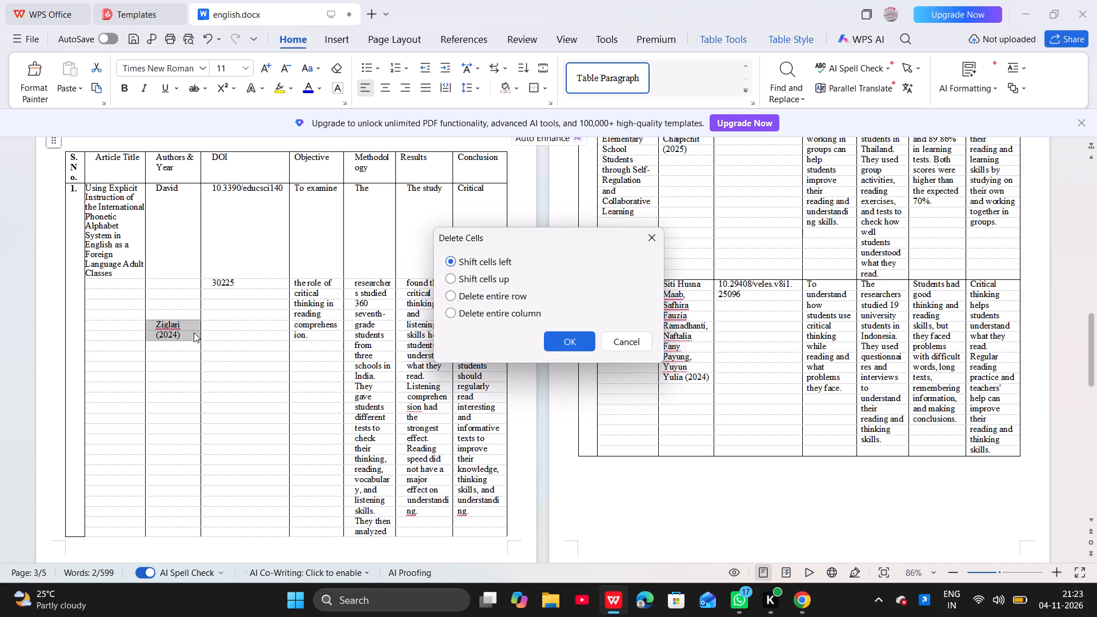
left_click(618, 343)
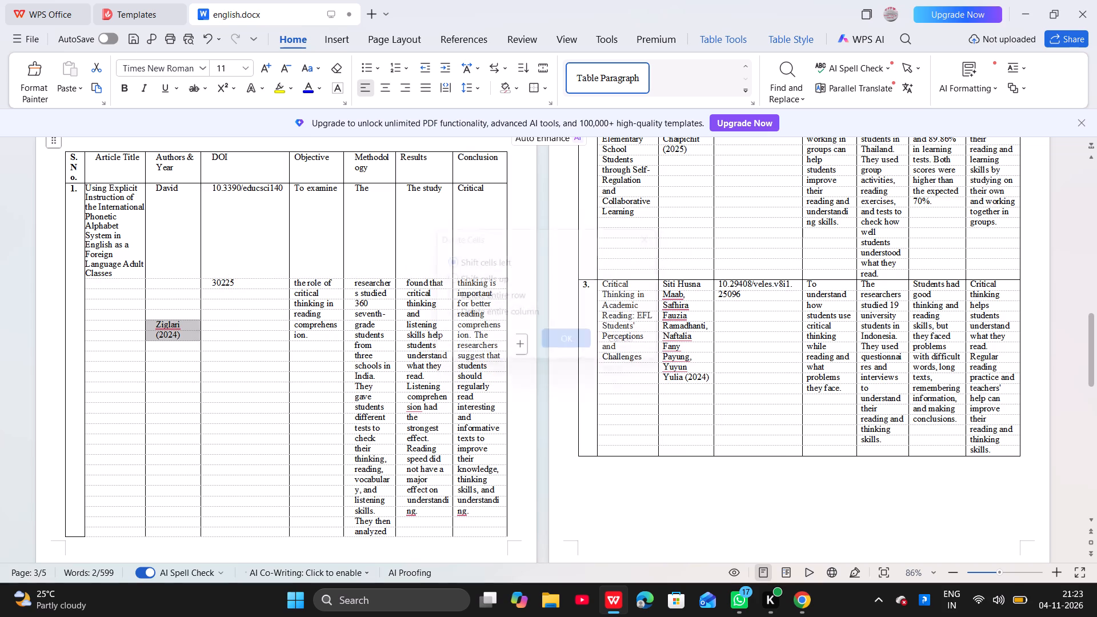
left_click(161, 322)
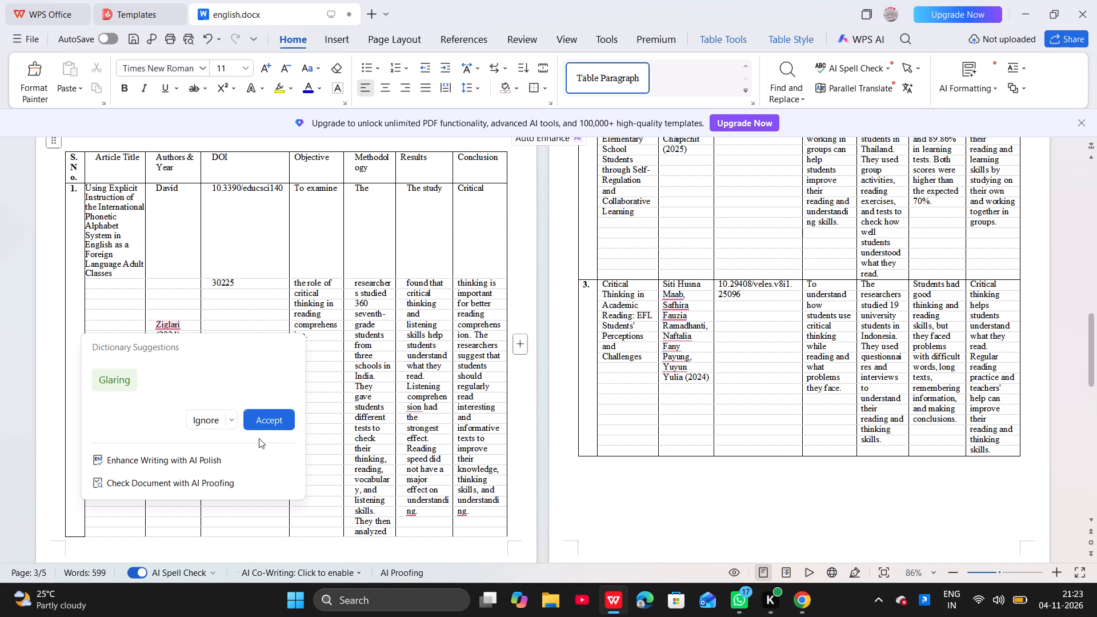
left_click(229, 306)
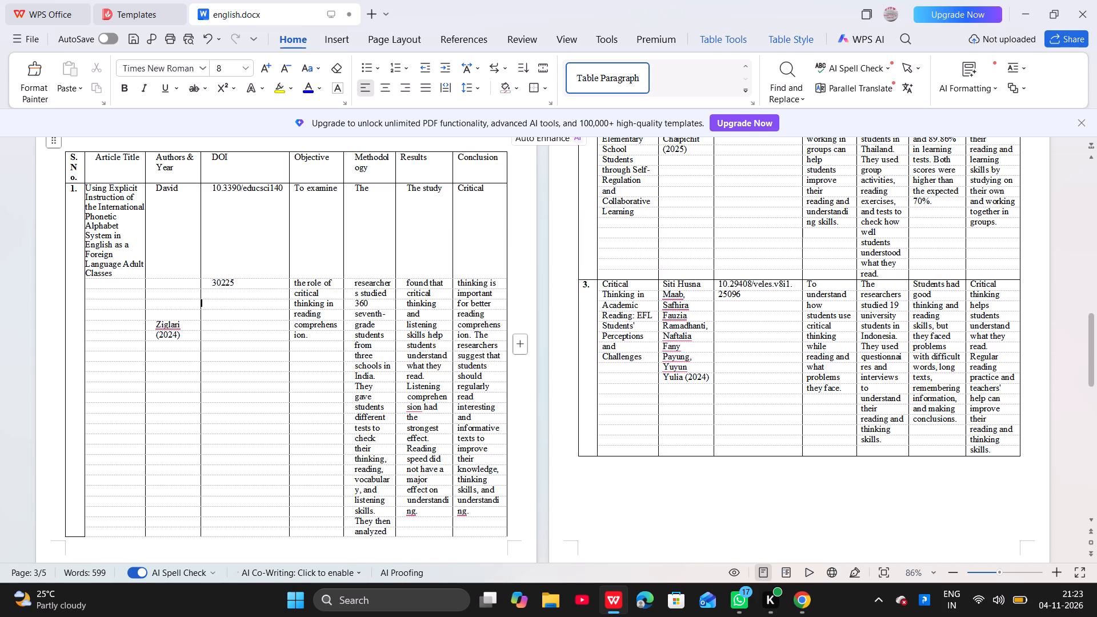
Delete the last author-name line and the year (2024) from row 1's Authors & Year column.
left_click_drag(157, 324, 189, 326)
key("BackSpace")
left_click_drag(155, 339, 190, 339)
key("BackSpace")
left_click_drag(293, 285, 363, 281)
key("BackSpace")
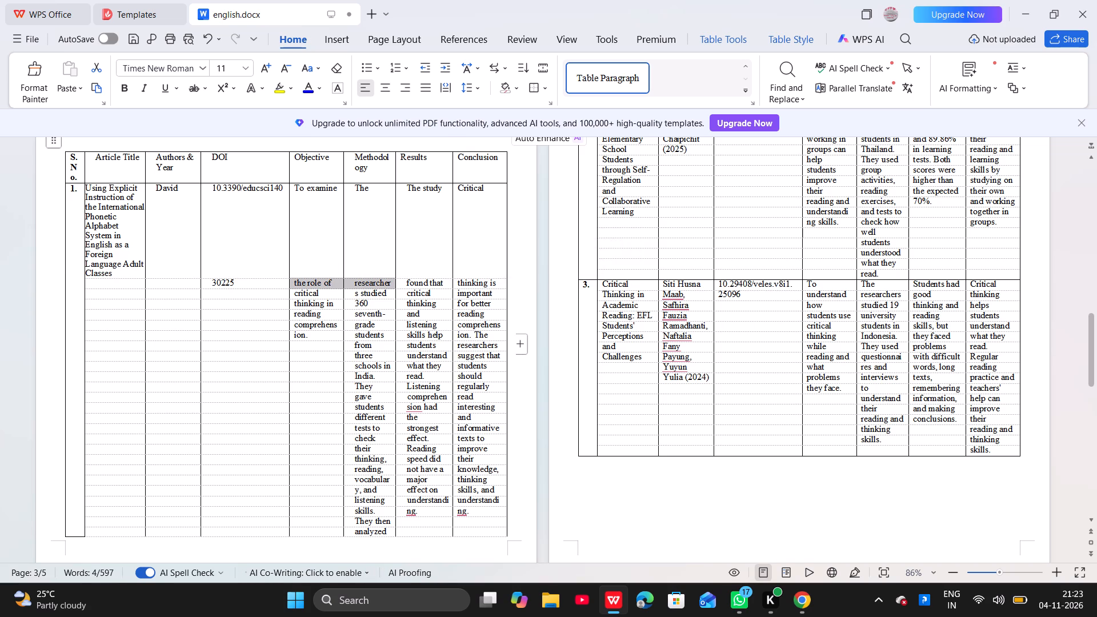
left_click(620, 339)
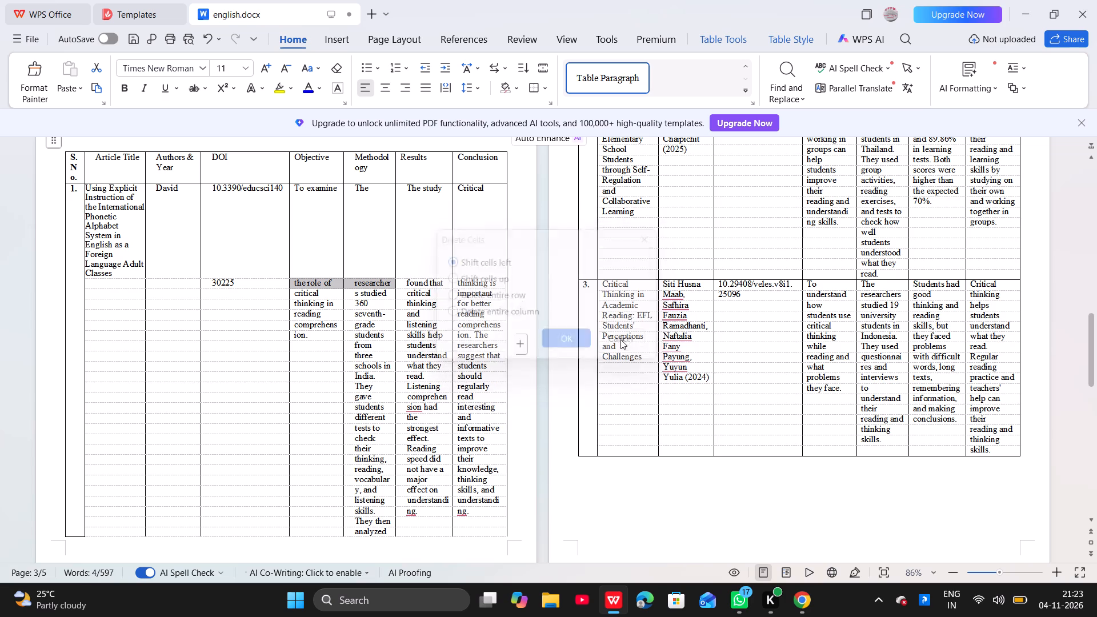
Delete the remaining old author name from the first line of row 1's Authors & Year column.
left_click(178, 191)
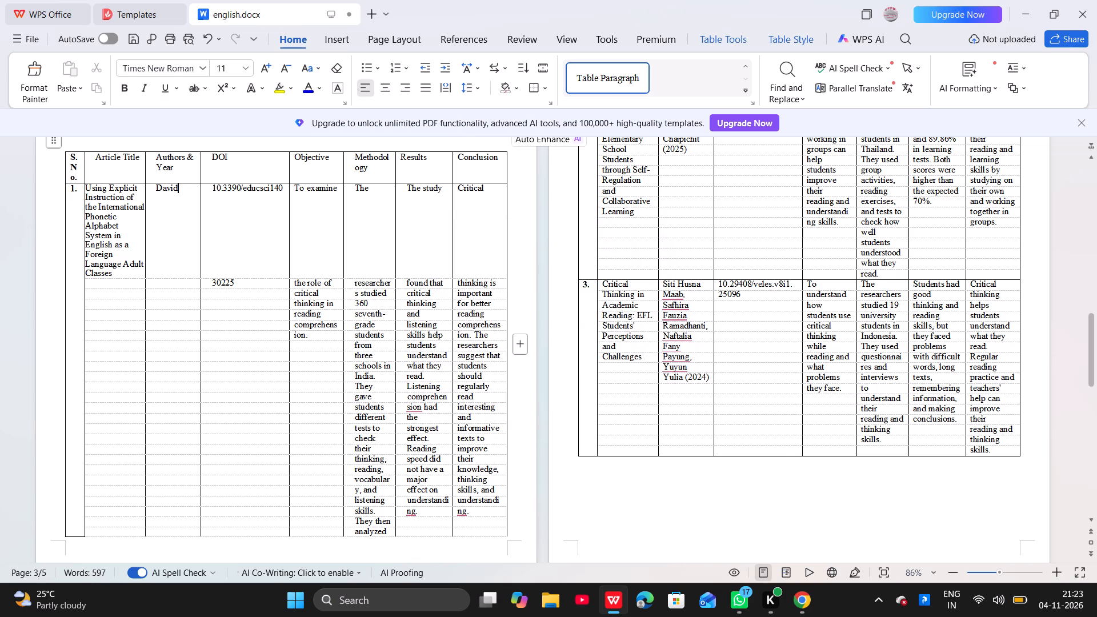
key("BackSpace")
key("BackSpace")
key("BackSpace")
key("BackSpace")
key("BackSpace")
key("BackSpace")
Enter "Trinh, Nguyen & Le(2022)" in row 1's Authors & Year cell.
key("space")
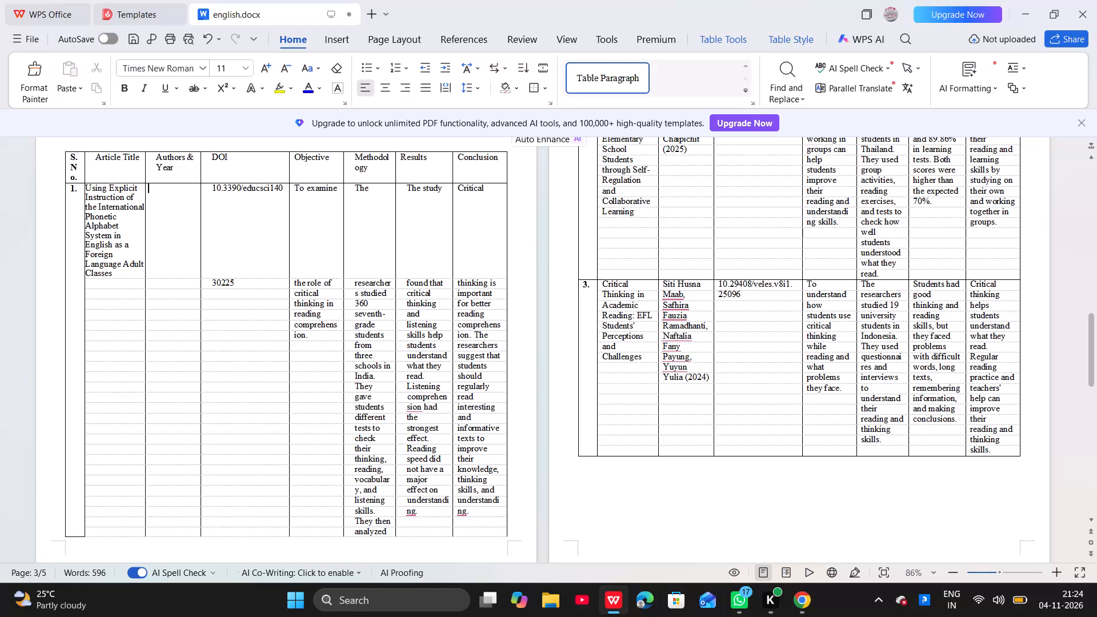
type("Tr")
type("inh")
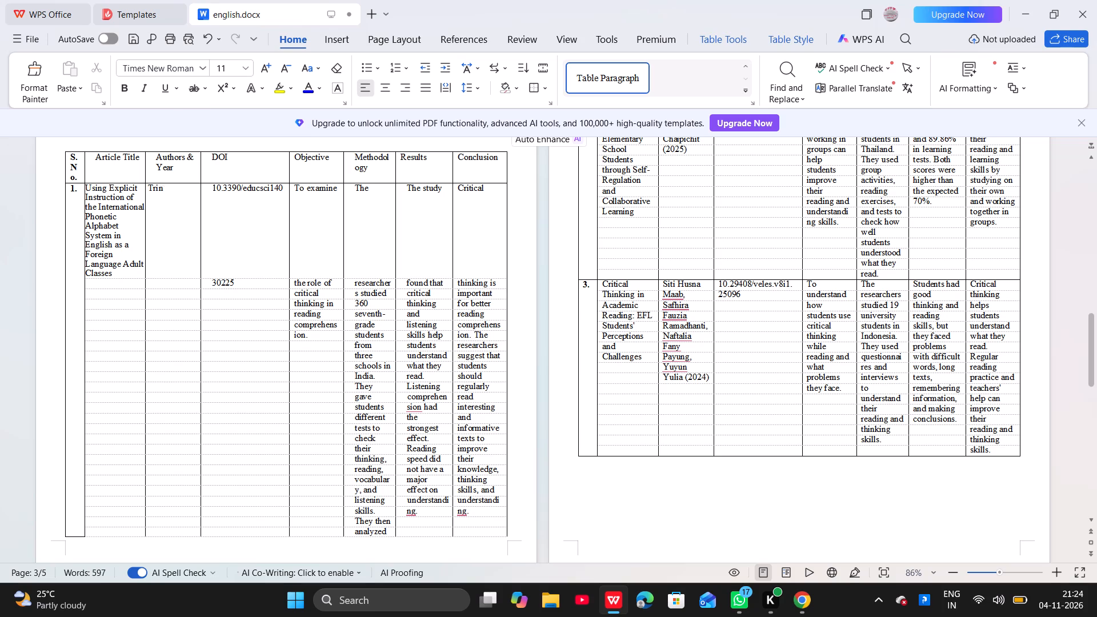
key("space")
key("BackSpace")
type(", Ng")
type("uyen")
key("space")
type("&")
key("space")
type("L2")
key("BackSpace")
key("e")
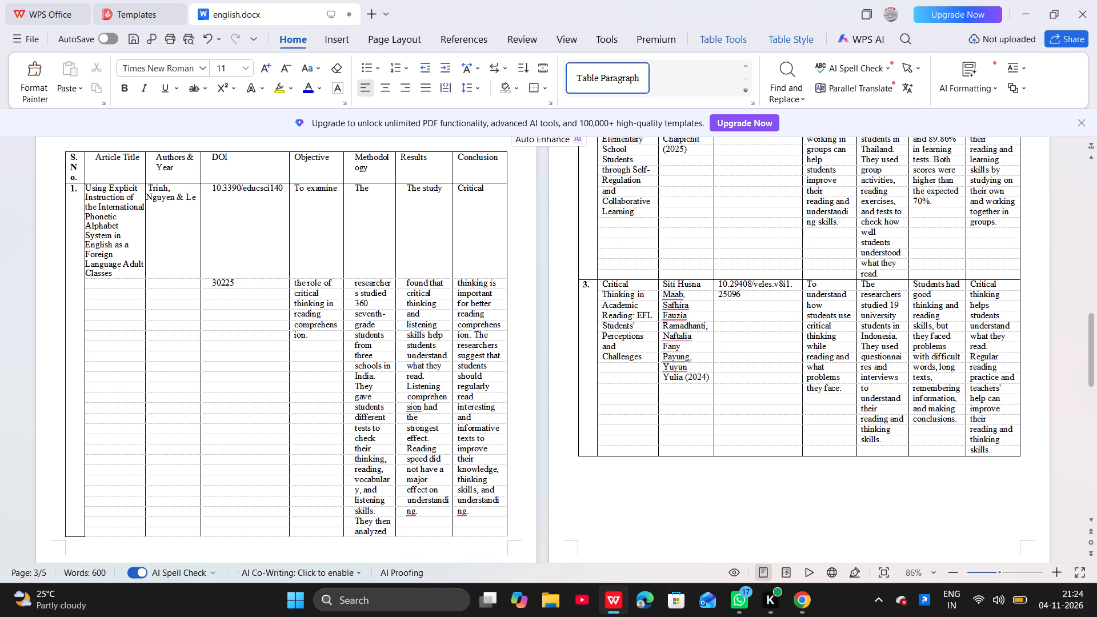
type("(2022")
key("shift+parenright")
Delete the first line of the old DOI, 10.3390/educsci140, from row 1's DOI column.
left_click_drag(210, 186, 289, 191)
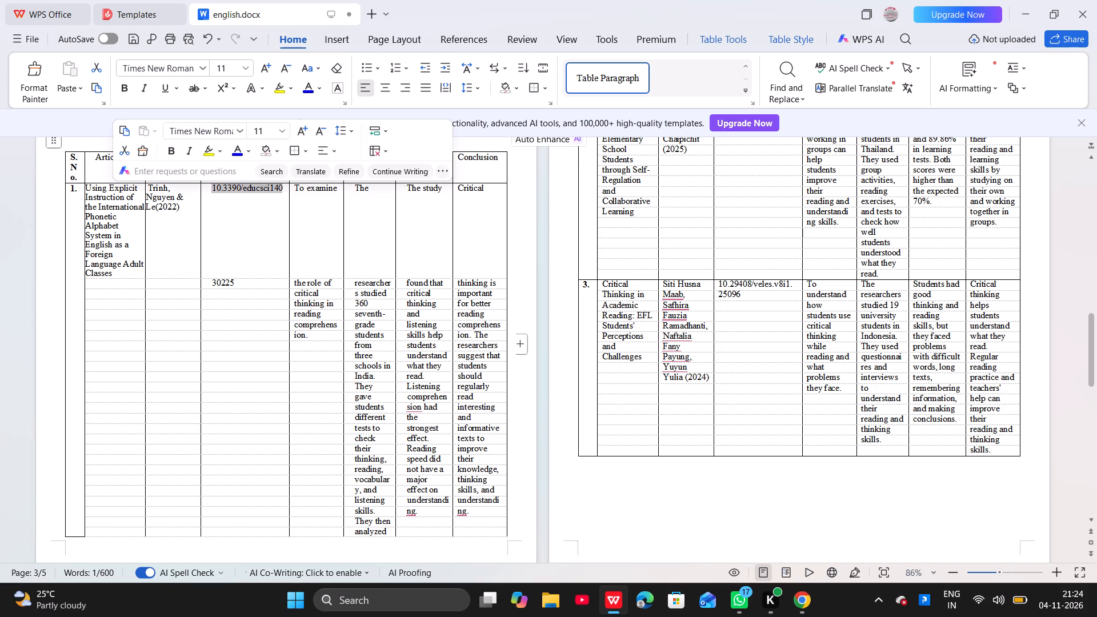
key("BackSpace")
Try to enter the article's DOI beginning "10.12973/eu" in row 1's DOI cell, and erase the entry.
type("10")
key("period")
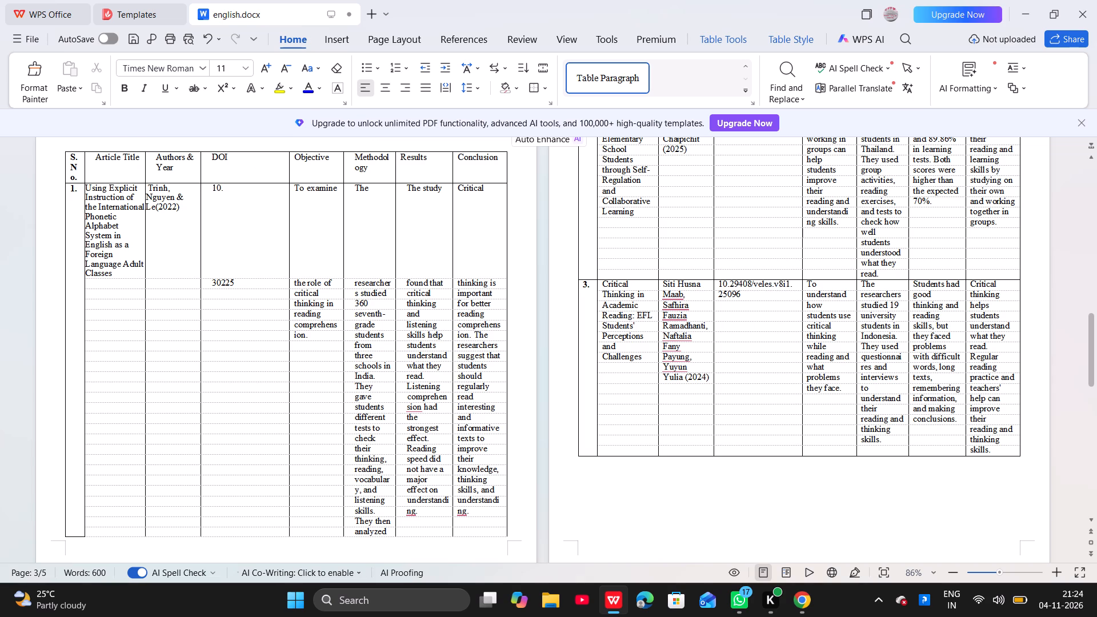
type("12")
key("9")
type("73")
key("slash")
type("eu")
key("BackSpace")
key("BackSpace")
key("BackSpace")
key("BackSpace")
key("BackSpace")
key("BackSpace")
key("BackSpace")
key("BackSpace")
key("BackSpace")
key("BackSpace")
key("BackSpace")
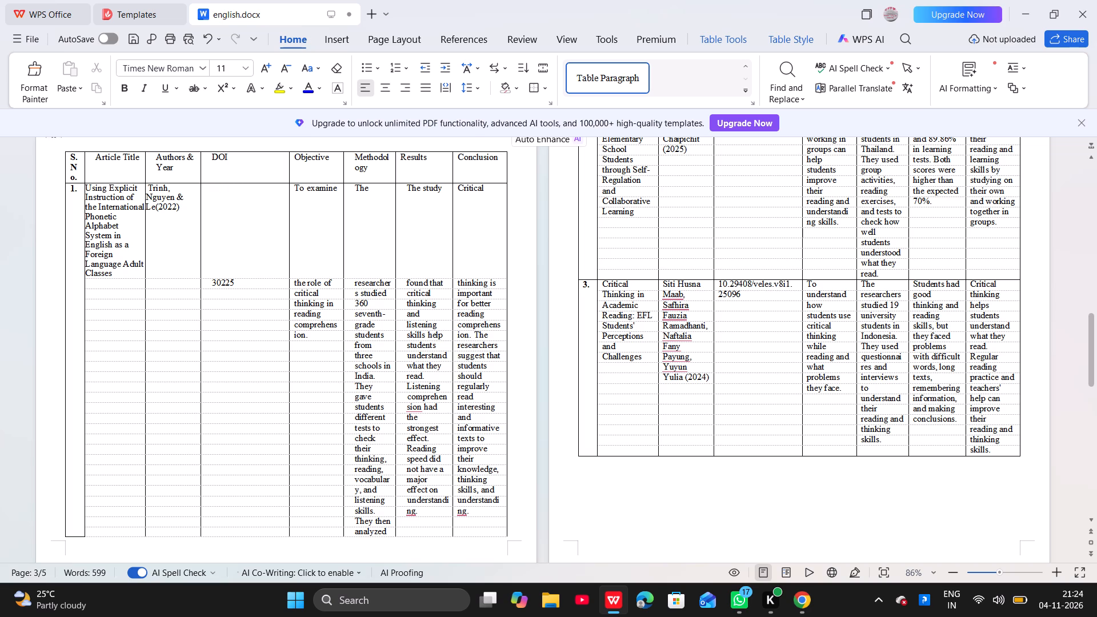
Switch to Chrome and try to select the DOI 10.12973/eu-jer.11.2.749 in the header link of EJ1341708.pdf.
left_click(805, 607)
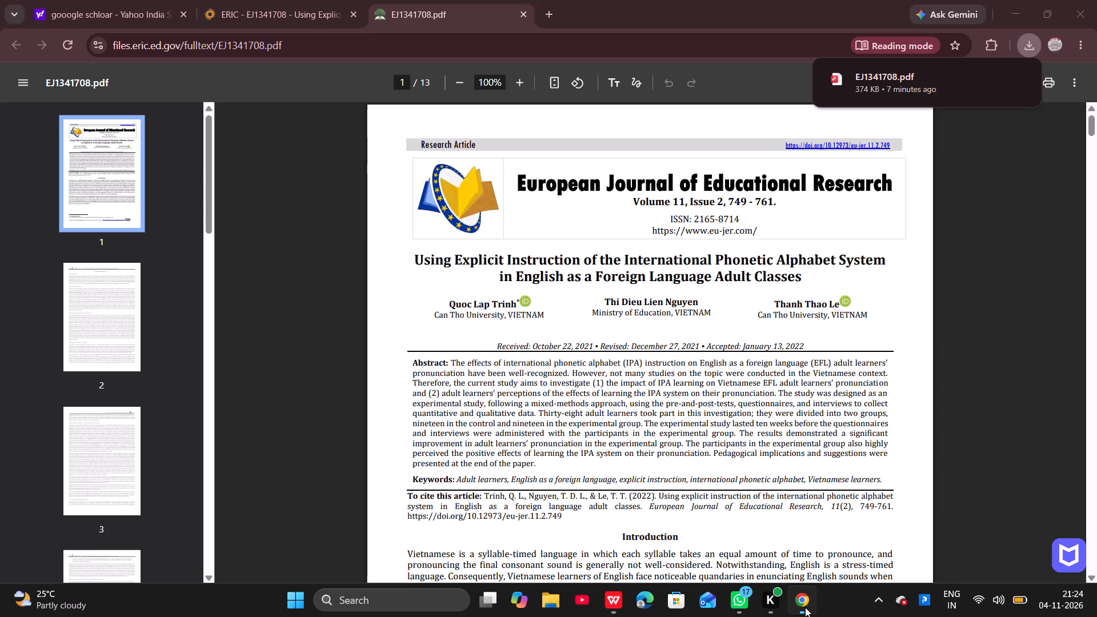
left_click(802, 159)
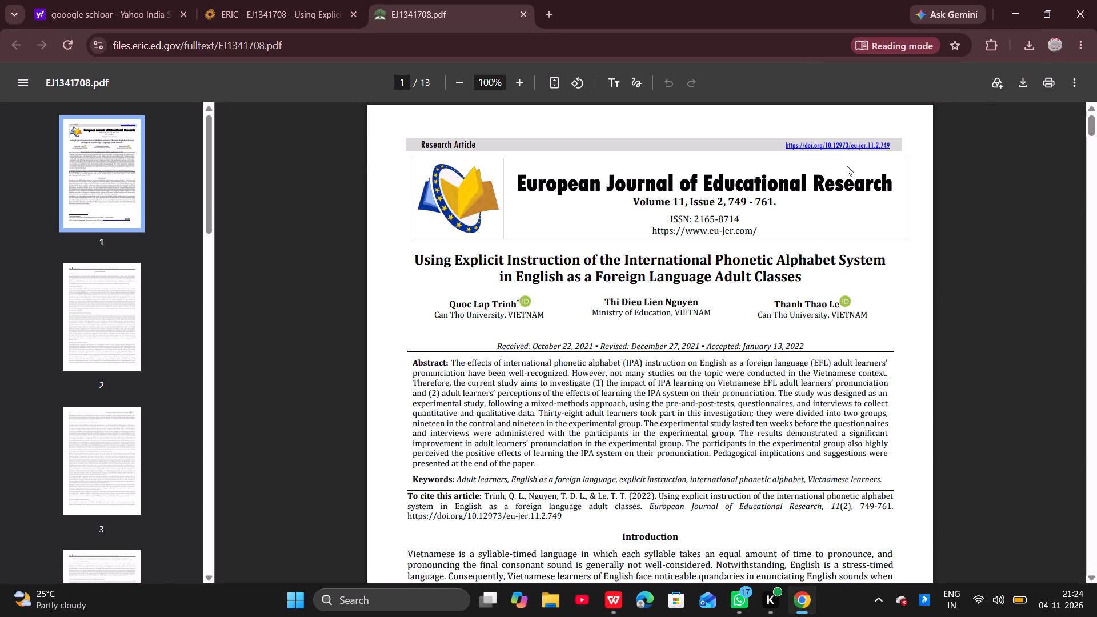
left_click(808, 162)
left_click_drag(825, 144, 850, 145)
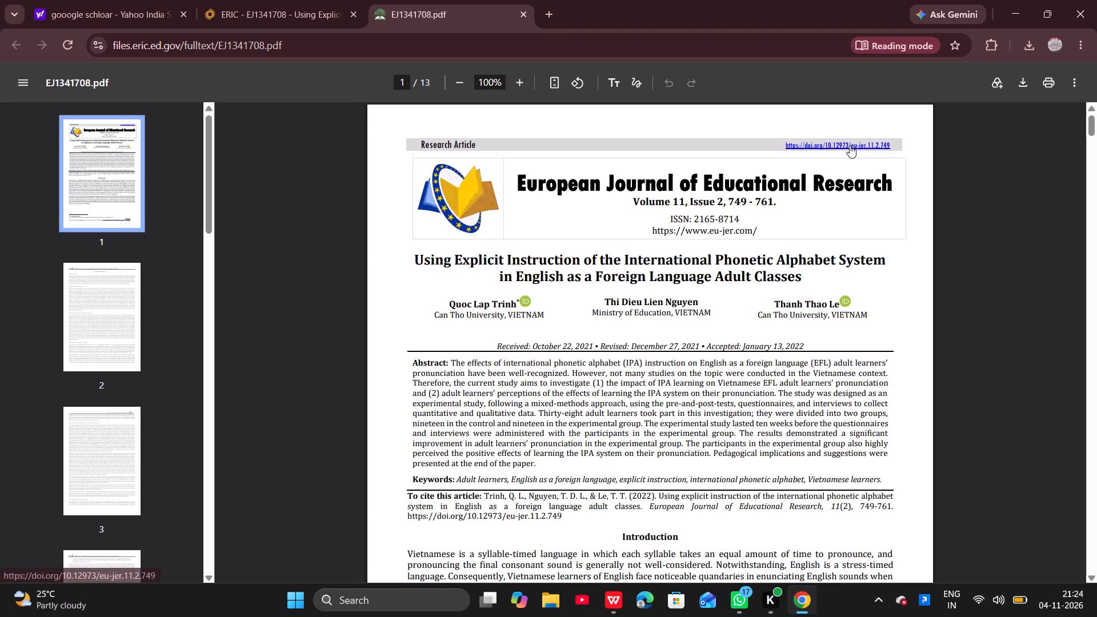
left_click_drag(850, 145, 882, 135)
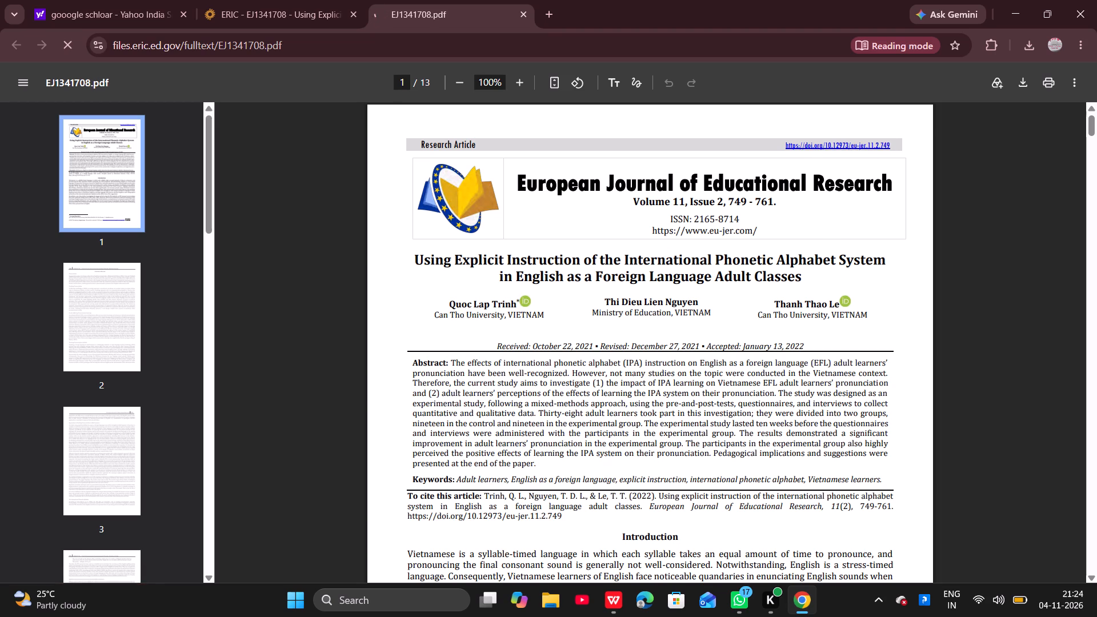
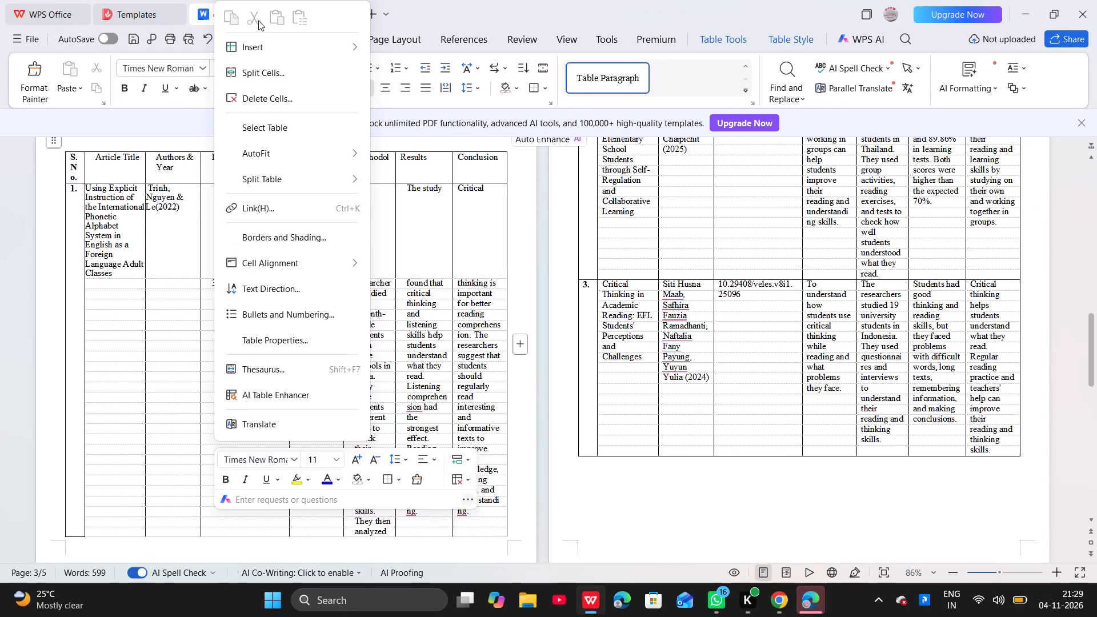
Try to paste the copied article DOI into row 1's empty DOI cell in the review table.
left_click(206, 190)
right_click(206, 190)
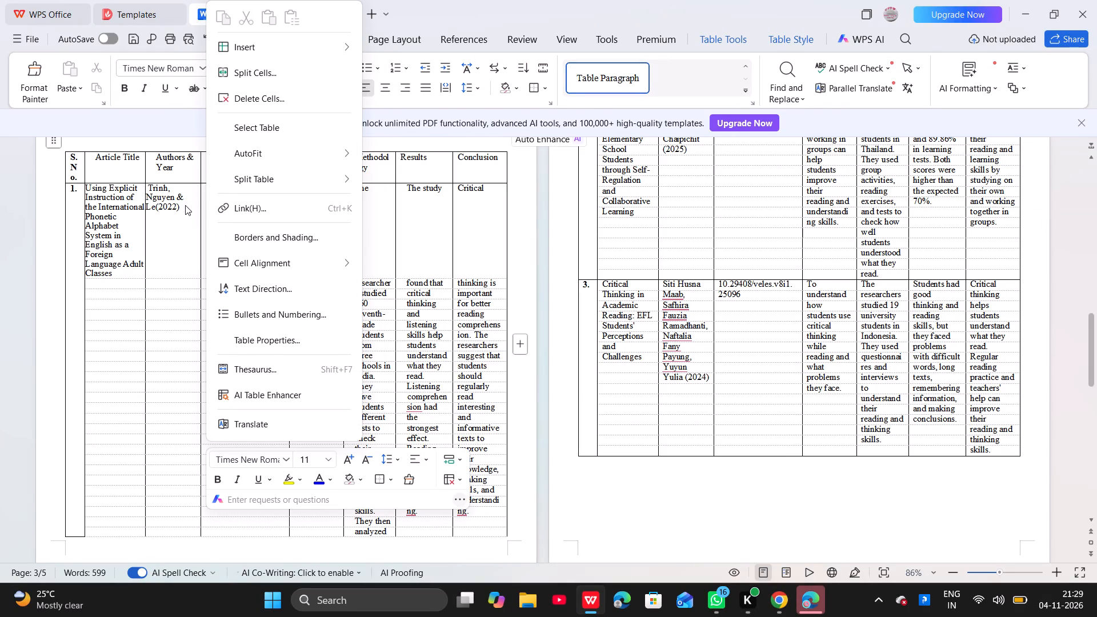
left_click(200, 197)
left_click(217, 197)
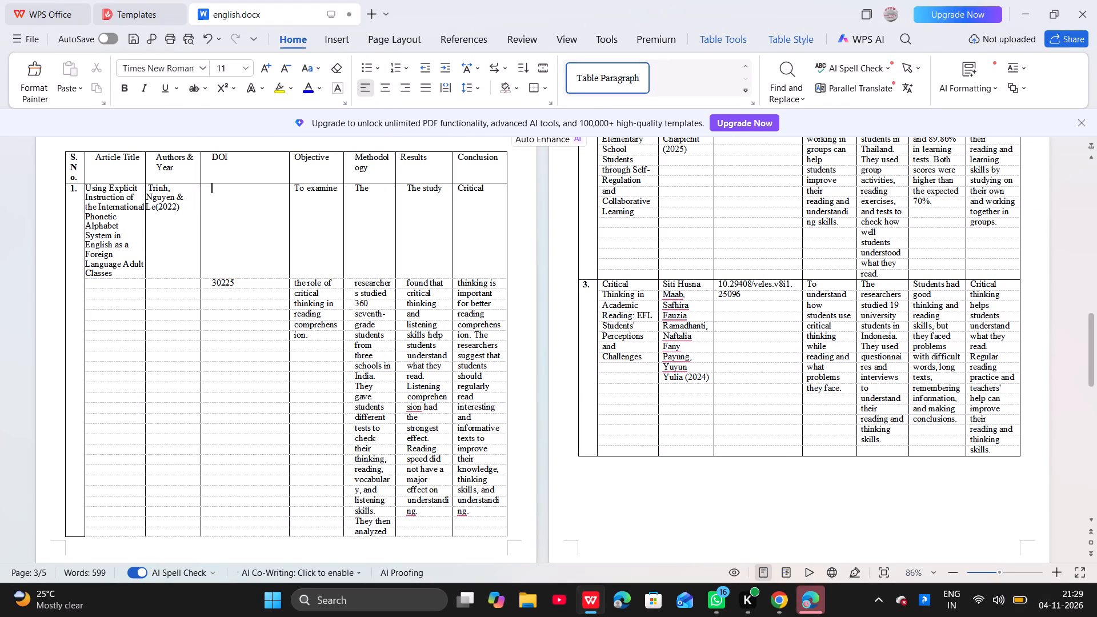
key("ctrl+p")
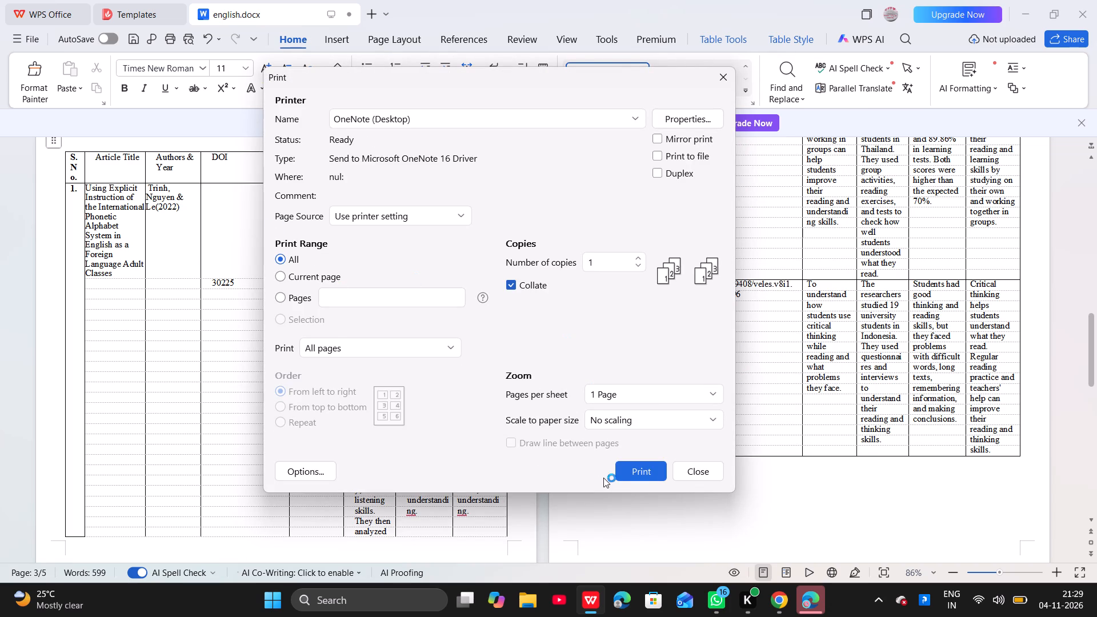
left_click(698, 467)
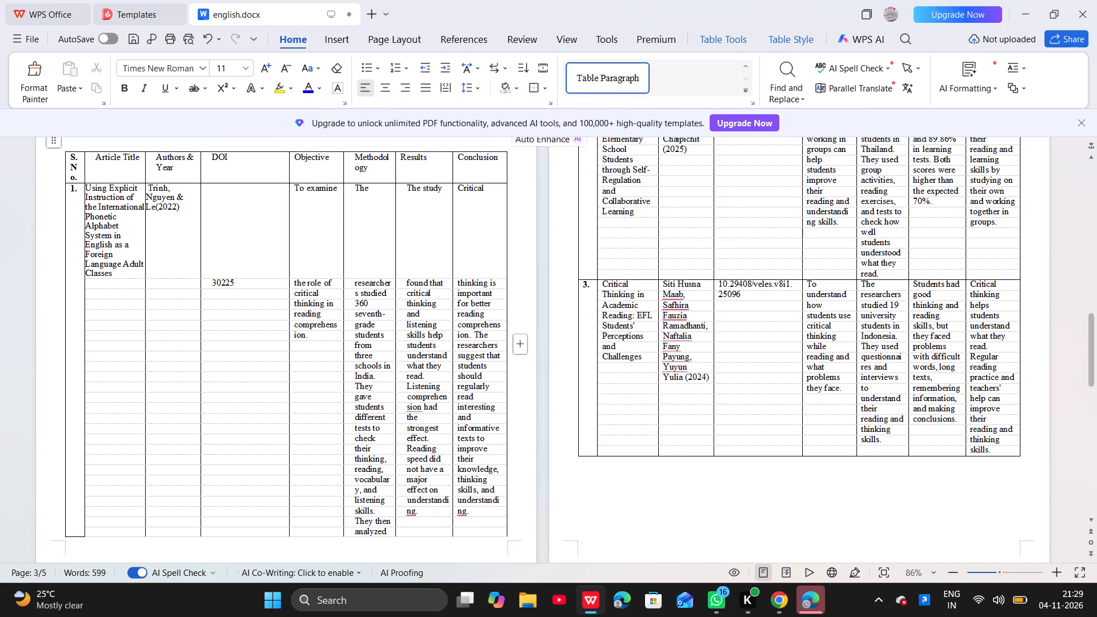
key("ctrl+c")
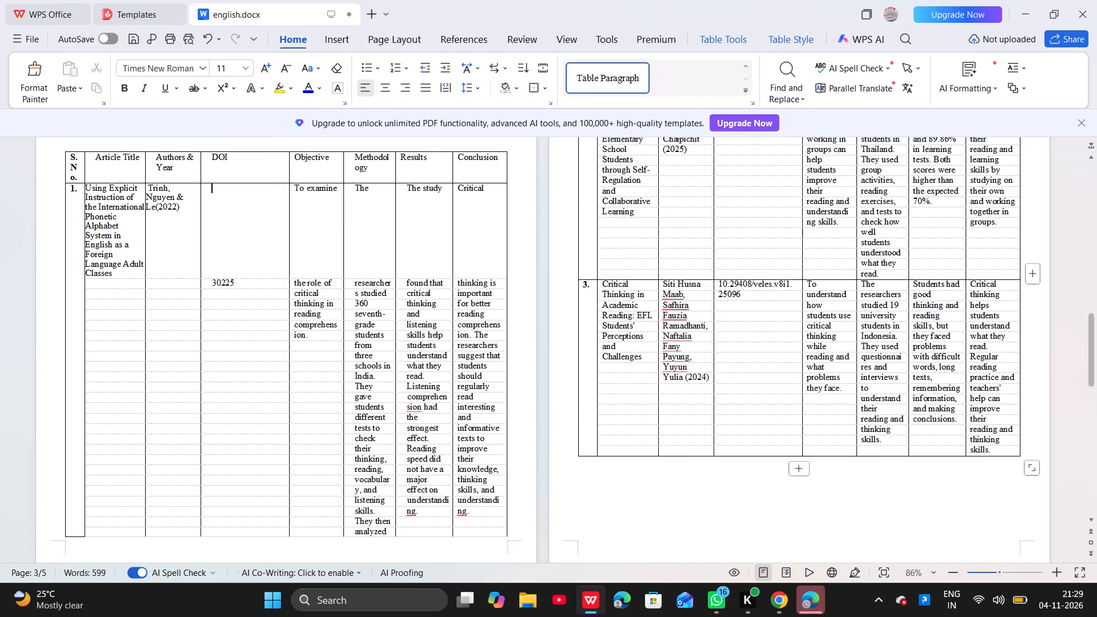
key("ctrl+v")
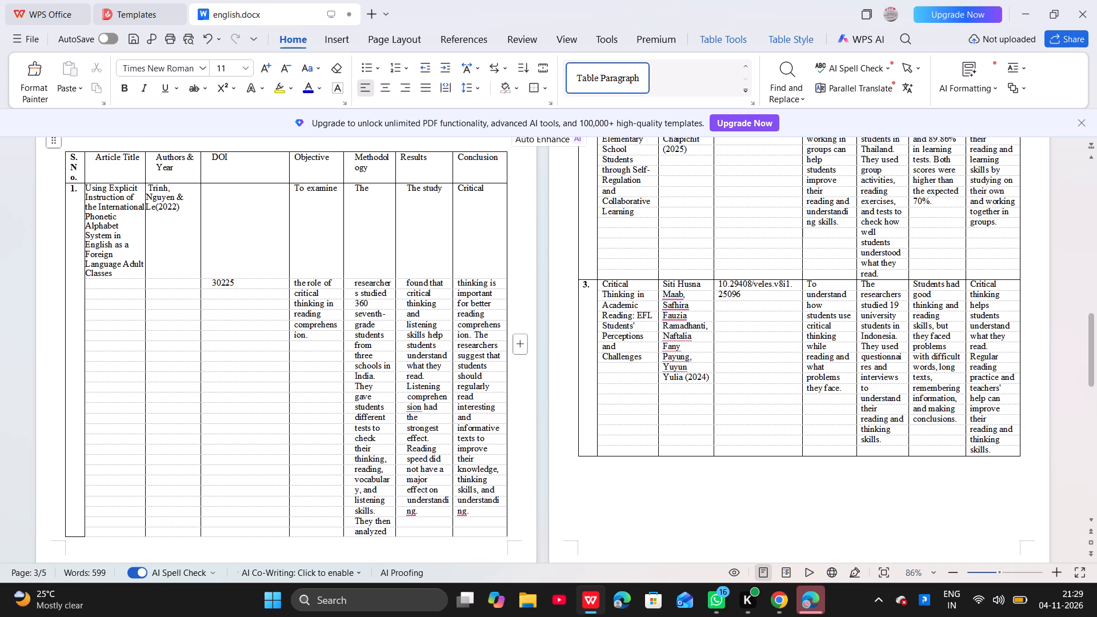
Switch to the browser window with the article "Using Explicit Instruction of the International Phonetic Alphabet System".
left_click(810, 608)
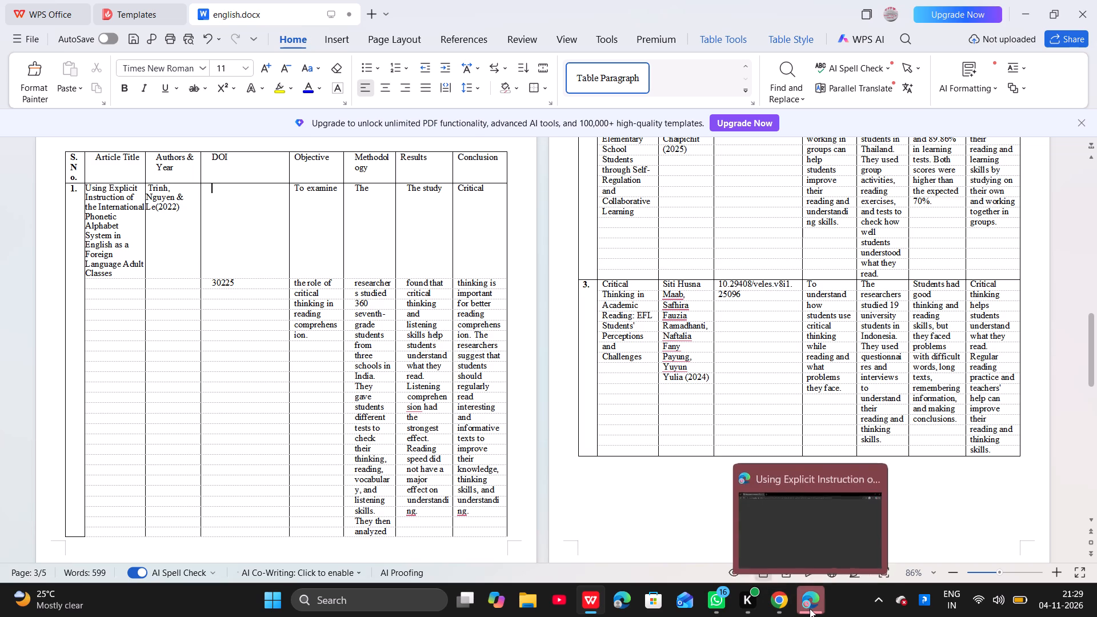
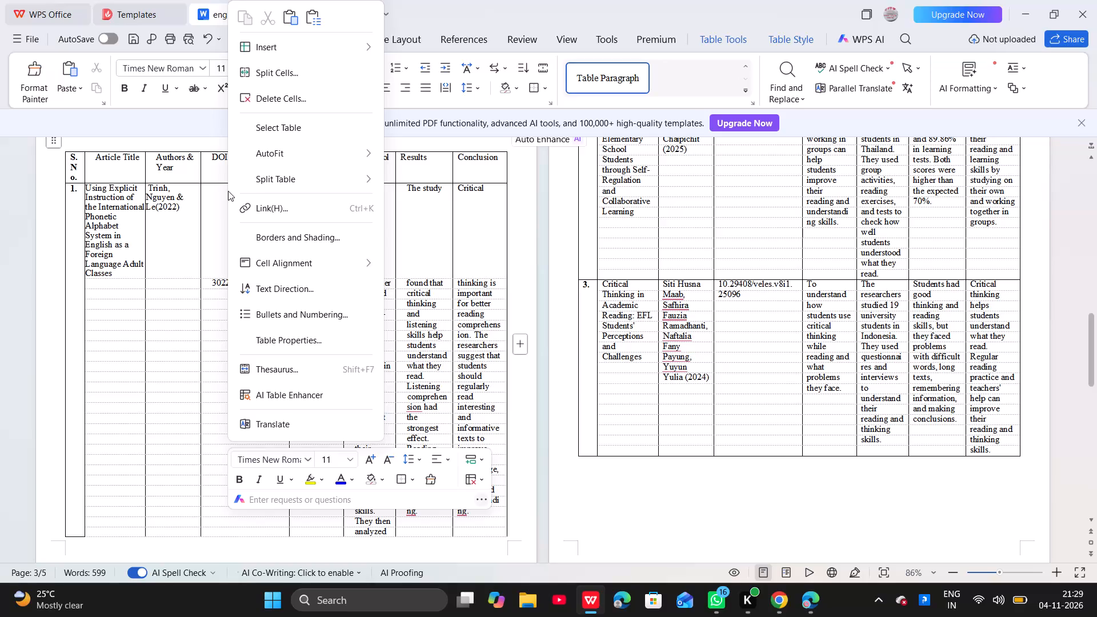
left_click(283, 15)
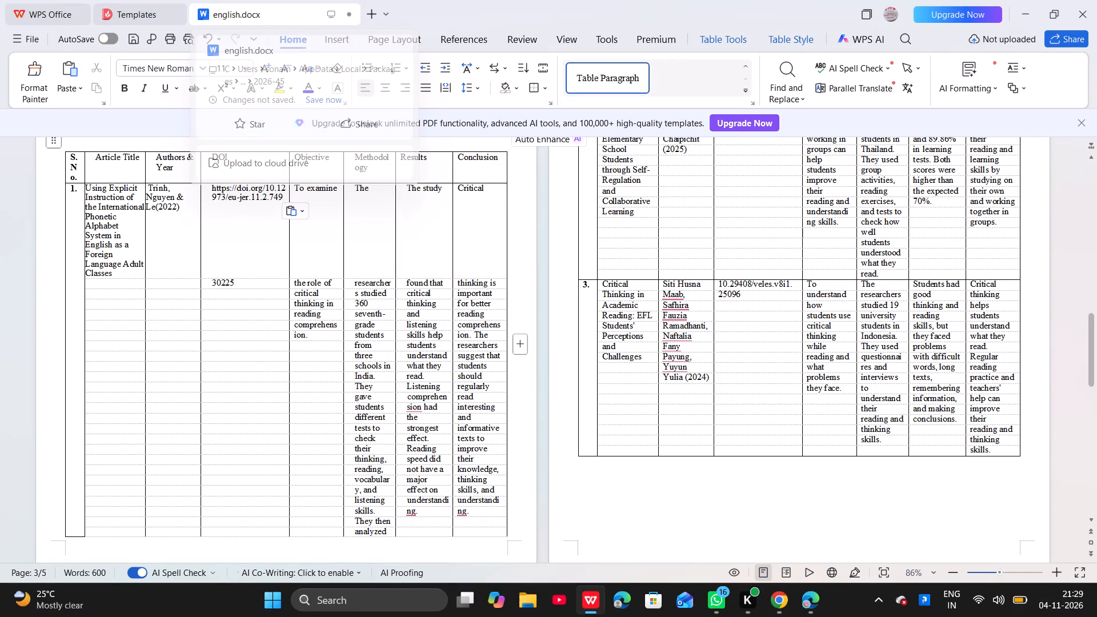
left_click(321, 201)
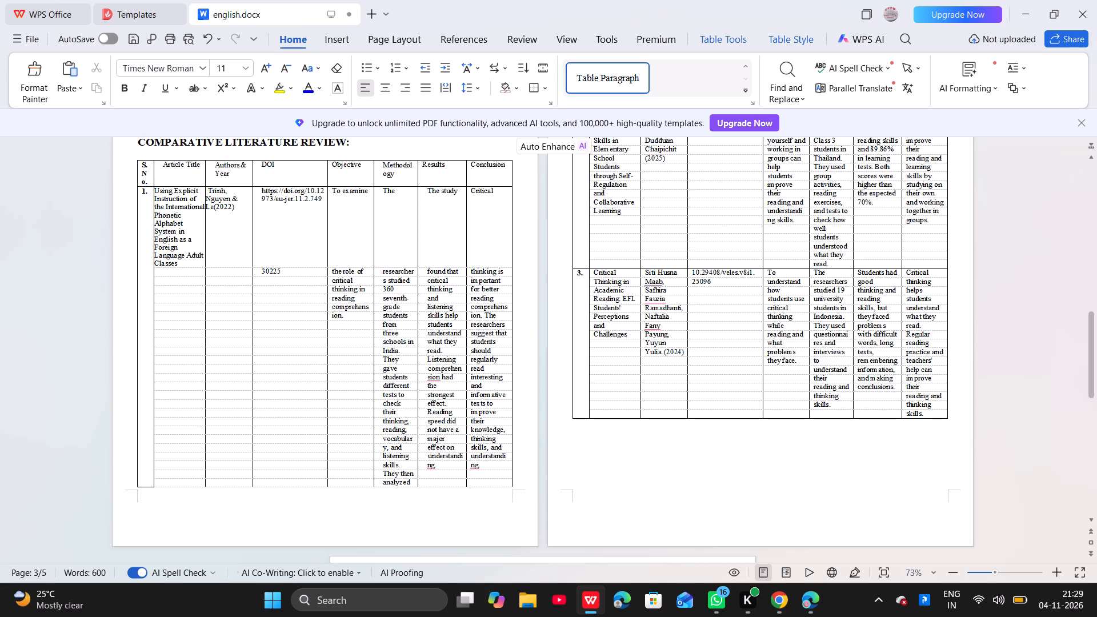
Delete the leftover old DOI ending "30225" from the lower part of row 1's DOI column.
left_click(288, 277)
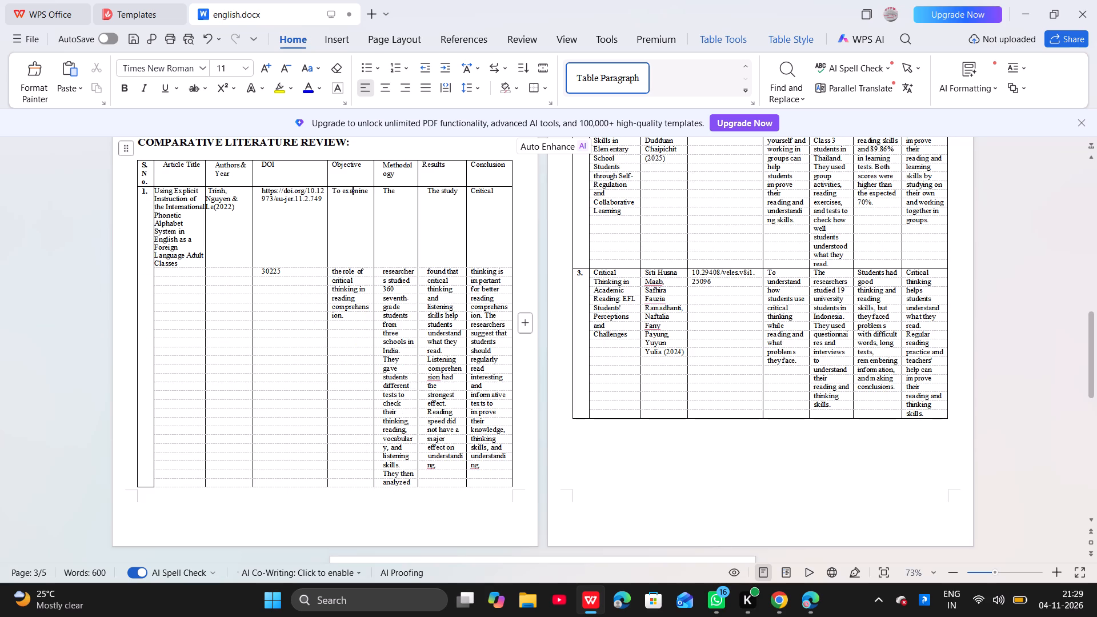
left_click(288, 273)
key("BackSpace")
key("BackSpace")
key("BackSpace")
key("BackSpace")
key("BackSpace")
key("BackSpace")
left_click(369, 190)
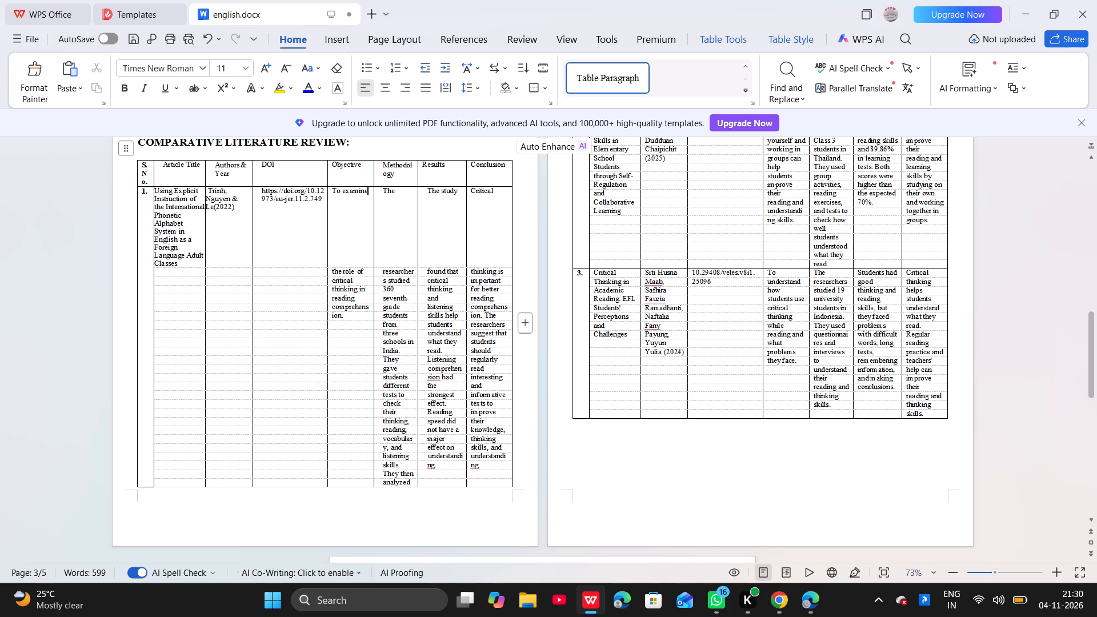
left_click(306, 189)
key("BackSpace")
key("BackSpace")
key("BackSpace")
key("BackSpace")
key("BackSpace")
key("BackSpace")
key("BackSpace")
key("BackSpace")
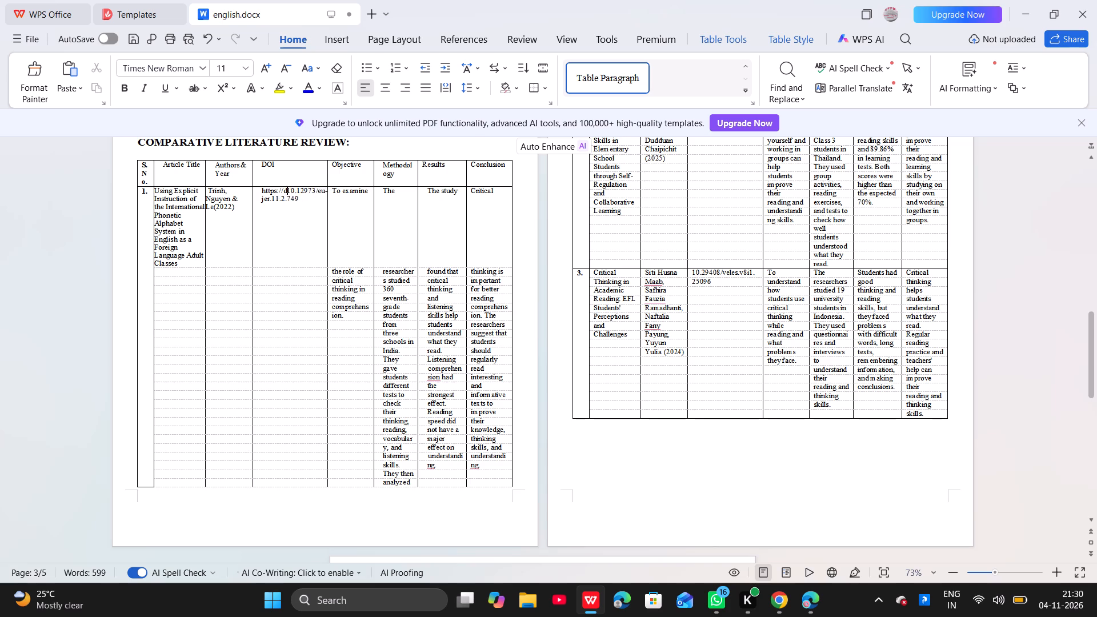
key("BackSpace")
key("BackSpace")
key("BackSpace")
key("BackSpace")
key("BackSpace")
key("BackSpace")
key("BackSpace")
key("BackSpace")
key("BackSpace")
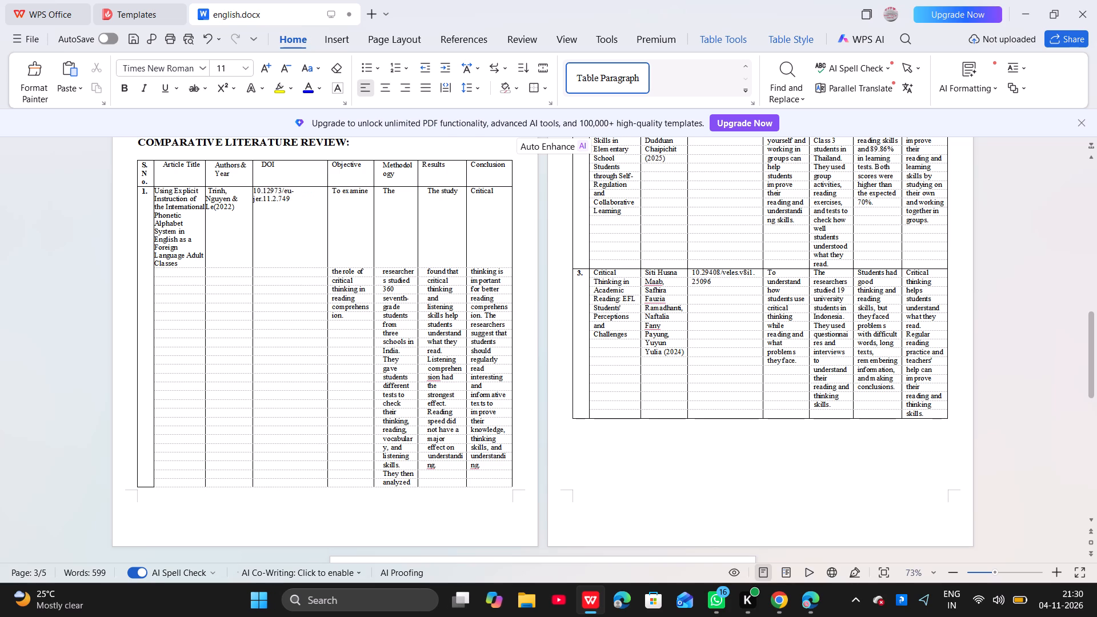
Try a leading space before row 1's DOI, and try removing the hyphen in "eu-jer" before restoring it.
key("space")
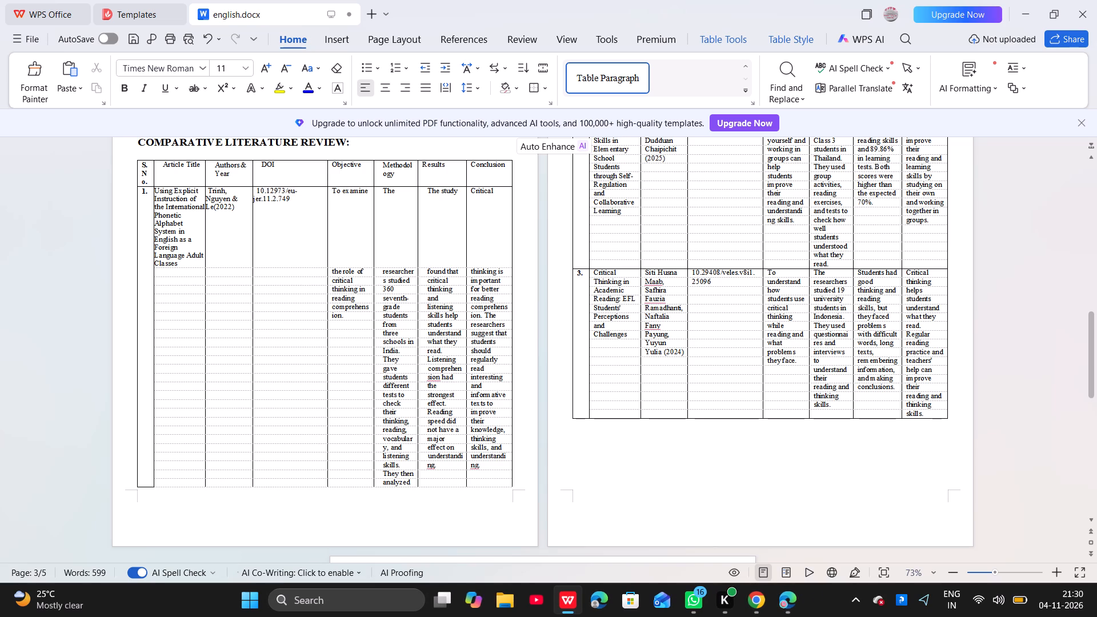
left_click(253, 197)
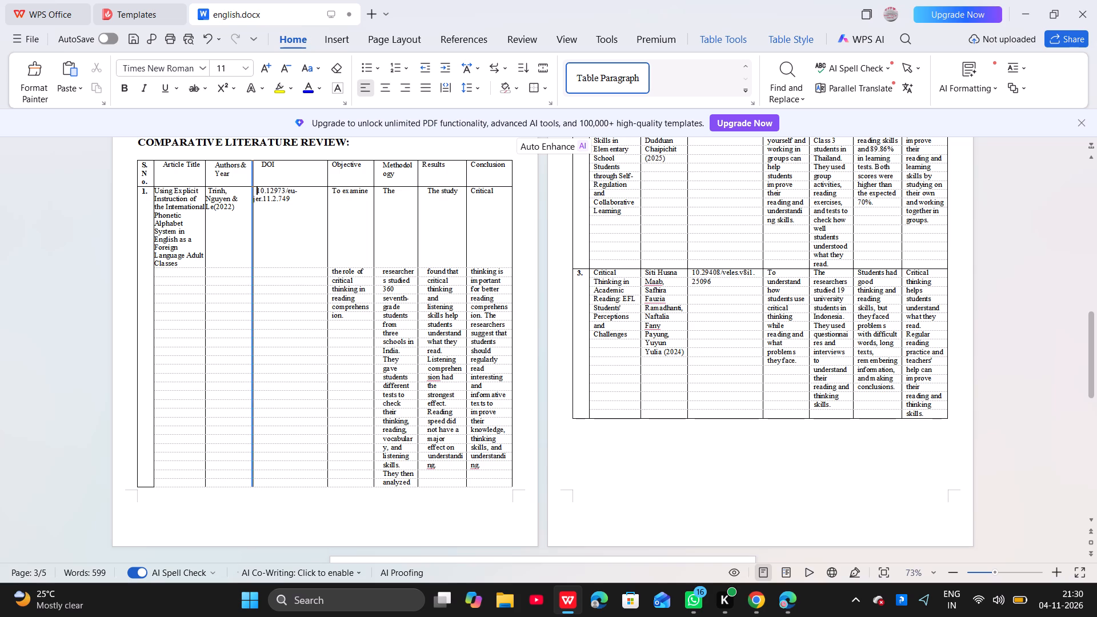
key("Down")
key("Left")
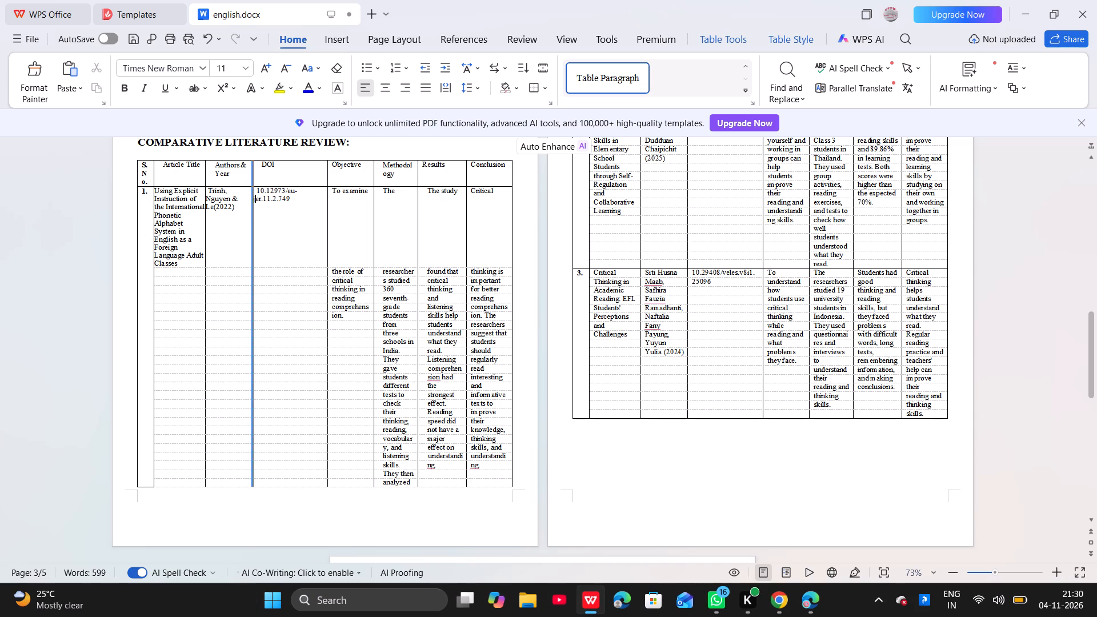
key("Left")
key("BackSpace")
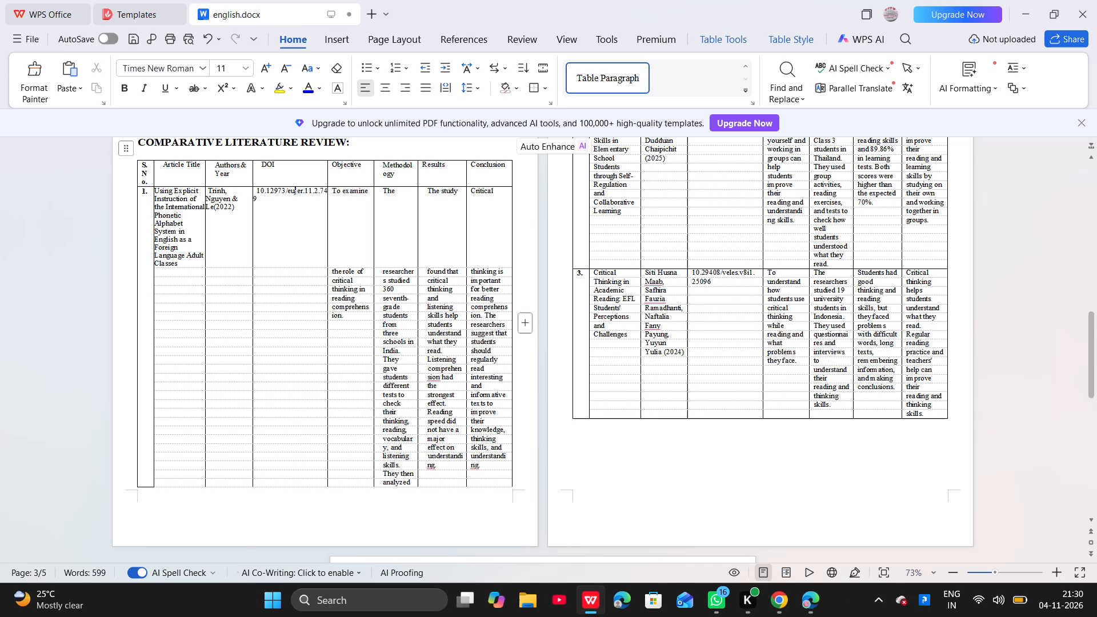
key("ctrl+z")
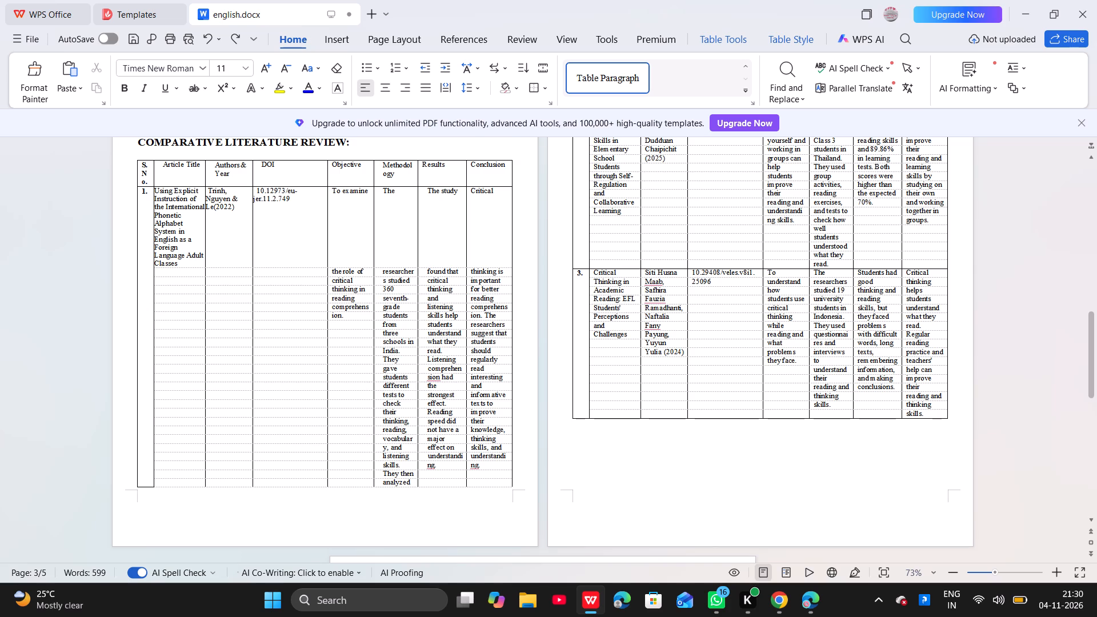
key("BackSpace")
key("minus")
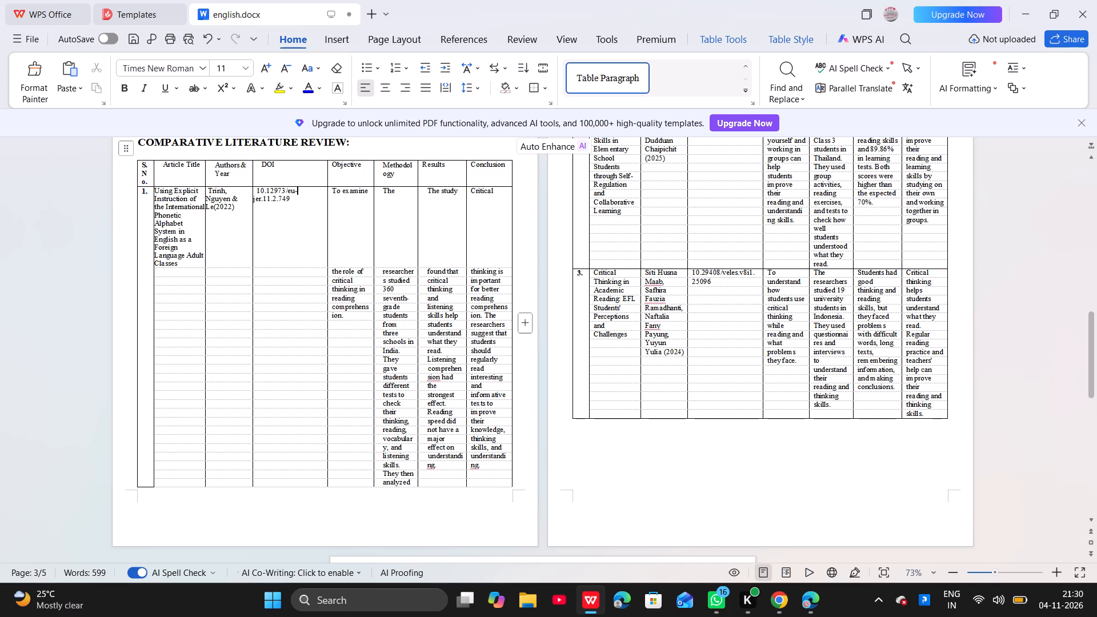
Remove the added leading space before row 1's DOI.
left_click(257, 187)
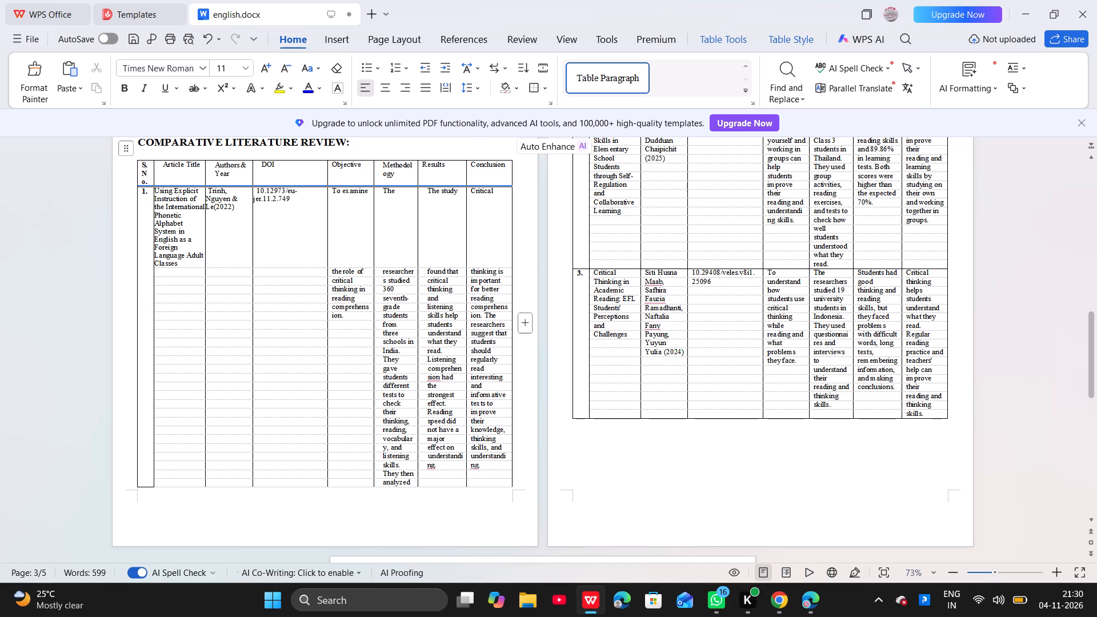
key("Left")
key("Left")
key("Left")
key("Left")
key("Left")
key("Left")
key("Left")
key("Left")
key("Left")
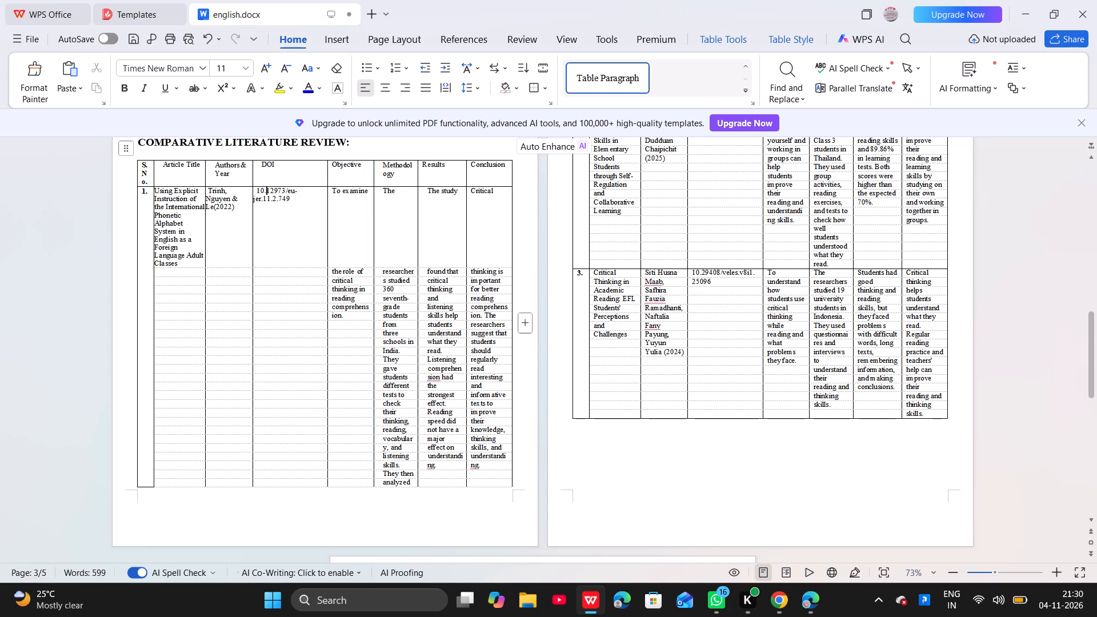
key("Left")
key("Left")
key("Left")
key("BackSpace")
Remove the hyphen from row 1's DOI so it reads 10.12973/eujer.11.2.749 on one line.
left_click(258, 195)
key("Left")
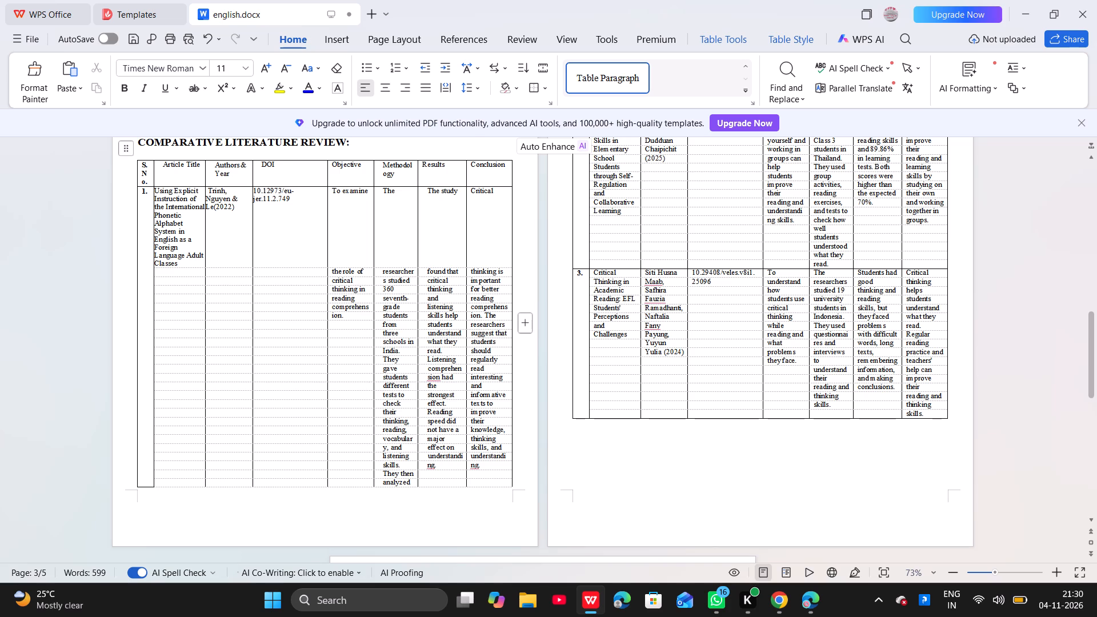
key("Left")
key("BackSpace")
Rewrite row 1's objective as "To examine the impact of IPA learning on Vietnamese EFL adult learners' pronunciation".
left_click(368, 192)
key("BackSpace")
key("BackSpace")
key("BackSpace")
key("BackSpace")
key("BackSpace")
key("BackSpace")
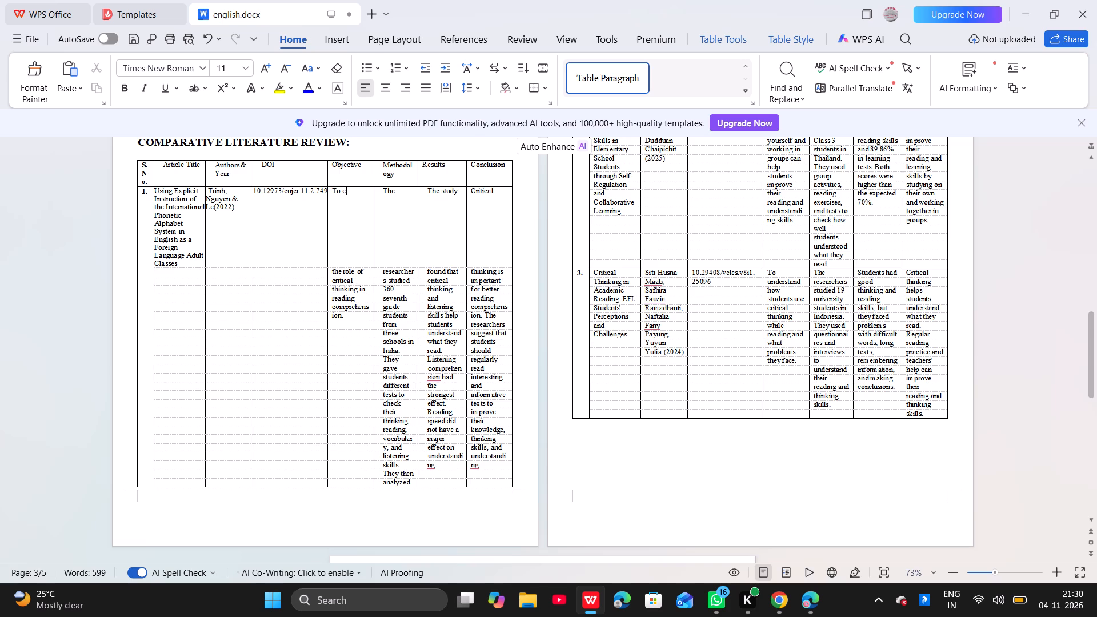
key("BackSpace")
type("examine the impact of IPA learning")
key("space")
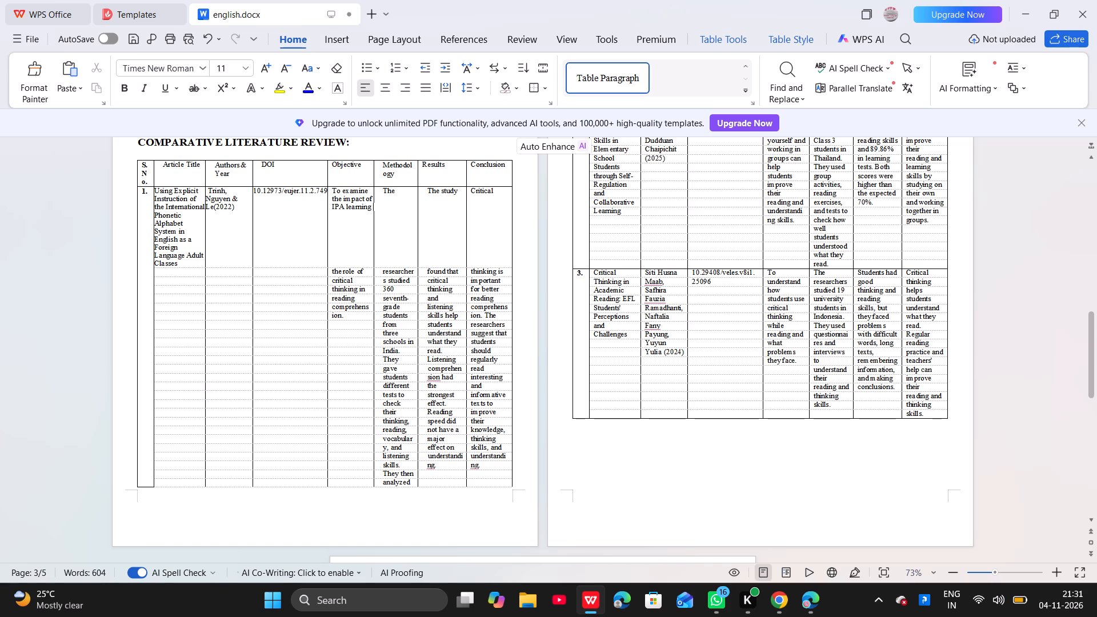
type("on")
key("space")
type("Vie")
key("t")
type("namese EFK")
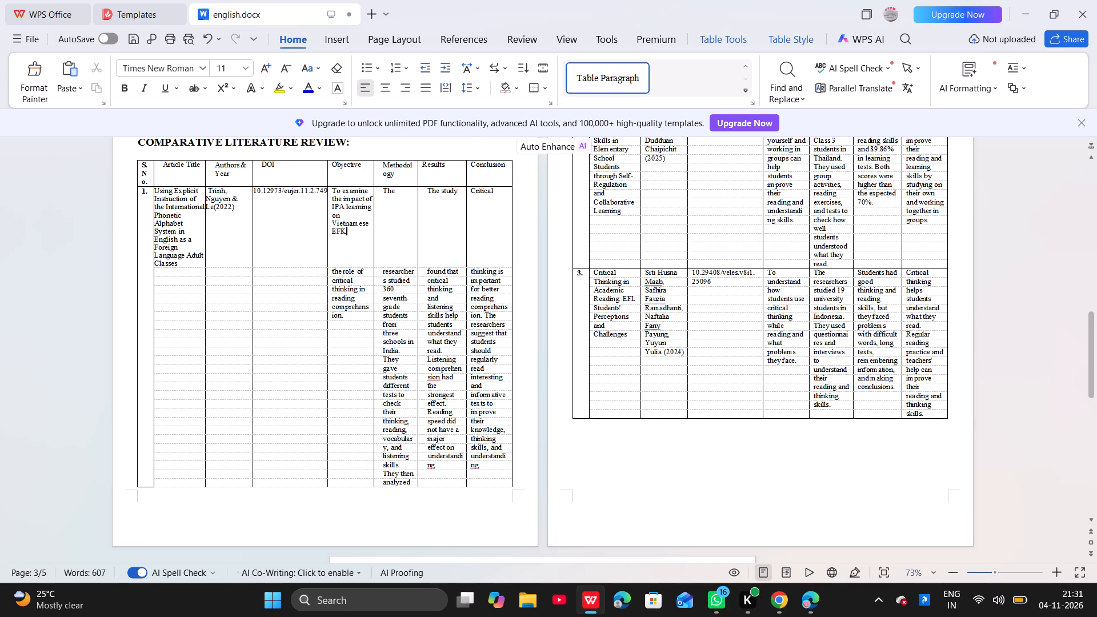
key("BackSpace")
type("L")
key("space")
type("adult learner")
type("s'")
key("space")
type("pro")
type("nunciation")
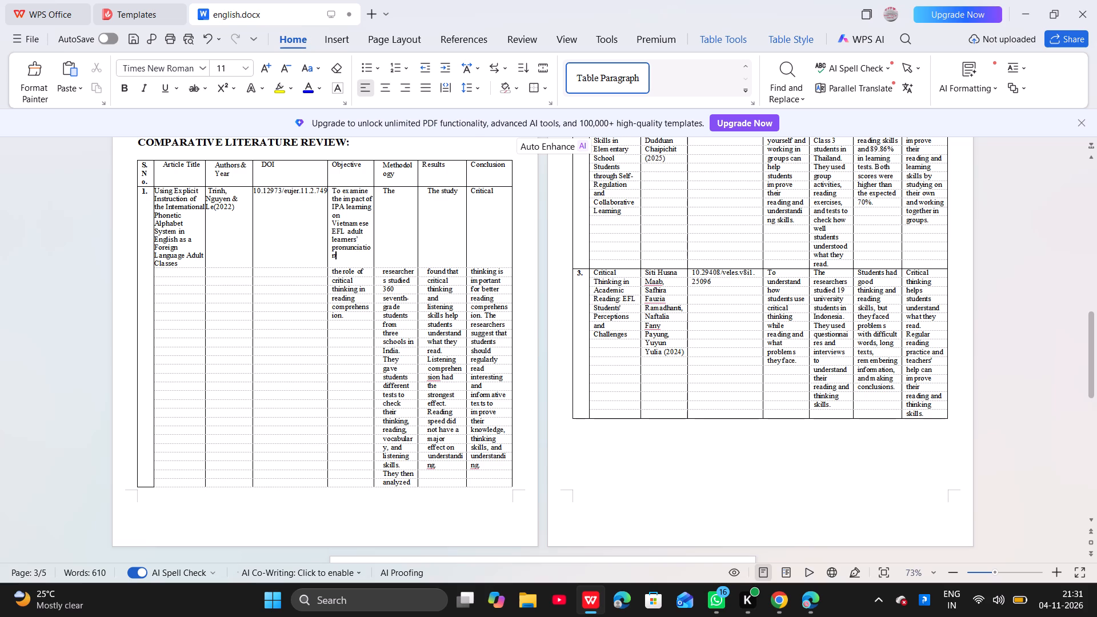
Delete the leftover old objective text "the role of critical thinking in reading comprehension." below row 1's new objective.
left_click_drag(329, 271, 337, 274)
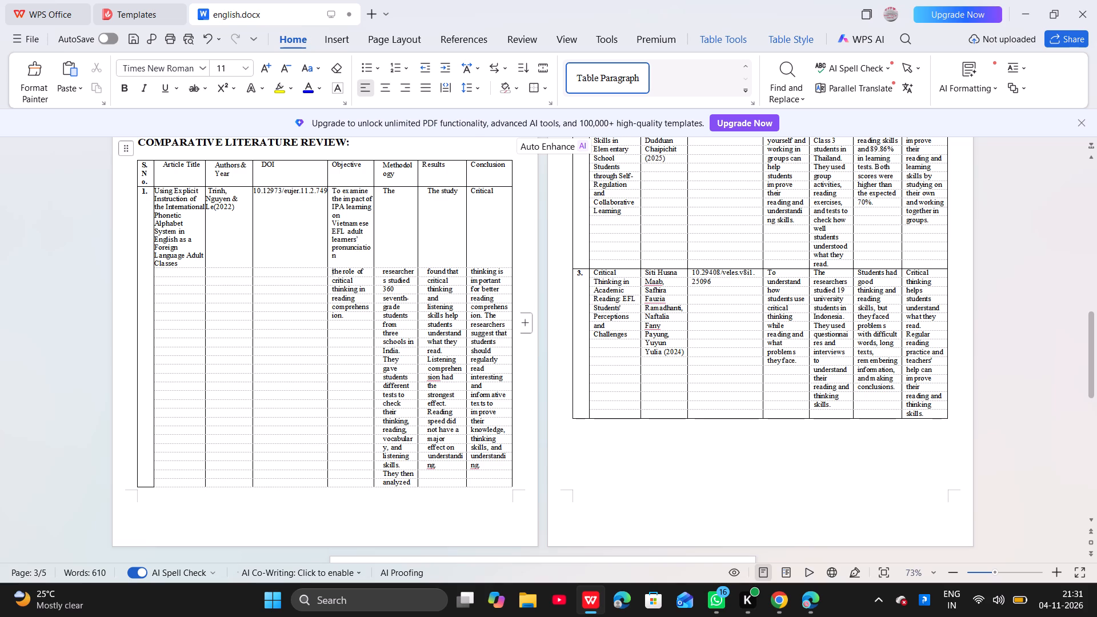
left_click_drag(337, 274, 368, 276)
key("BackSpace")
left_click_drag(332, 279, 362, 285)
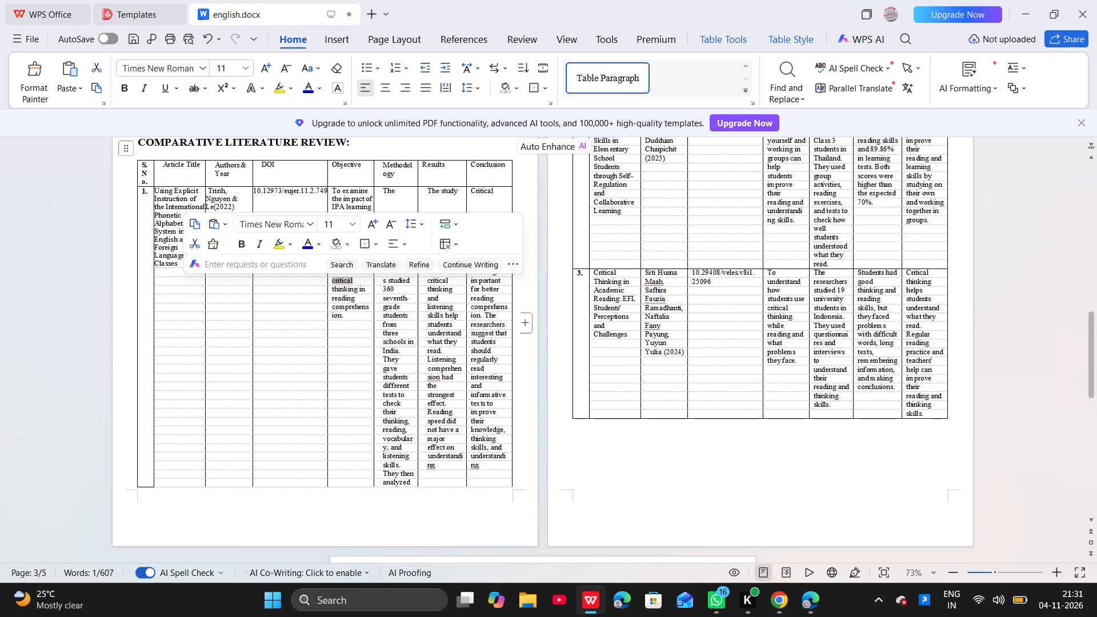
key("BackSpace")
left_click_drag(334, 290, 361, 290)
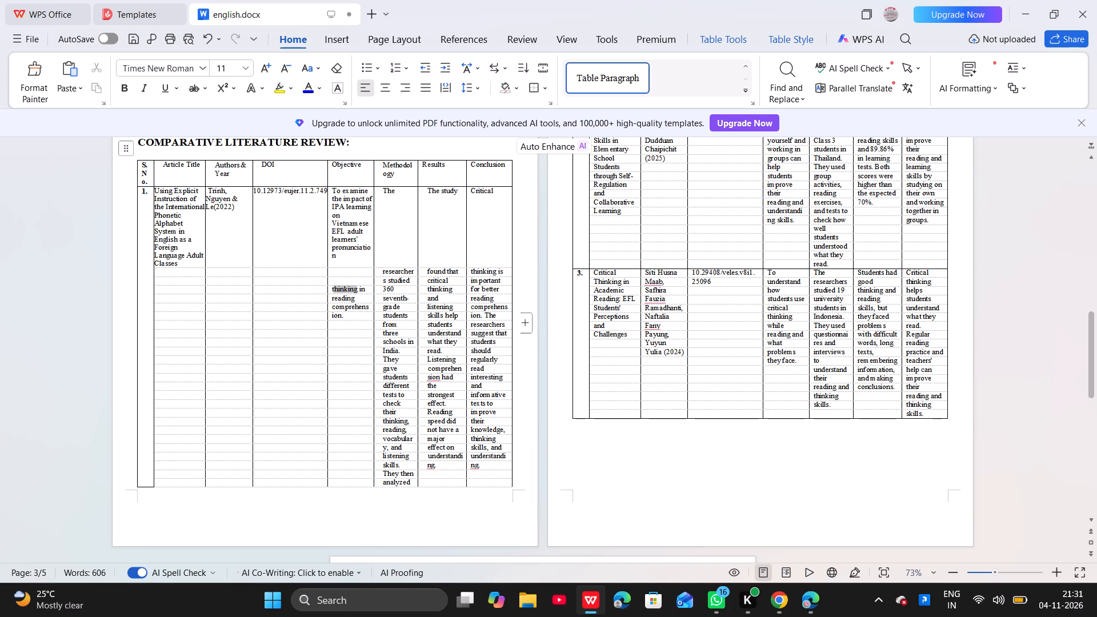
left_click_drag(361, 290, 369, 290)
key("BackSpace")
left_click_drag(330, 299, 361, 299)
key("BackSpace")
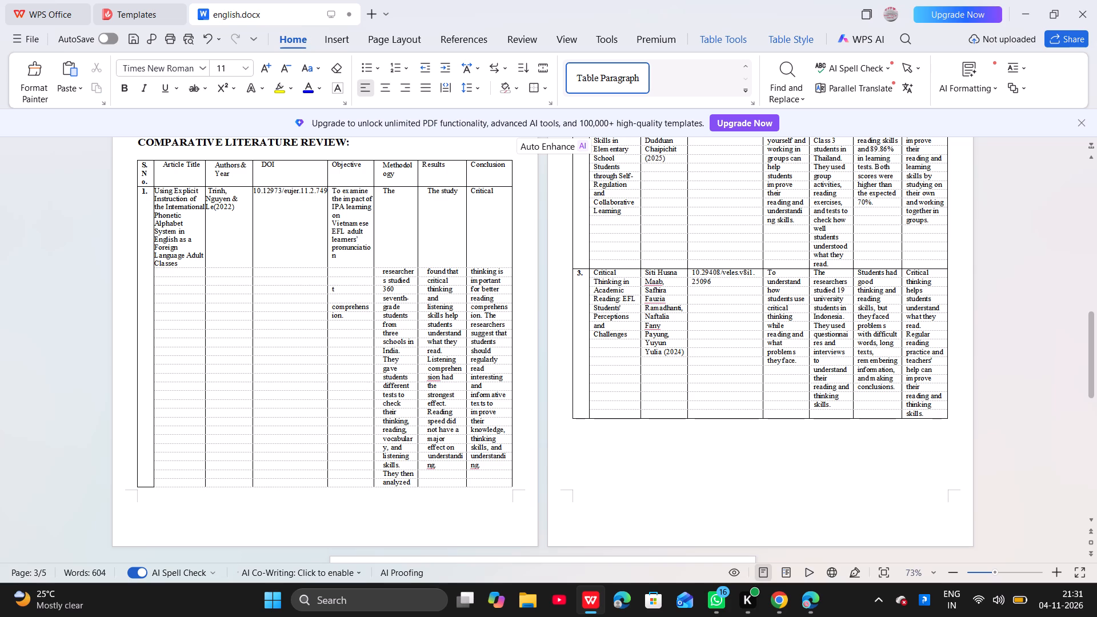
left_click_drag(331, 306, 370, 308)
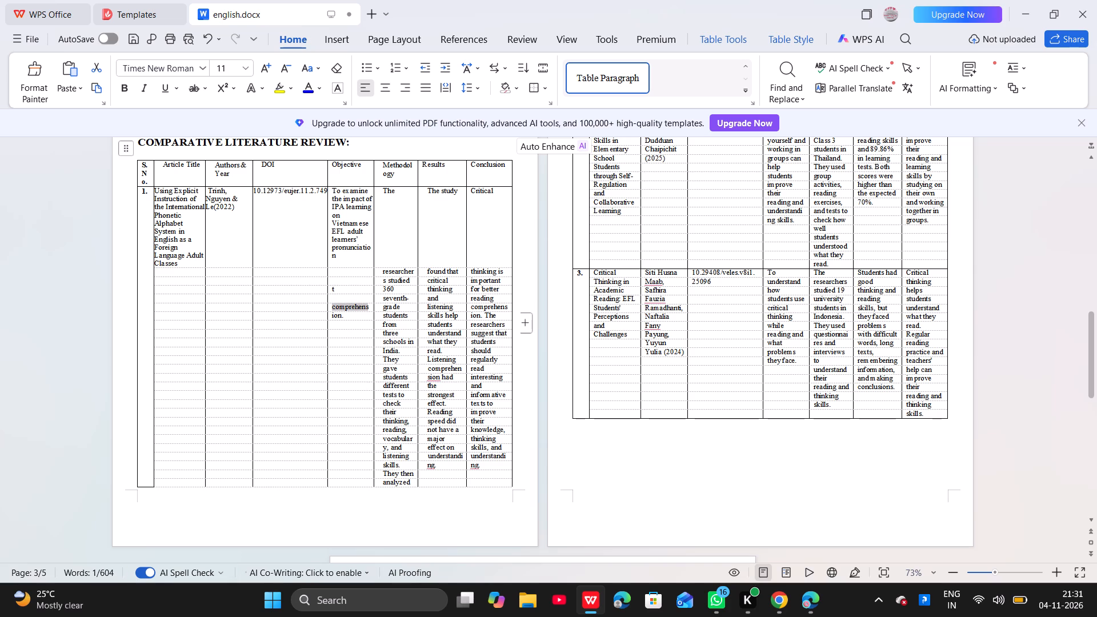
key("BackSpace")
left_click_drag(331, 316, 347, 316)
key("BackSpace")
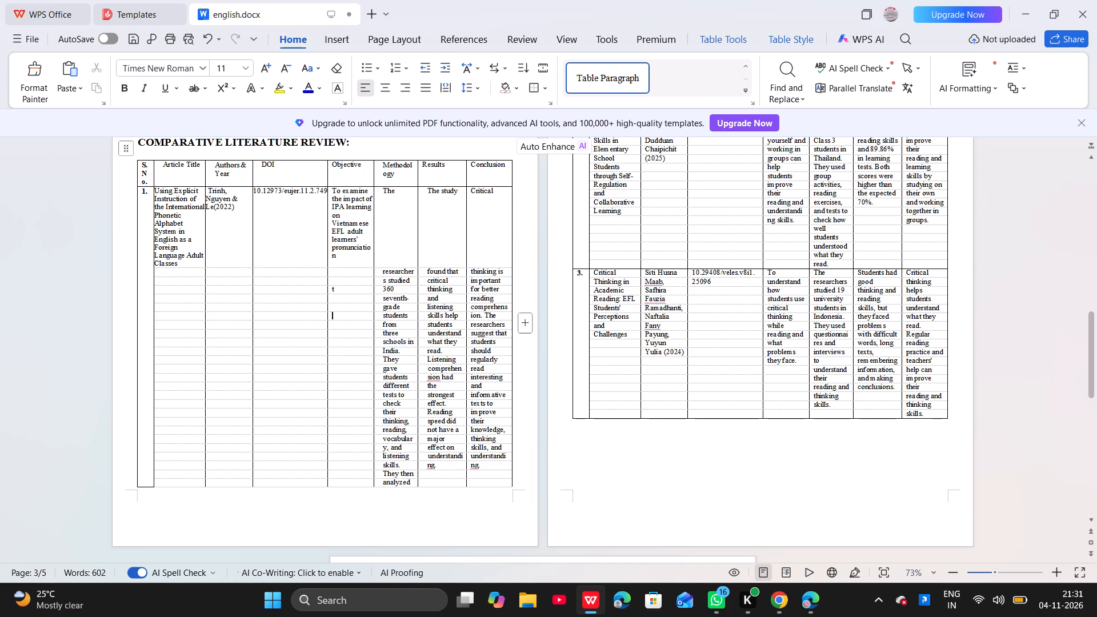
left_click(342, 290)
key("BackSpace")
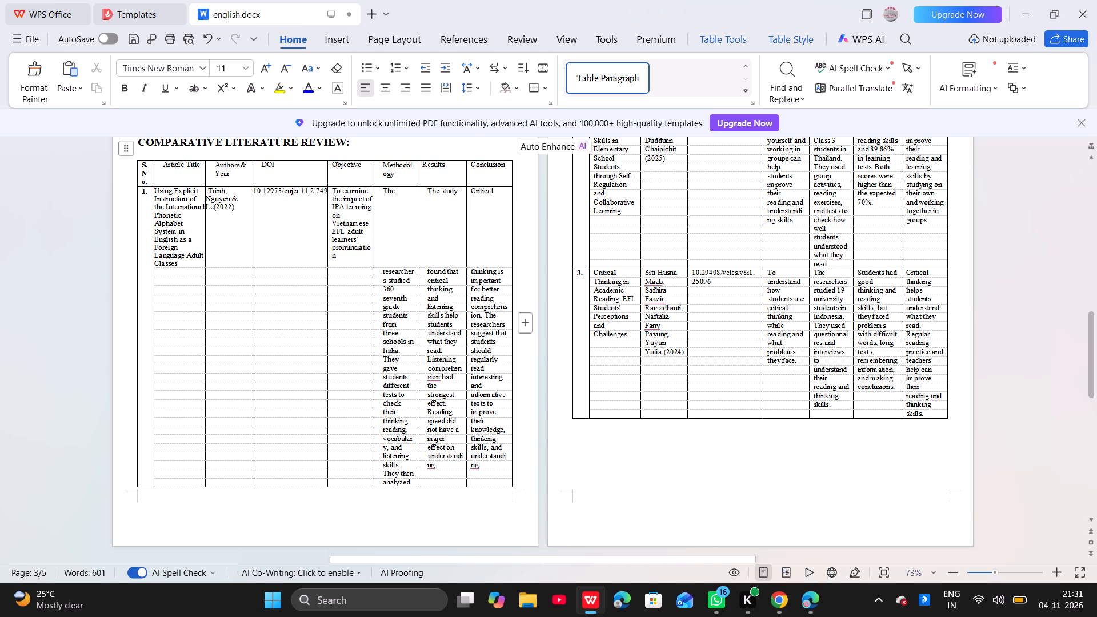
Replace "The" at the start of row 1's methodology with "Experimental study, mixed-methods".
left_click(401, 193)
key("BackSpace")
key("BackSpace")
key("BackSpace")
key("BackSpace")
key("space")
type("Ex")
type("perimental")
key("space")
type("stuudy")
key("BackSpace")
key("BackSpace")
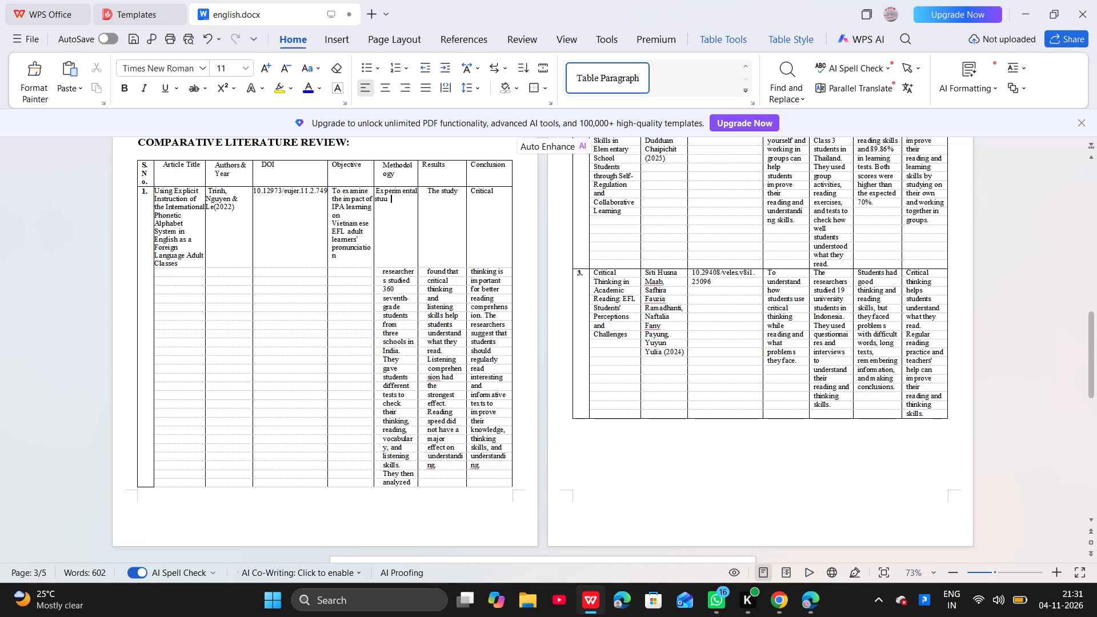
key("BackSpace")
type("dy")
type(", mixed-method")
key("s")
Continue row 1's methodology with ". Pre-test, post-test, questionnaire and interview".
type(". Pre")
type("-test,")
key("space")
type("post")
type("-test")
type(", question")
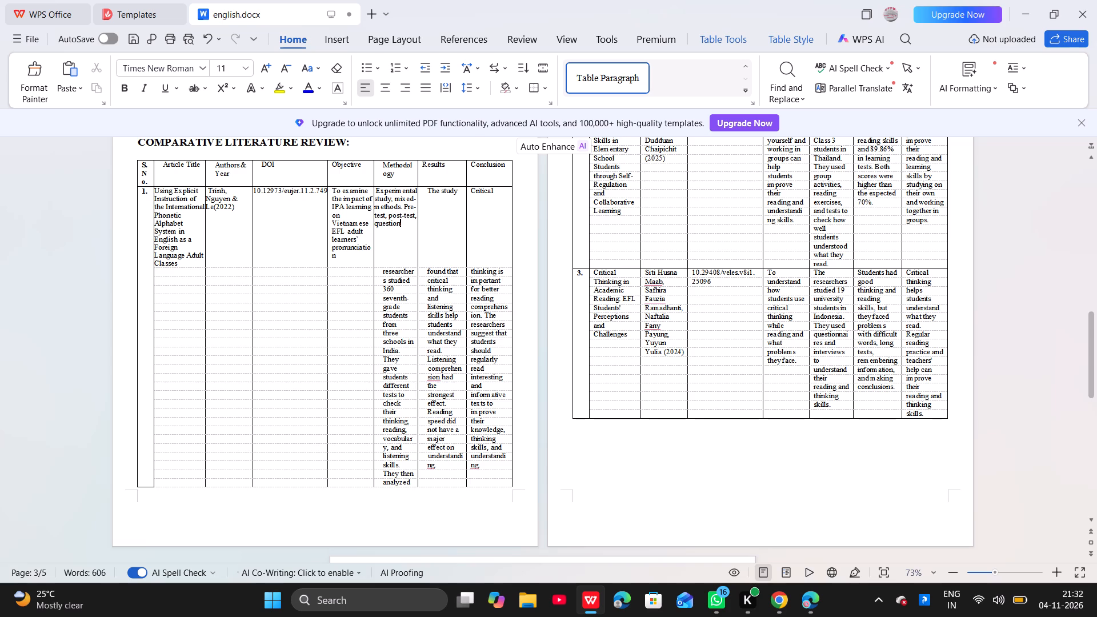
type("naire and interb")
key("BackSpace")
type("view")
Delete the old words "researchers studied 360" below row 1's new methodology text.
left_click_drag(378, 272, 424, 279)
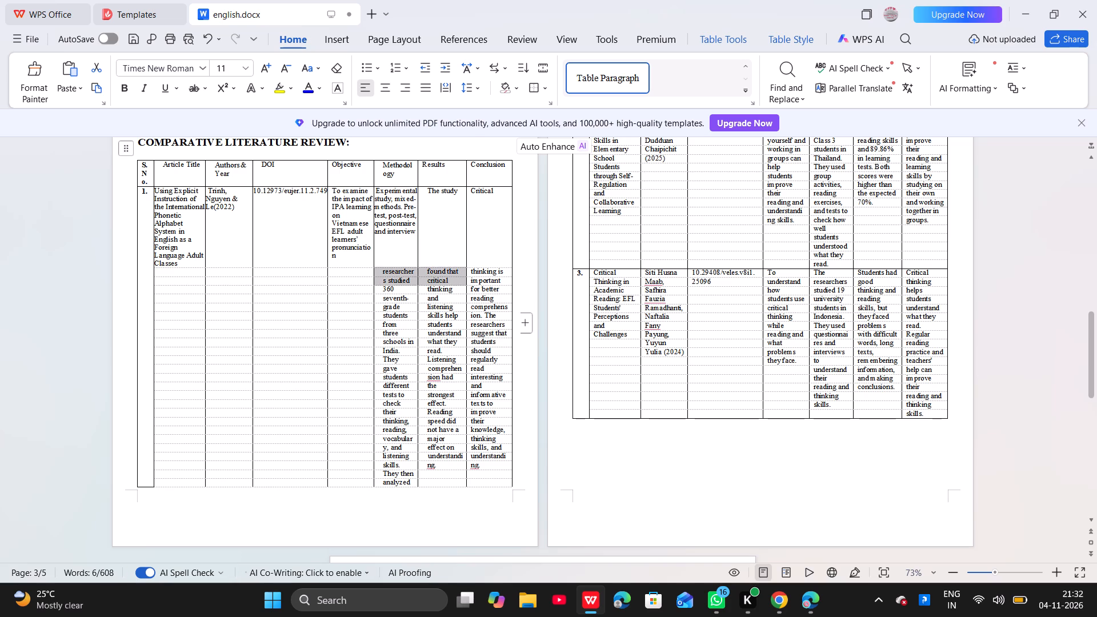
left_click_drag(424, 279, 413, 271)
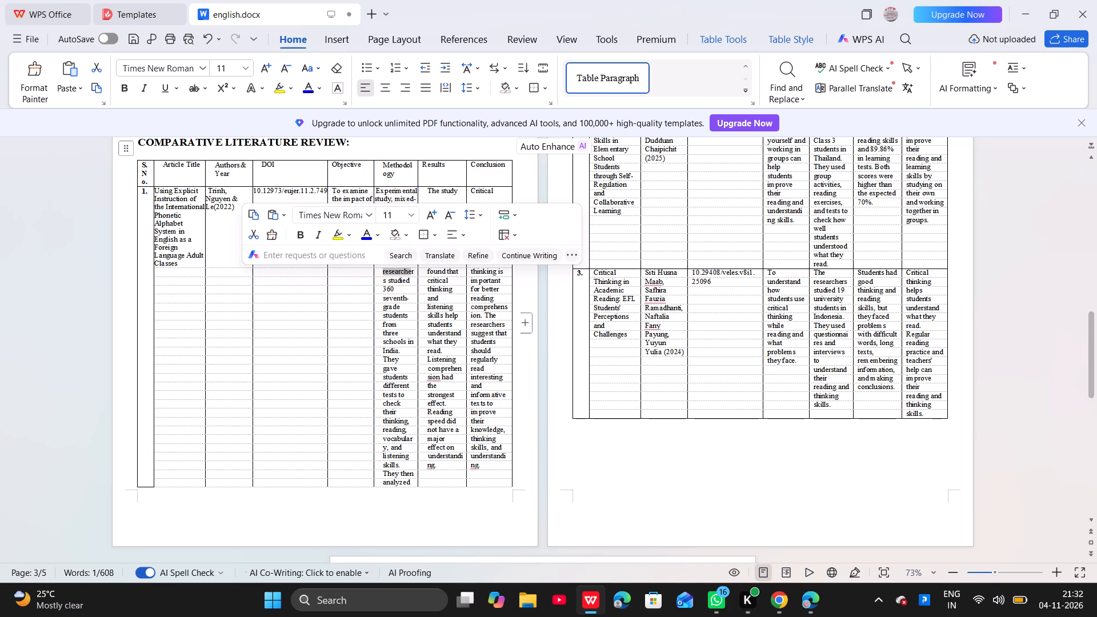
key("BackSpace")
left_click_drag(382, 281, 395, 281)
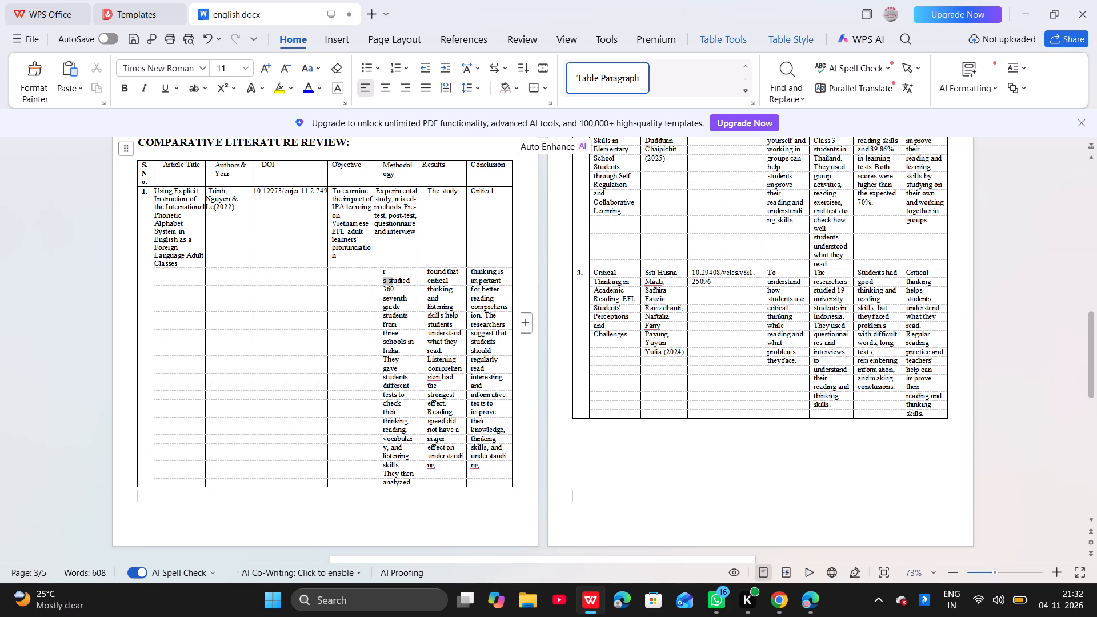
left_click_drag(395, 281, 411, 282)
key("BackSpace")
left_click_drag(383, 290, 401, 290)
key("BackSpace")
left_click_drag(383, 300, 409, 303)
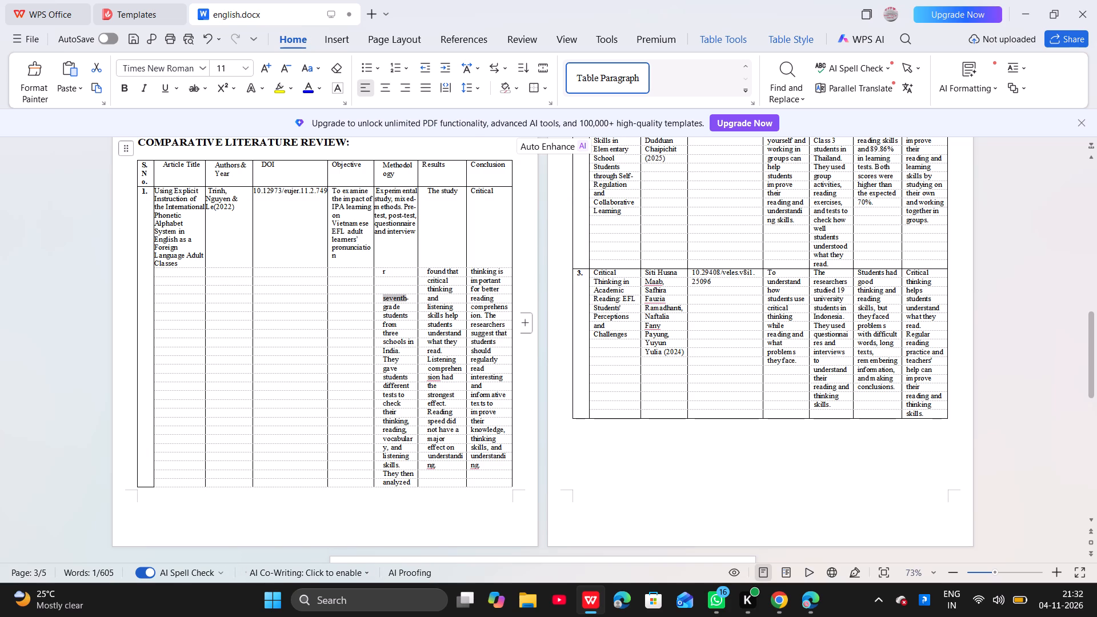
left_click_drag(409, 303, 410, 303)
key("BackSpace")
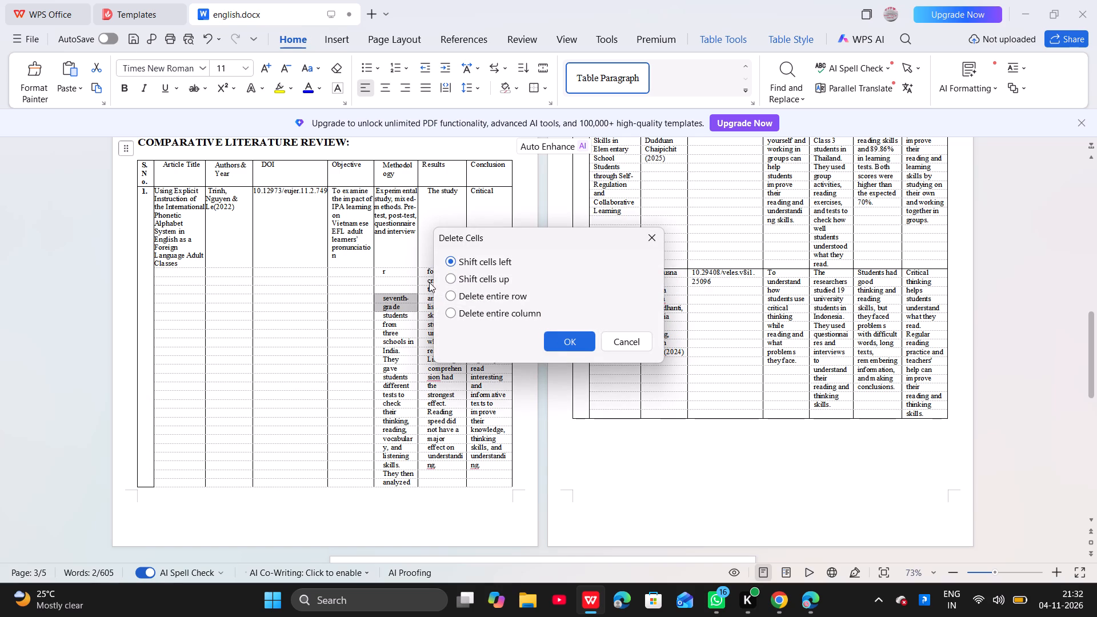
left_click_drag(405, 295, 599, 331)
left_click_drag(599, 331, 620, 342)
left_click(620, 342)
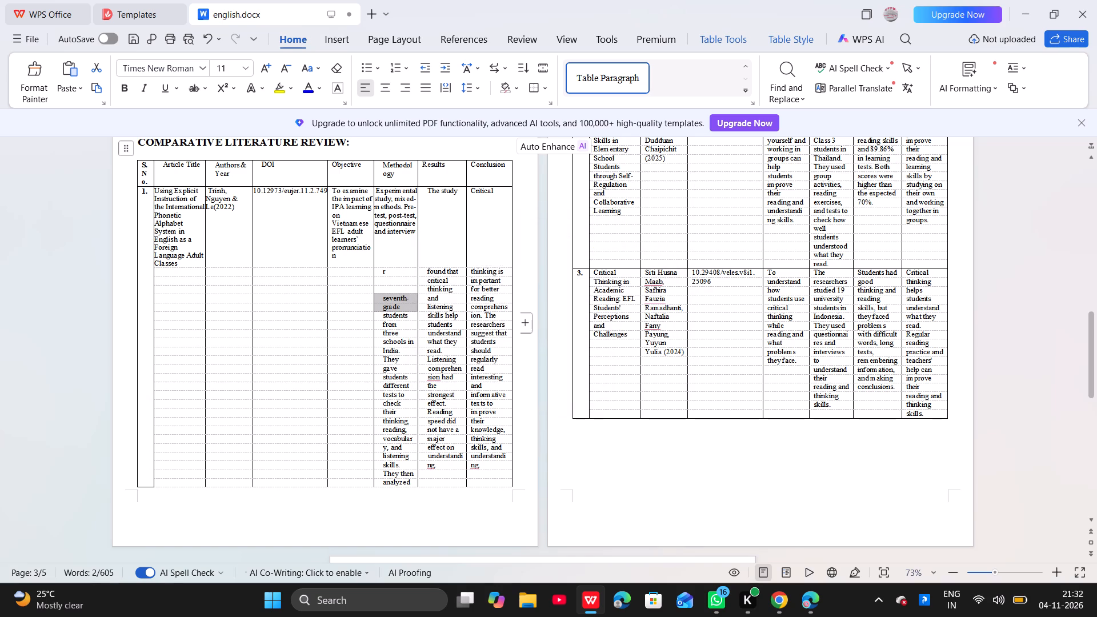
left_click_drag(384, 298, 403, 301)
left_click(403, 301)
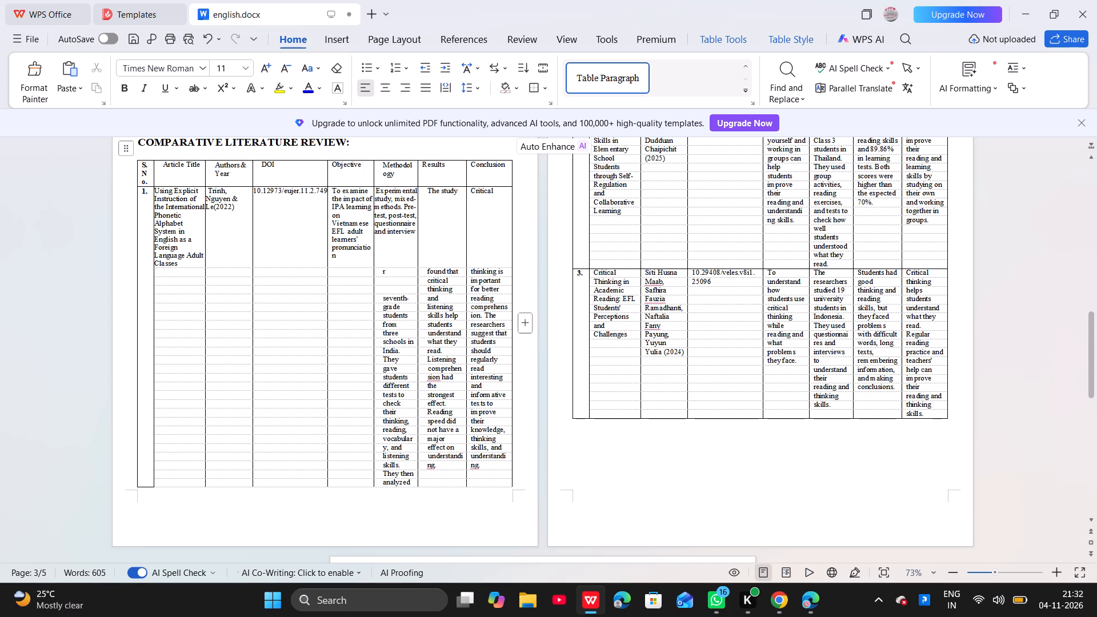
Delete the old words "seventh-grade students" from the leftover methodology text in row 1.
left_click_drag(382, 299, 414, 301)
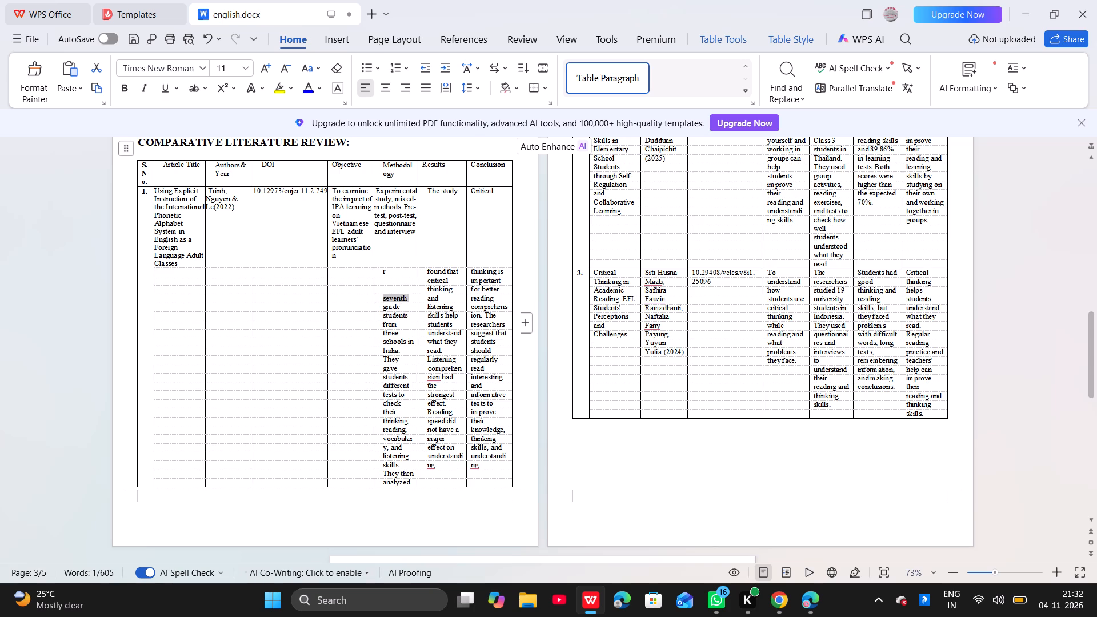
left_click_drag(414, 301, 414, 300)
key("BackSpace")
left_click_drag(379, 308, 392, 308)
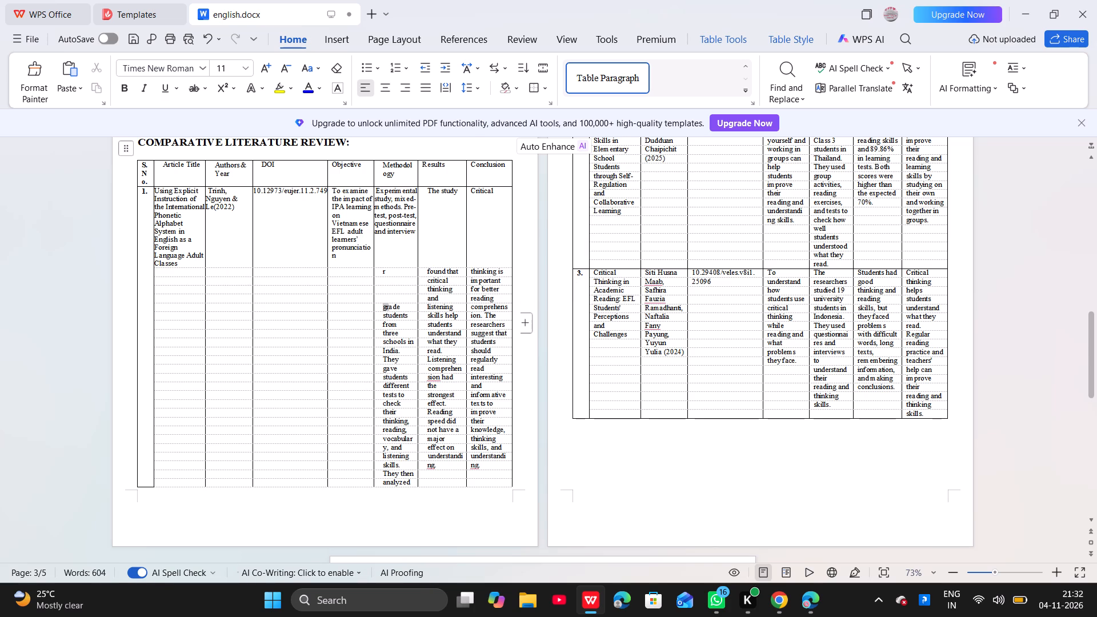
left_click_drag(392, 308, 406, 308)
key("BackSpace")
left_click_drag(381, 316, 413, 316)
key("BackSpace")
Delete the old words "from three schools in India. They" from row 1's leftover methodology text.
left_click_drag(382, 327, 402, 327)
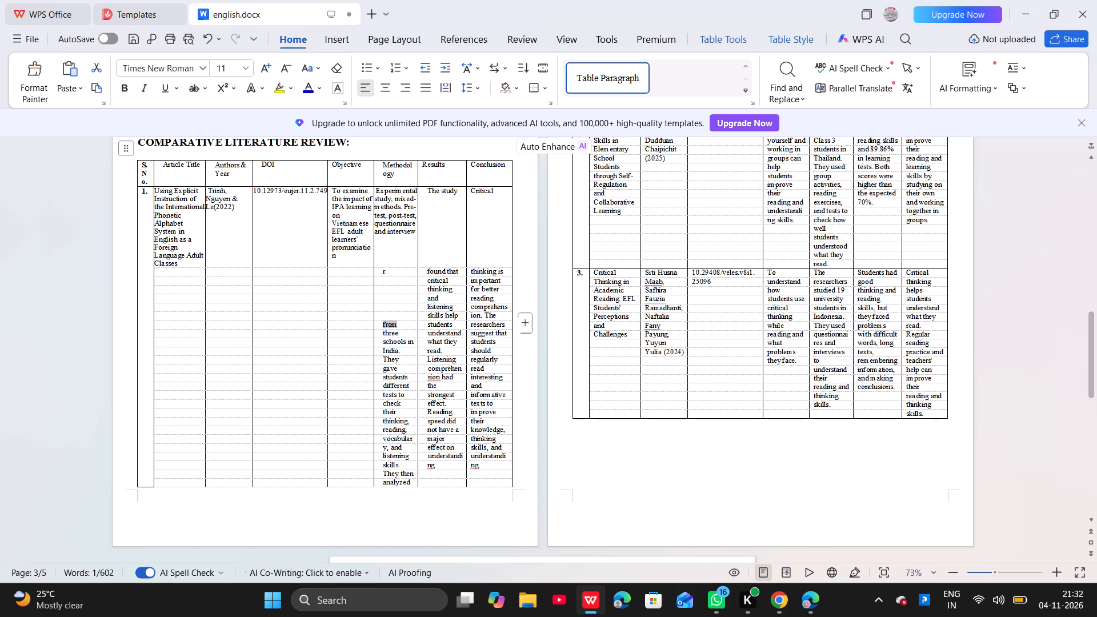
key("BackSpace")
left_click_drag(378, 332, 408, 335)
key("BackSpace")
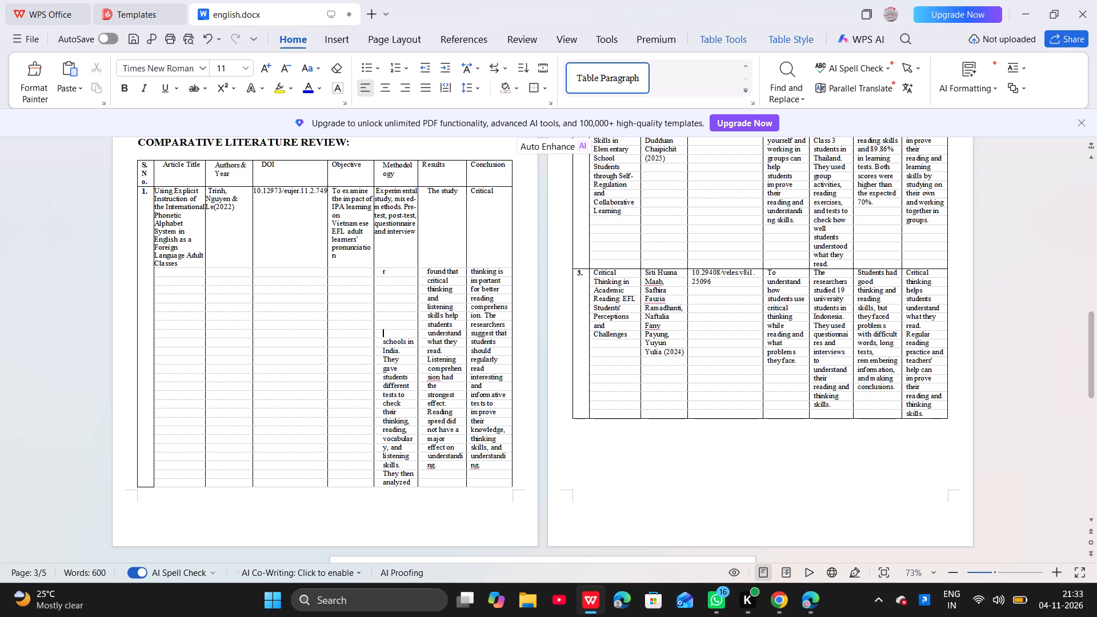
left_click_drag(382, 341, 414, 346)
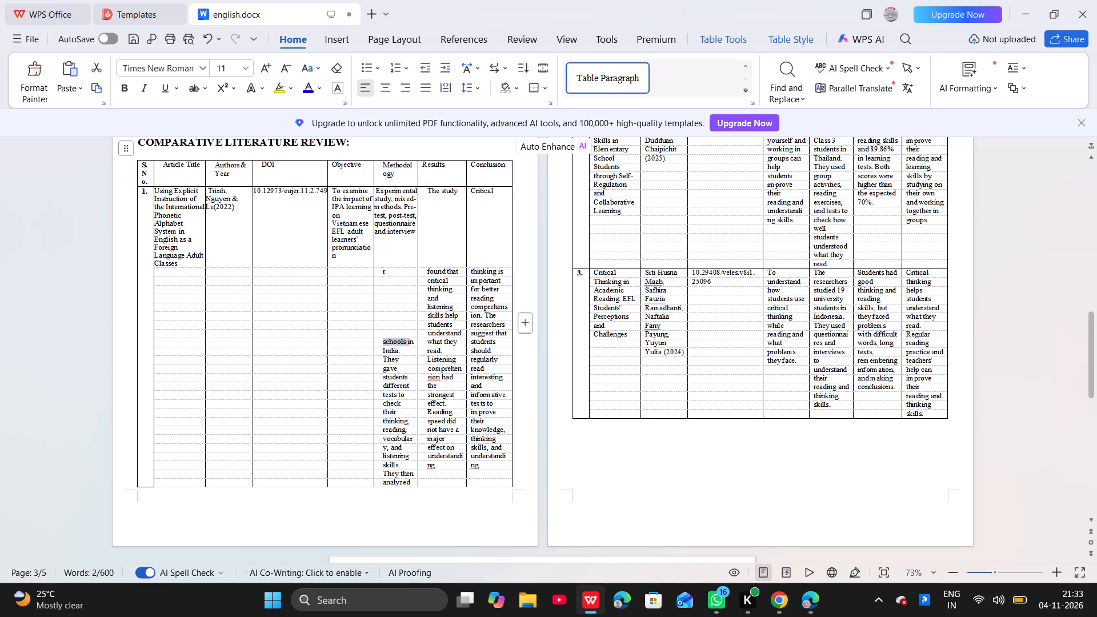
left_click_drag(414, 346, 415, 345)
key("BackSpace")
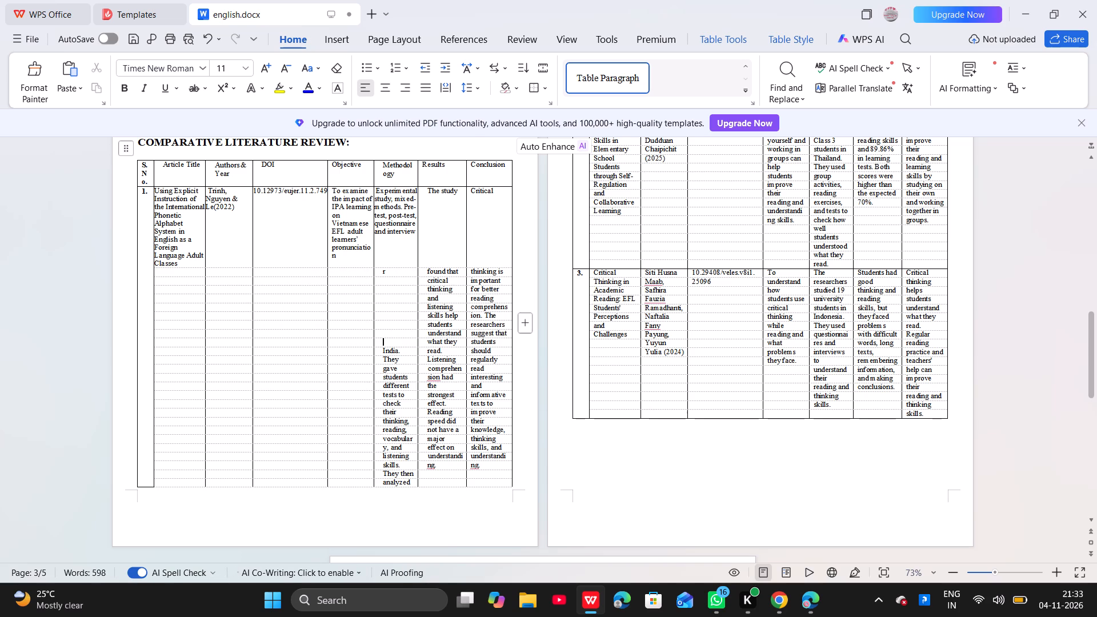
left_click_drag(380, 352, 406, 351)
key("BackSpace")
key("Down")
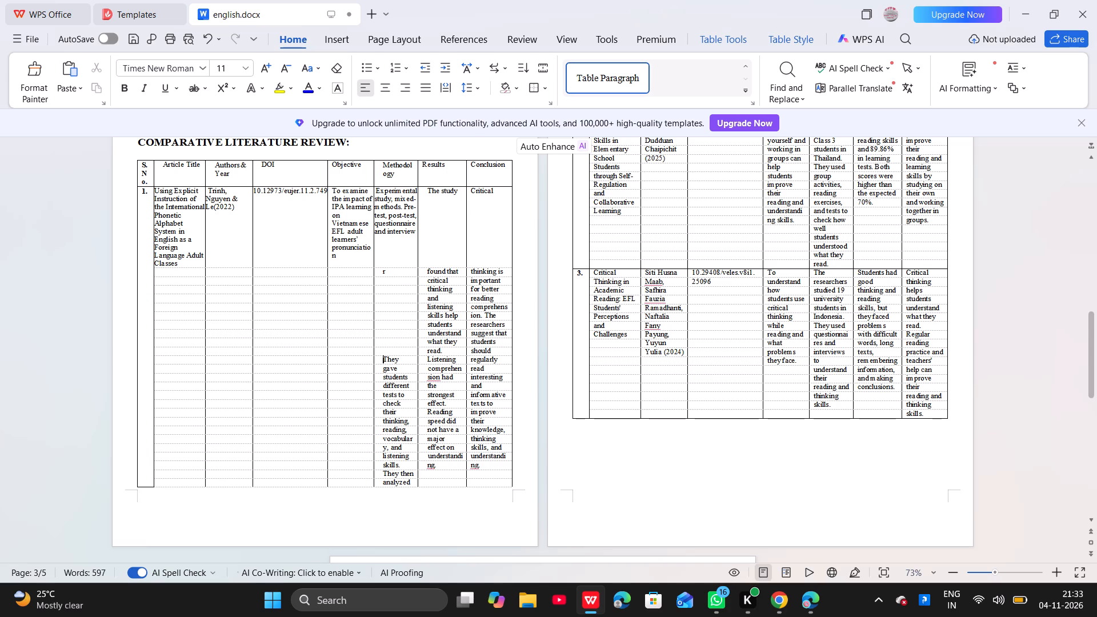
left_click(406, 358)
key("BackSpace")
key("BackSpace")
key("BackSpace")
key("BackSpace")
key("BackSpace")
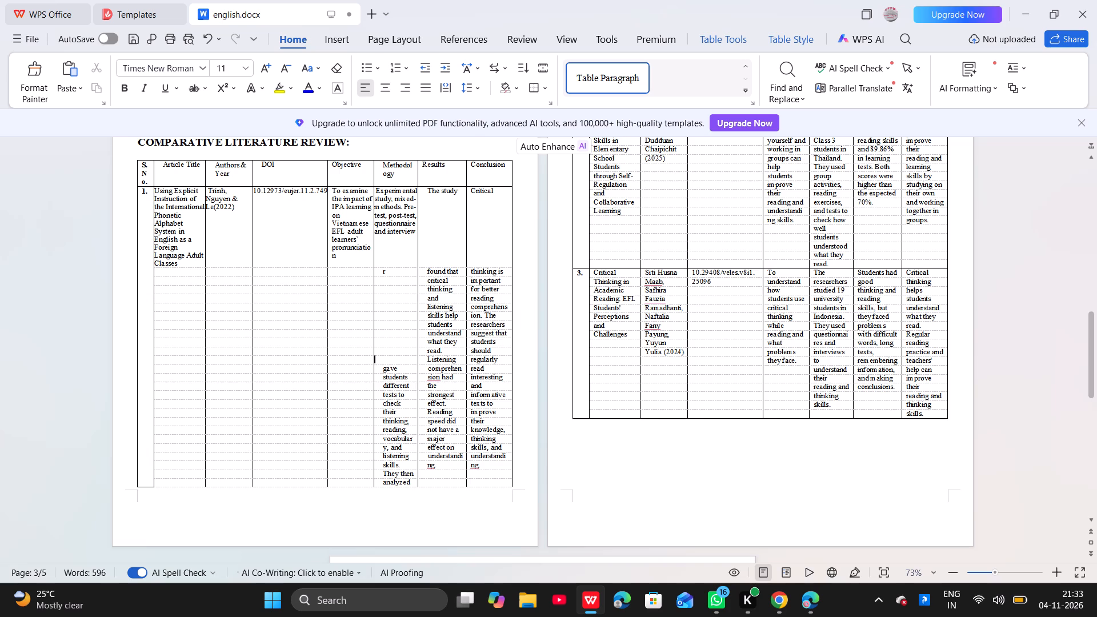
Delete the old words "They then analyzed" at the bottom of row 1's leftover methodology text.
left_click(413, 480)
key("BackSpace")
key("BackSpace")
key("BackSpace")
key("BackSpace")
key("BackSpace")
key("BackSpace")
key("BackSpace")
key("BackSpace")
key("BackSpace")
key("BackSpace")
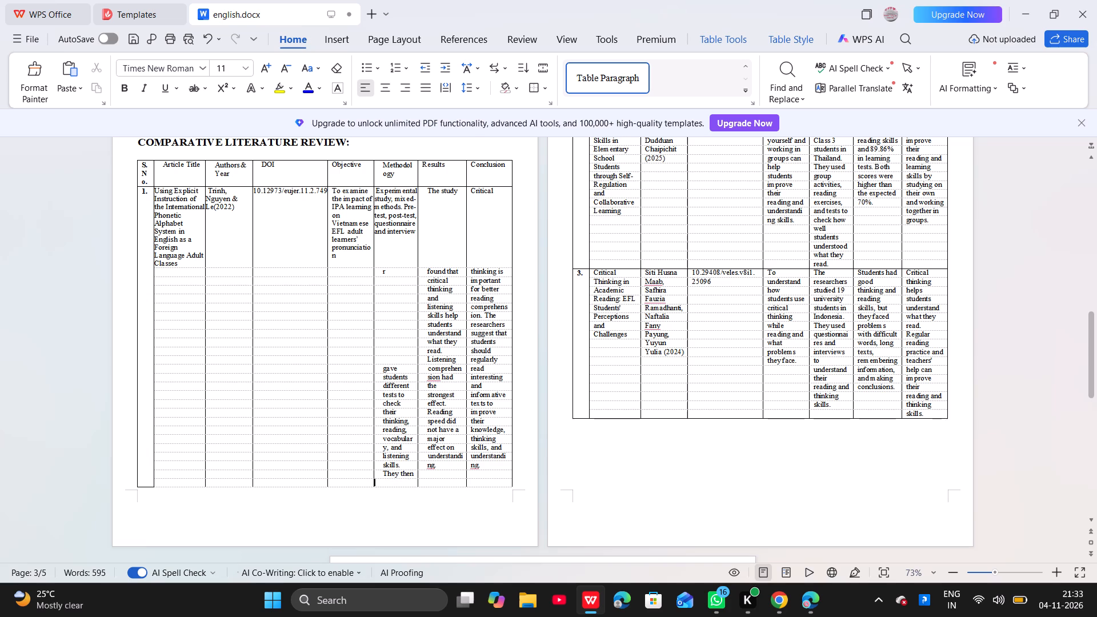
key("Up")
key("Right")
key("Right")
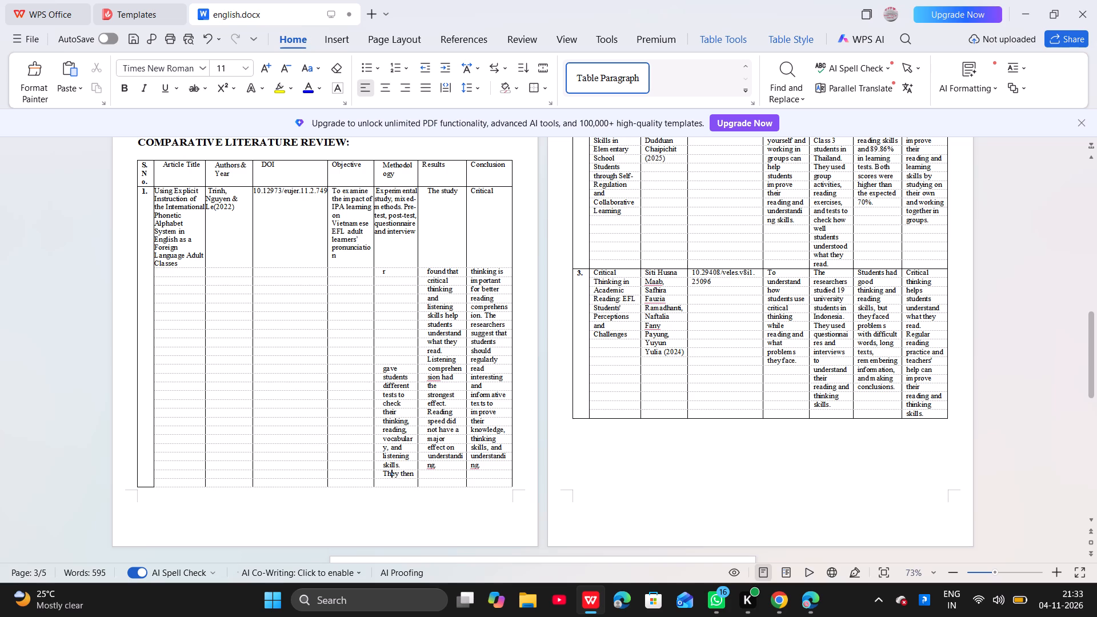
key("Right")
key("Right")
key("Right")
key("Right")
key("Right")
key("Right")
key("Right")
key("Right")
key("Left")
key("BackSpace")
key("BackSpace")
key("BackSpace")
key("BackSpace")
key("BackSpace")
key("BackSpace")
key("BackSpace")
key("BackSpace")
key("BackSpace")
key("BackSpace")
key("Right")
key("Right")
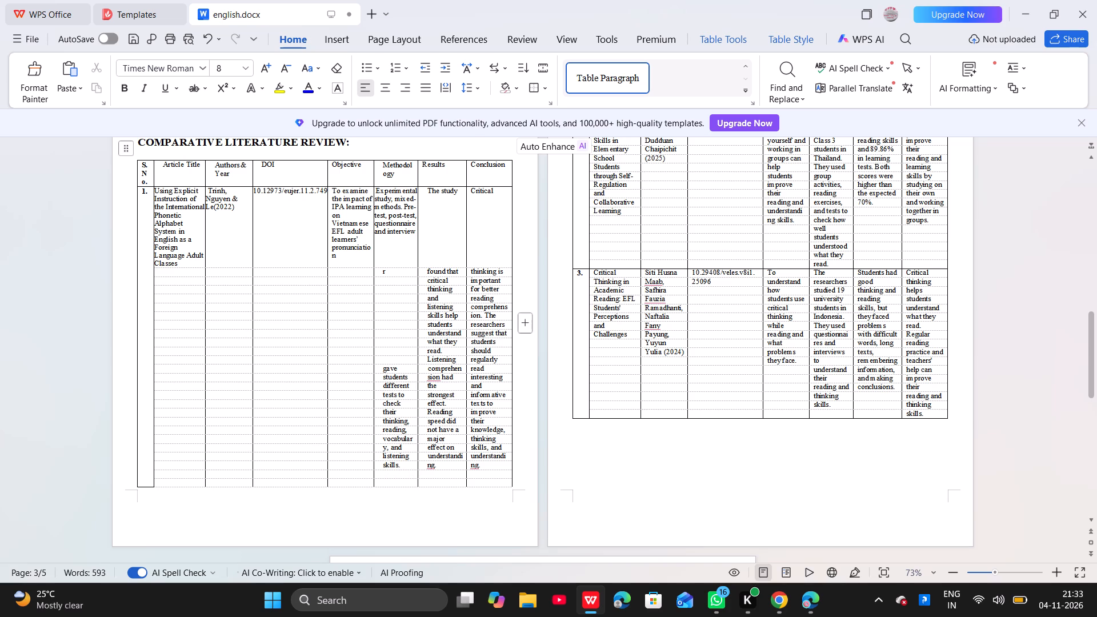
Delete the old words "vocabulary, and listening skills." from the end of row 1's leftover methodology text.
left_click(405, 465)
key("BackSpace")
key("BackSpace")
key("BackSpace")
key("BackSpace")
key("BackSpace")
key("BackSpace")
key("BackSpace")
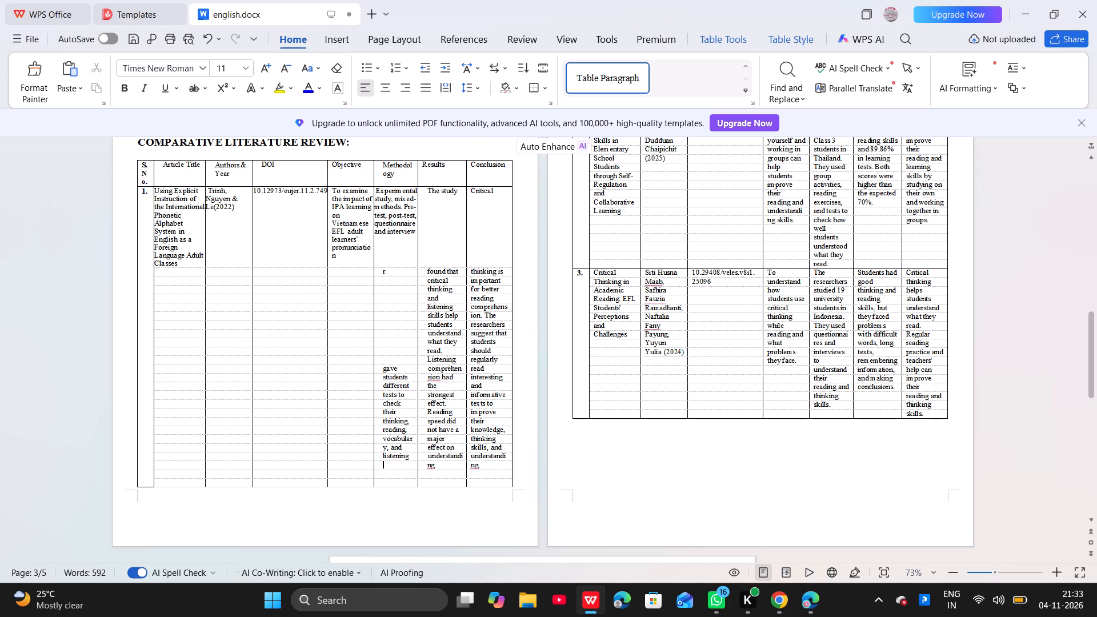
left_click_drag(383, 454, 415, 457)
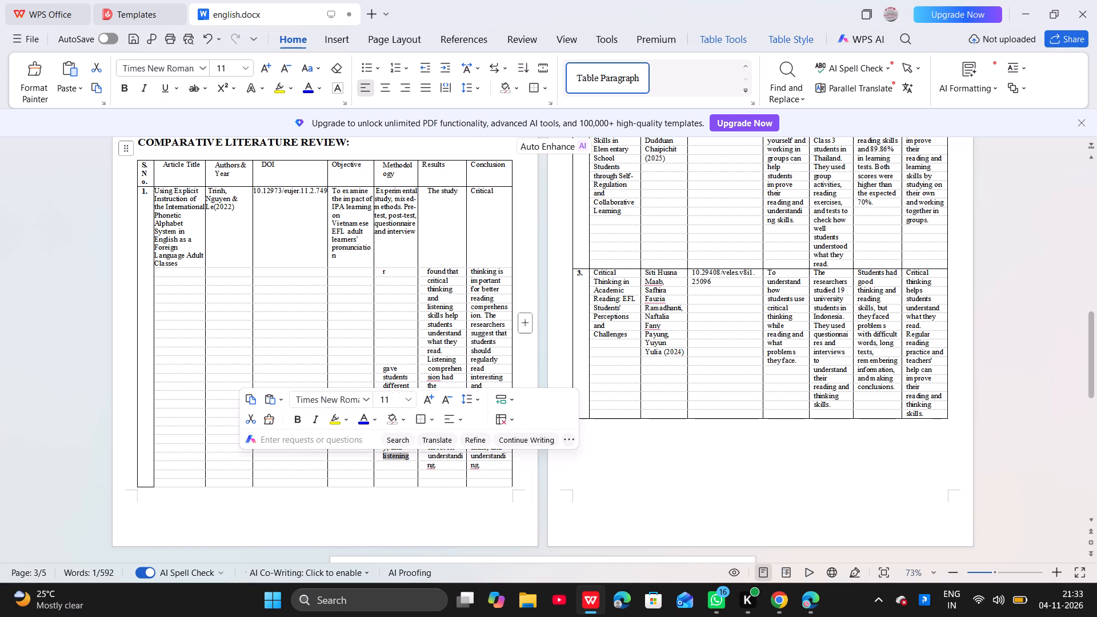
key("BackSpace")
left_click_drag(376, 445, 405, 451)
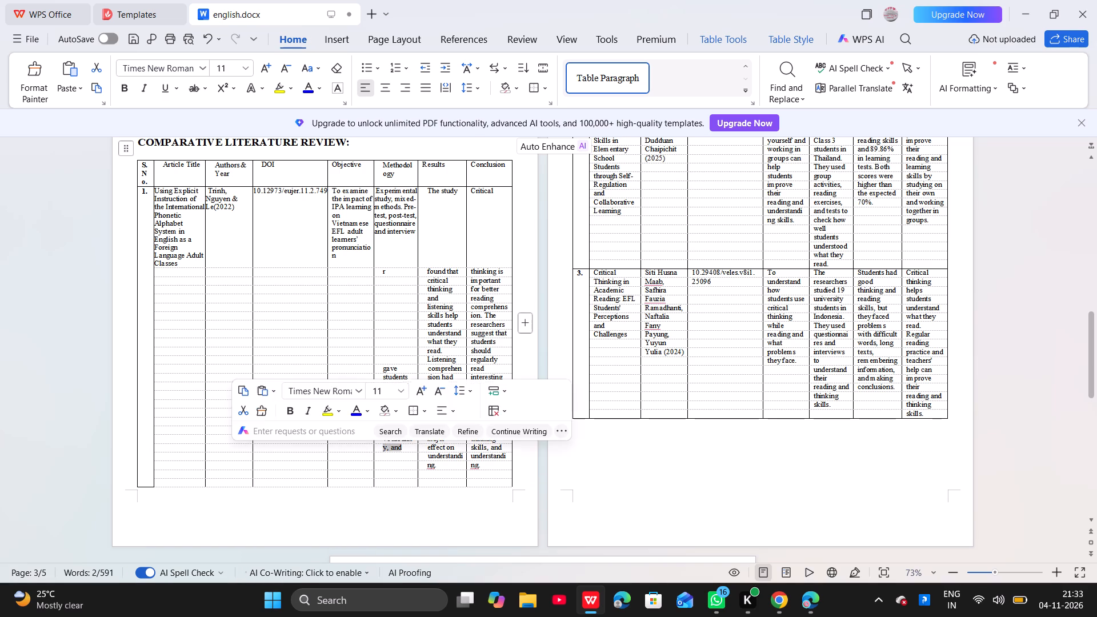
key("BackSpace")
left_click_drag(381, 438, 402, 435)
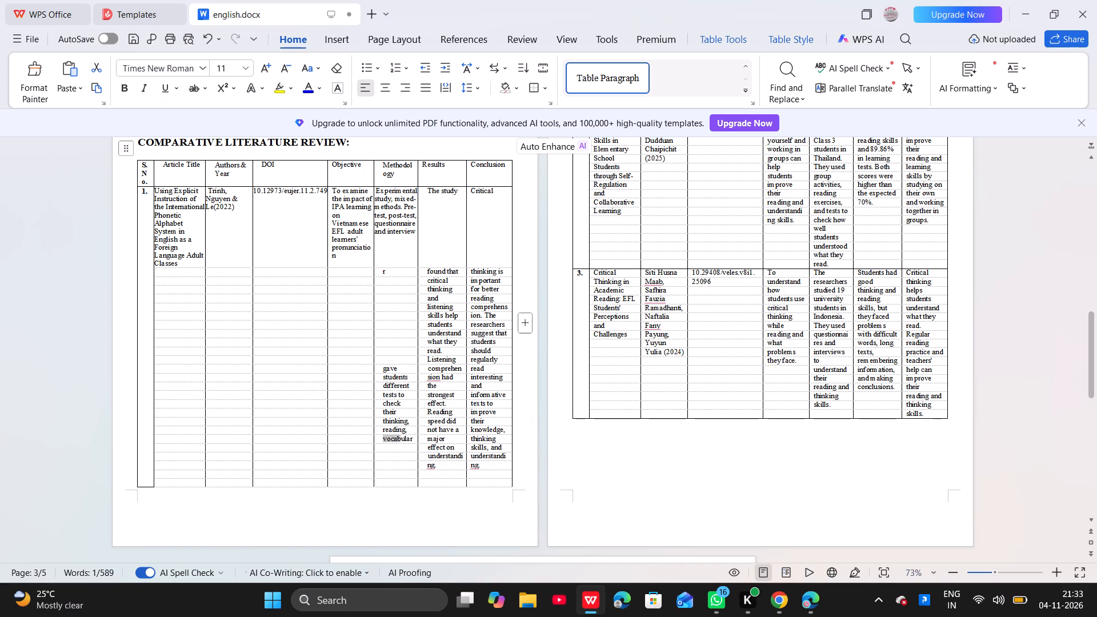
left_click_drag(402, 435, 415, 439)
key("BackSpace")
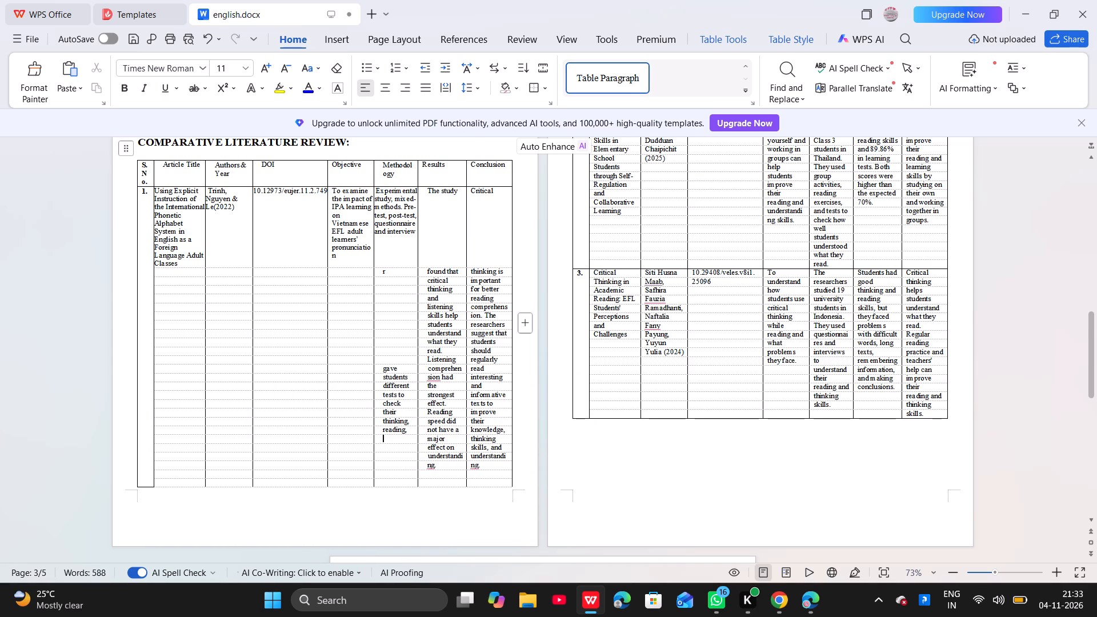
Clear the old words "check their thinking, reading," from row 1's leftover methodology text.
left_click_drag(379, 430, 410, 432)
key("BackSpace")
left_click_drag(382, 418, 416, 423)
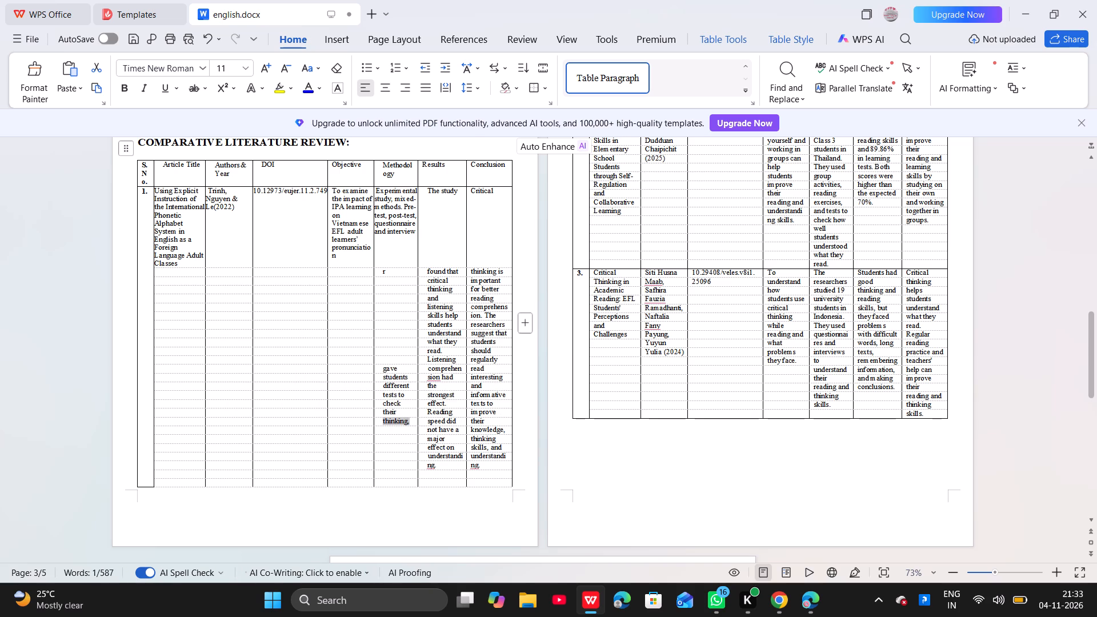
key("BackSpace")
left_click_drag(381, 410, 397, 413)
left_click_drag(397, 413, 399, 414)
key("equal")
left_click_drag(382, 402, 406, 403)
key("BackSpace")
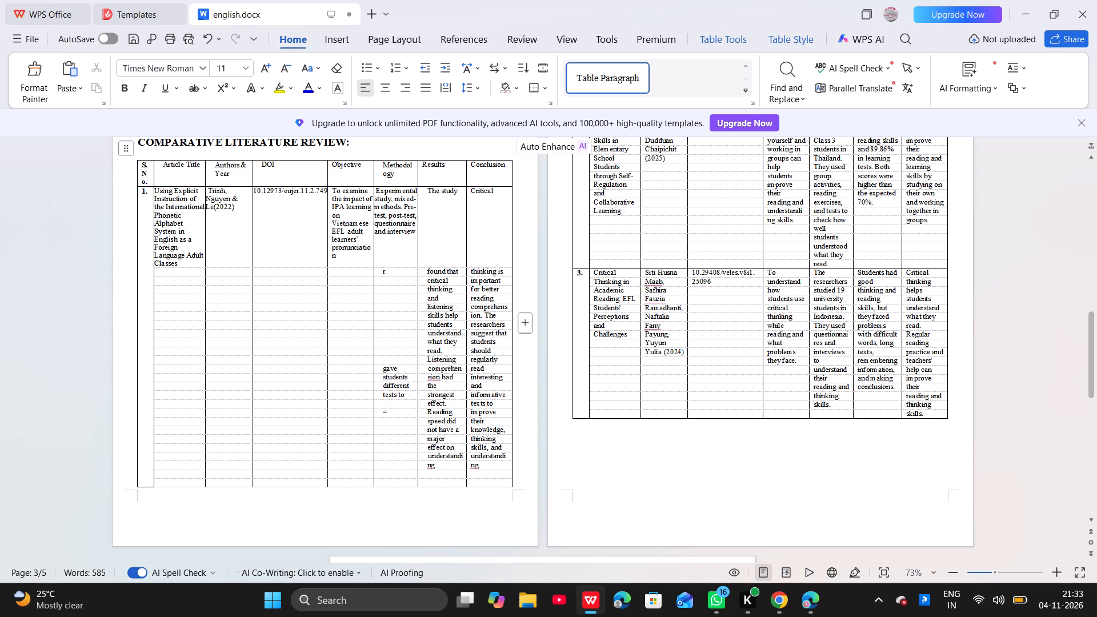
Delete the old words "gave students different tests to" and the stray equals sign from row 1's methodology column.
left_click_drag(383, 384, 413, 386)
key("BackSpace")
left_click_drag(381, 376, 413, 376)
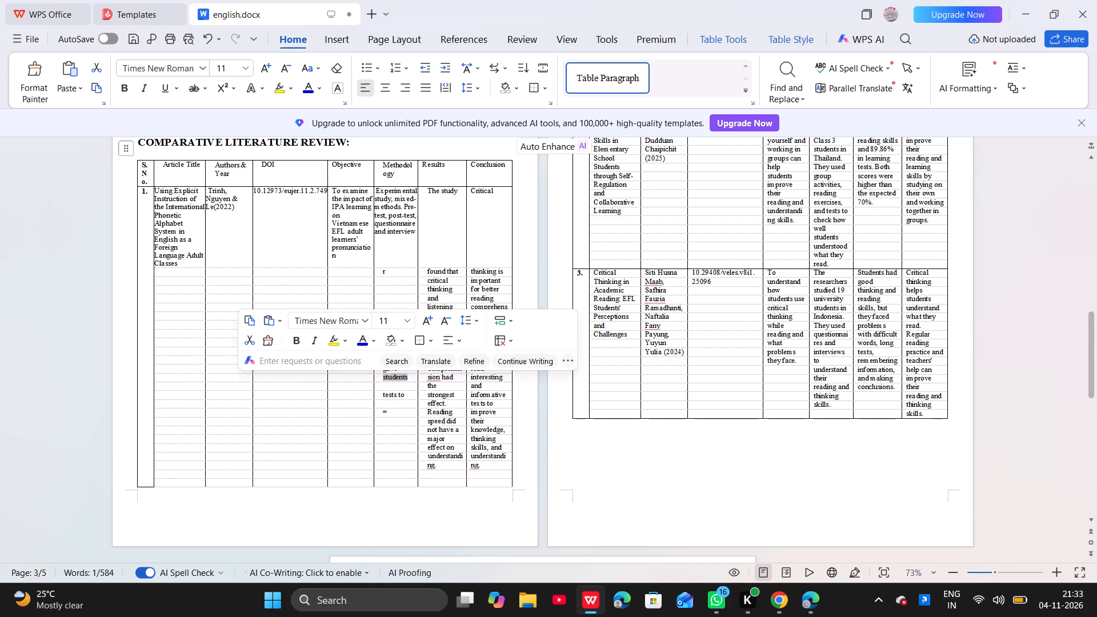
key("BackSpace")
left_click_drag(381, 369, 408, 369)
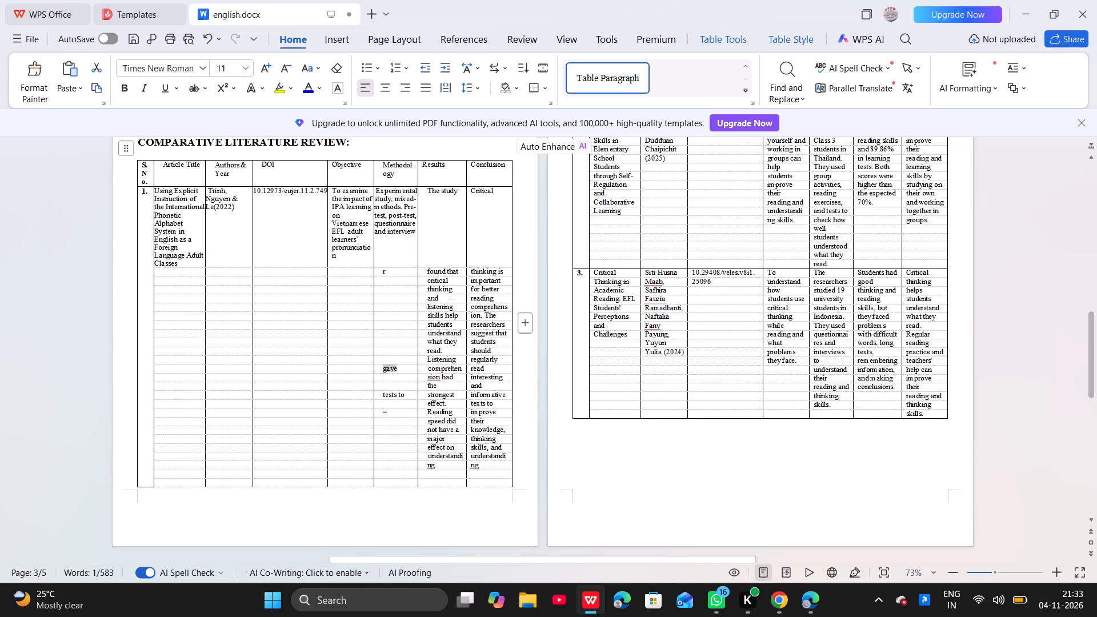
key("BackSpace")
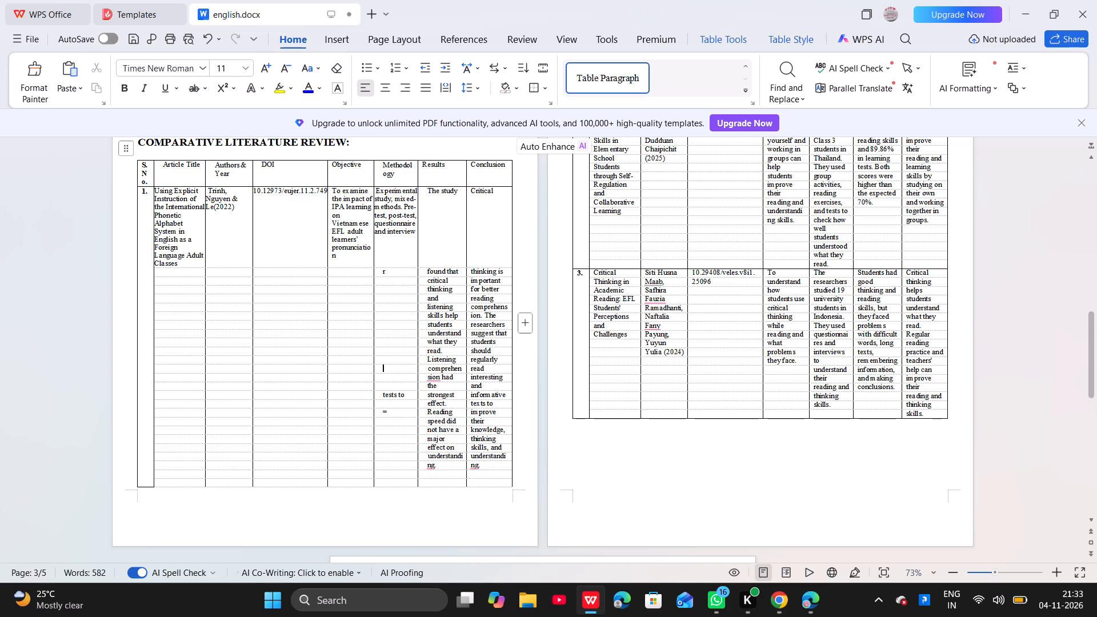
left_click_drag(377, 397, 412, 397)
key("BackSpace")
left_click_drag(382, 411, 396, 412)
key("BackSpace")
Delete the old words "found that critical thinking and" from the leftover results text in row 1.
scroll(396, 412, "down", 1)
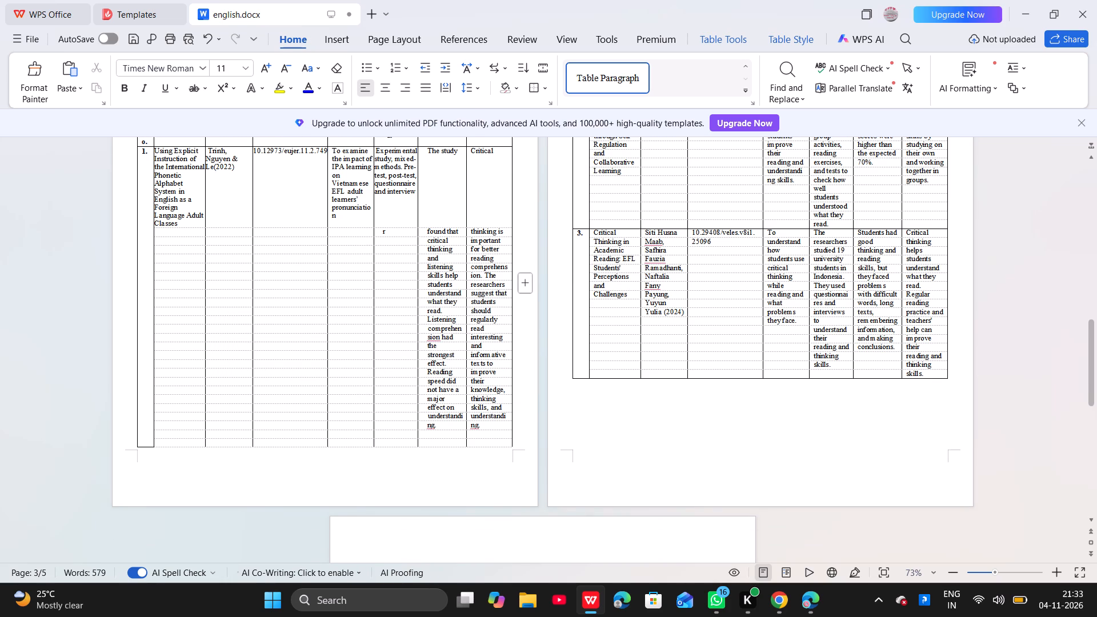
left_click_drag(426, 231, 462, 231)
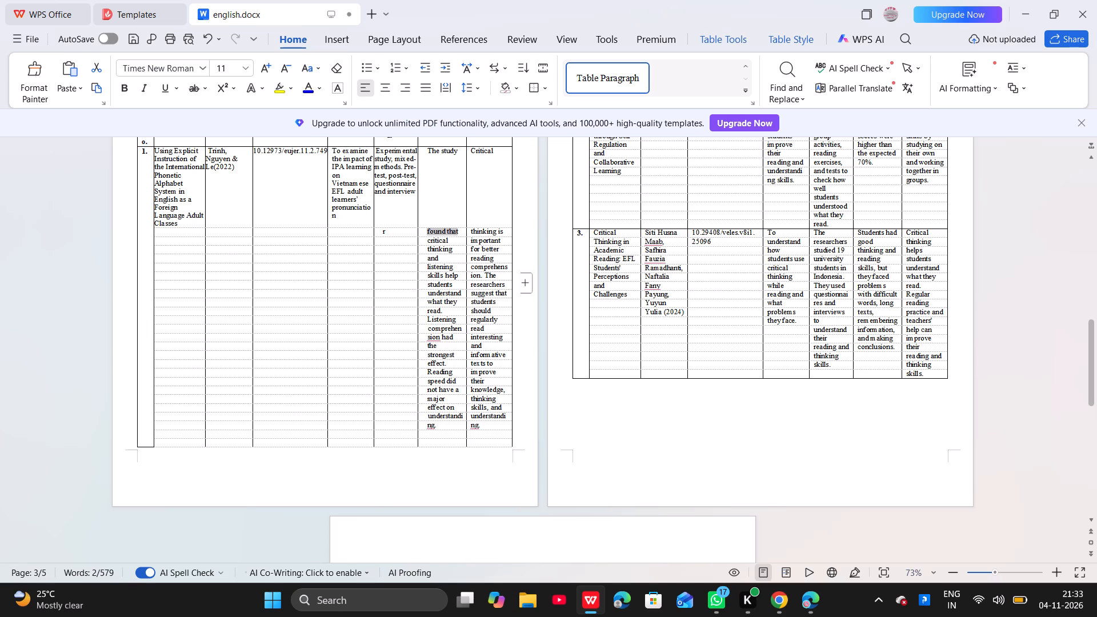
key("BackSpace")
left_click_drag(425, 243, 427, 243)
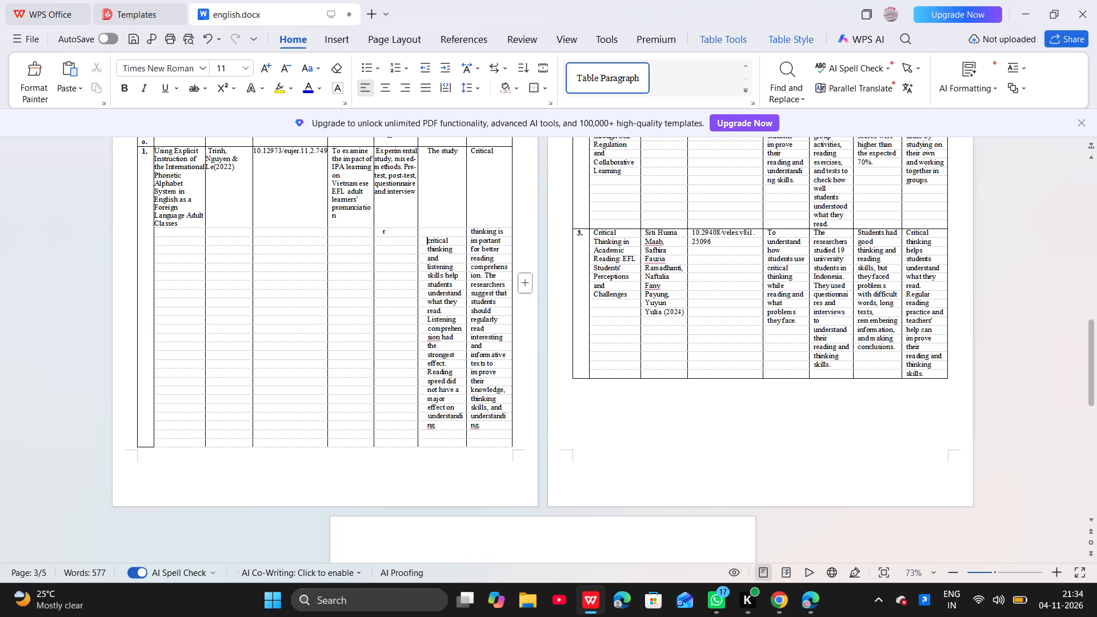
left_click_drag(427, 243, 455, 241)
key("BackSpace")
left_click_drag(426, 250, 437, 251)
left_click_drag(437, 251, 457, 252)
key("BackSpace")
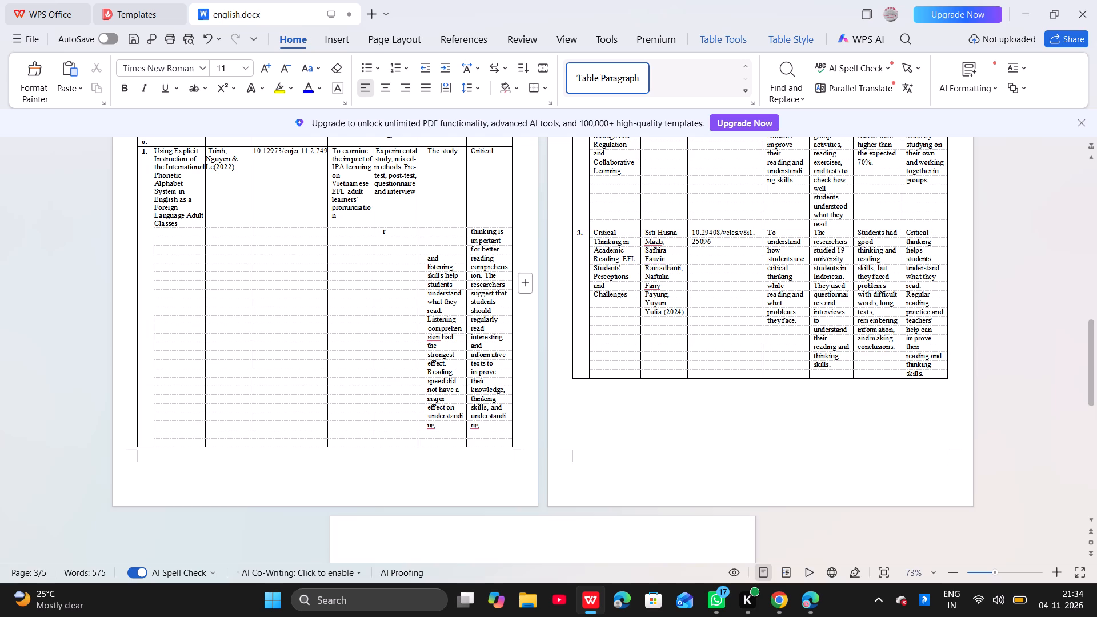
left_click_drag(426, 258, 445, 258)
key("BackSpace")
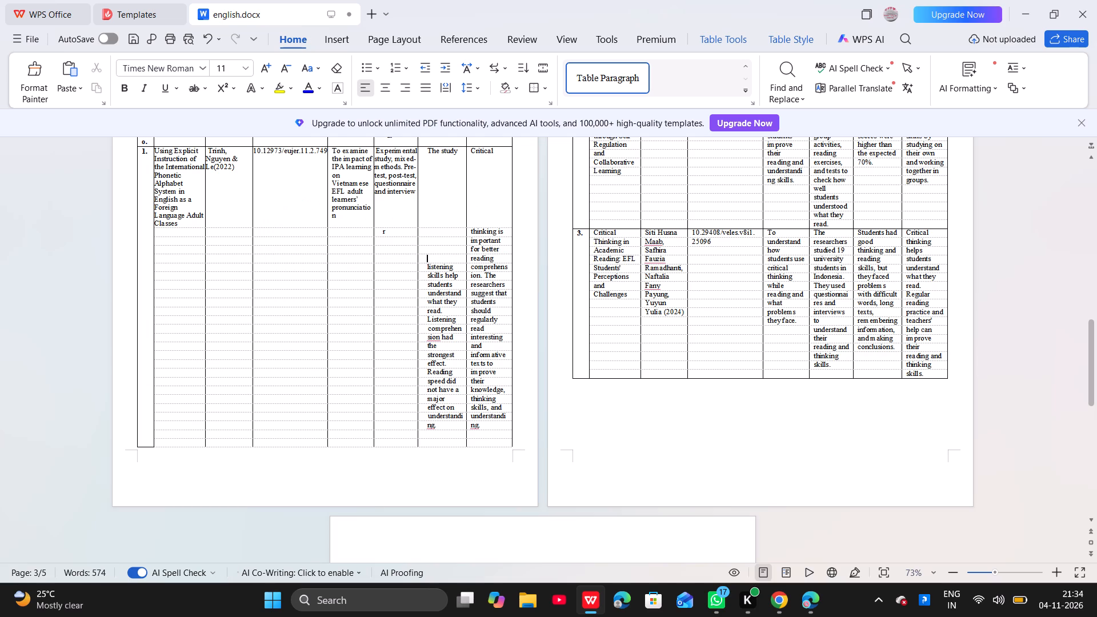
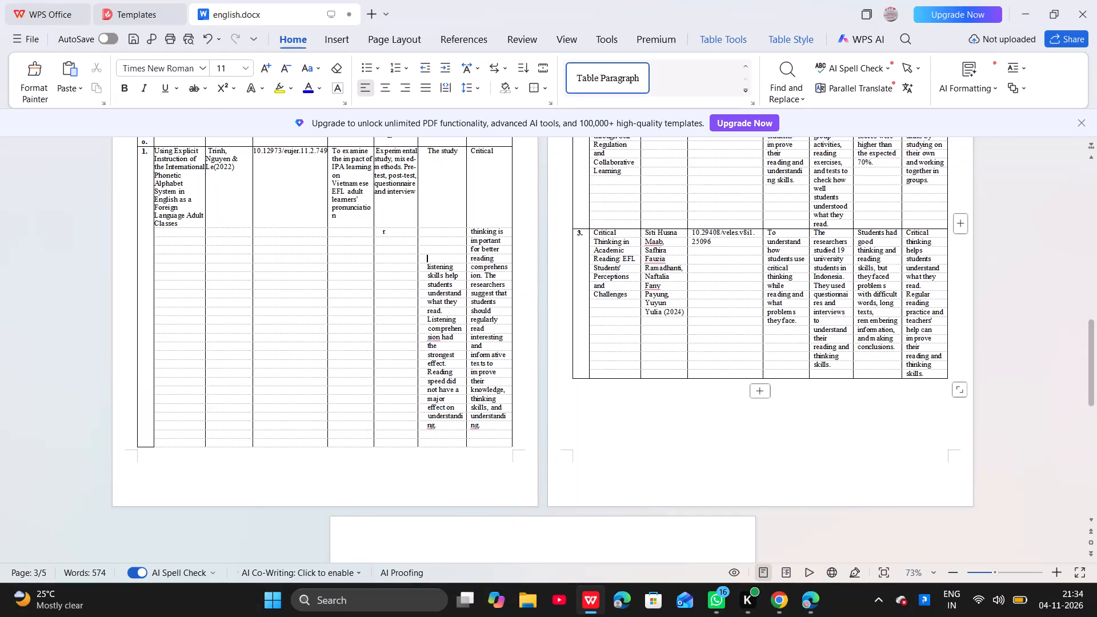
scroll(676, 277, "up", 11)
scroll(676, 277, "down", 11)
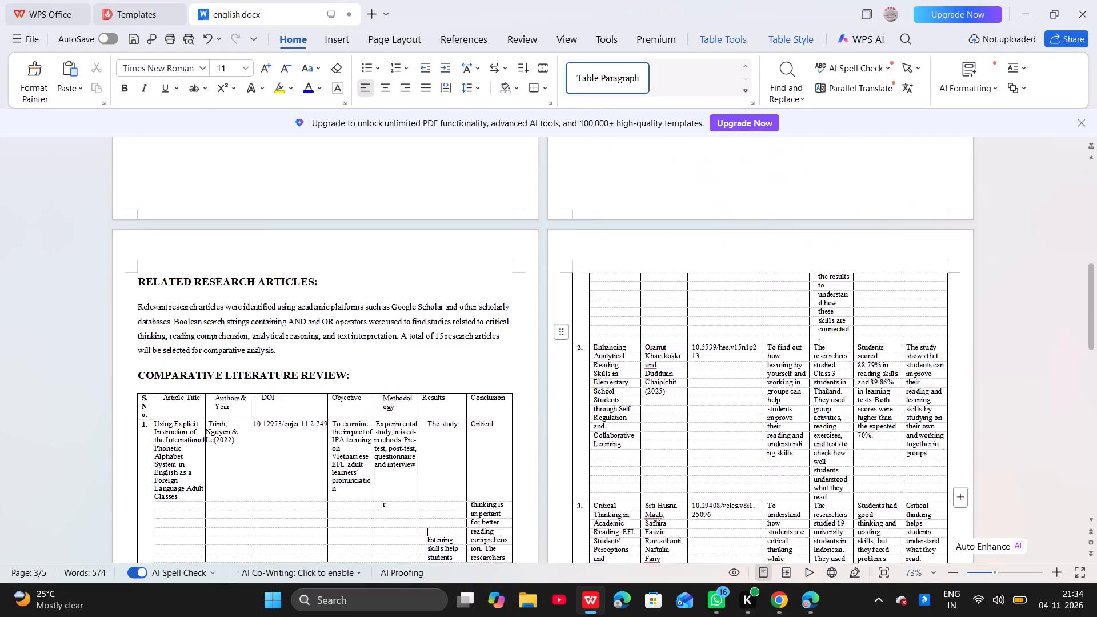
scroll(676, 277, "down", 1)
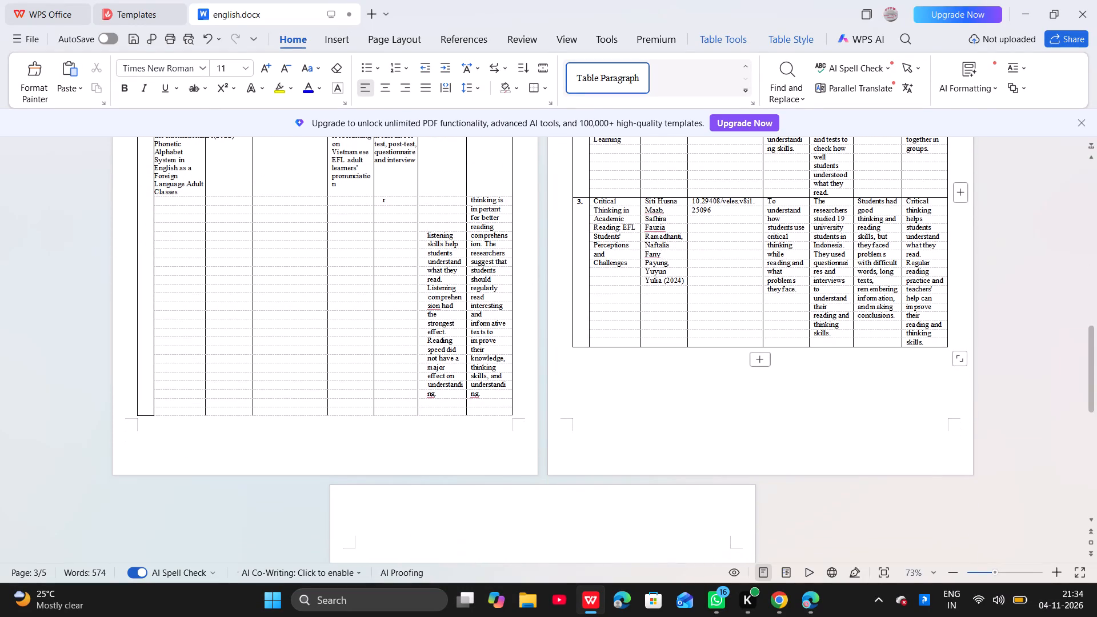
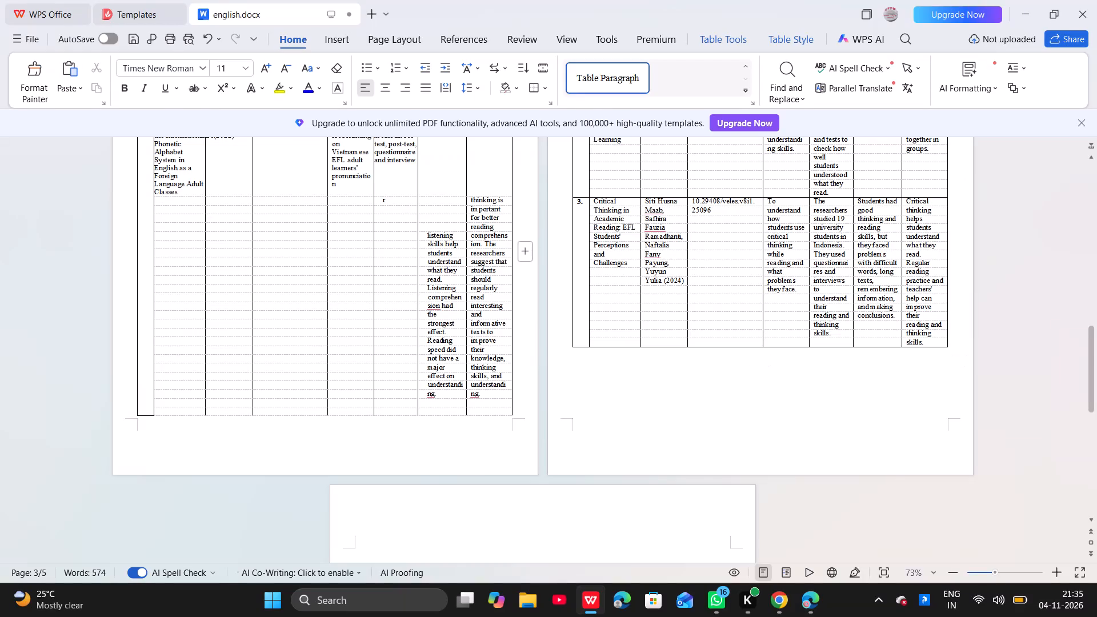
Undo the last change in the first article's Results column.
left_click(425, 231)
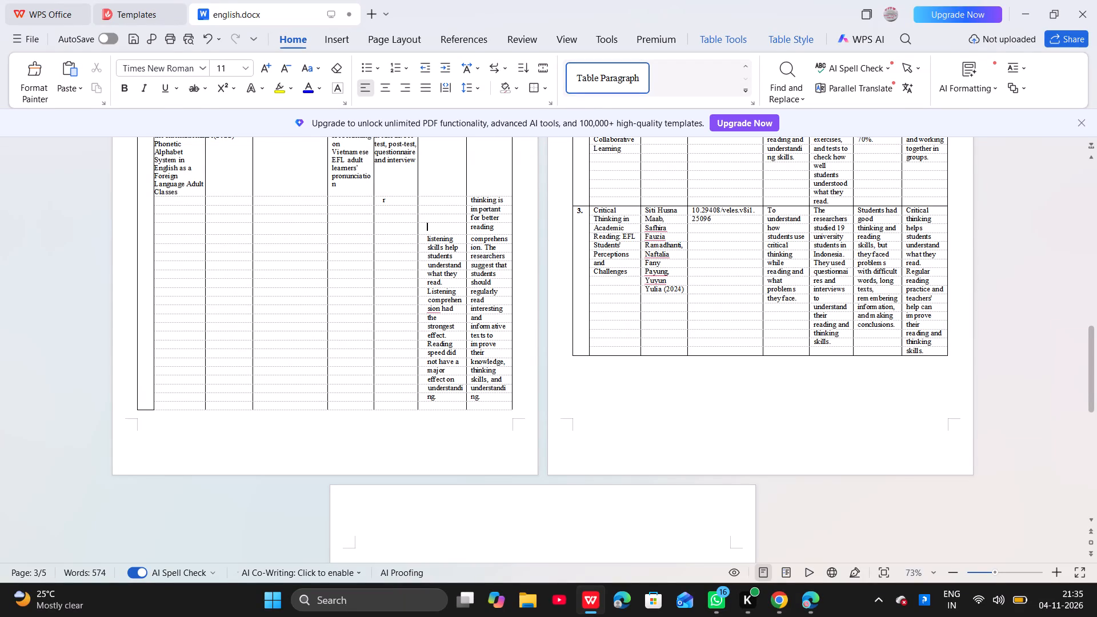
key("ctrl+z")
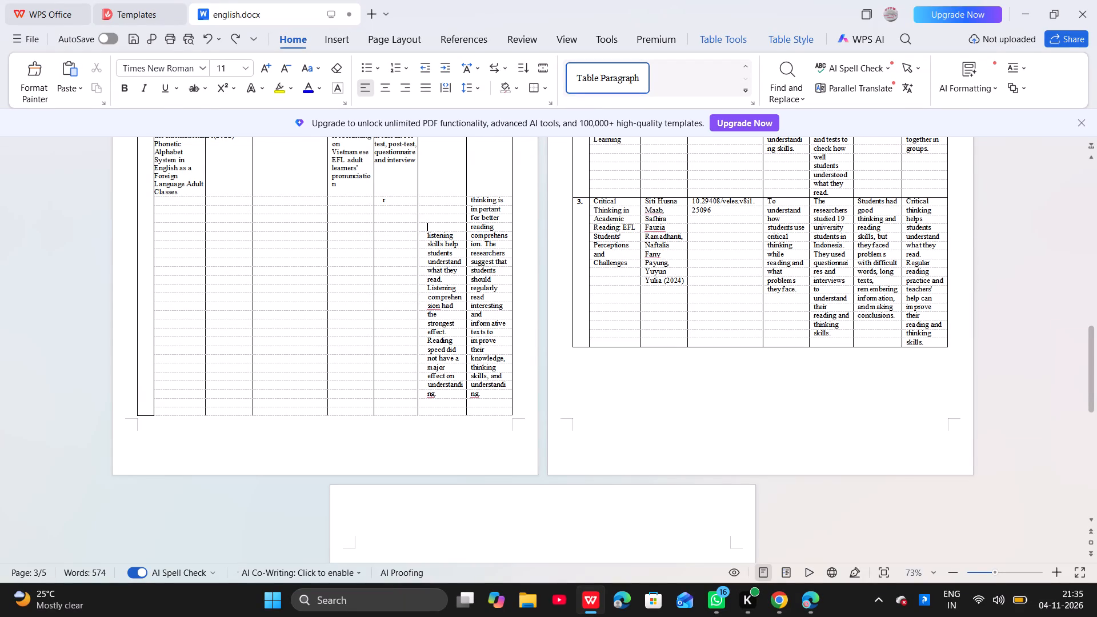
Delete the old text "listening skills help students understand what they read." from the first article's Results column.
left_click_drag(423, 235, 457, 238)
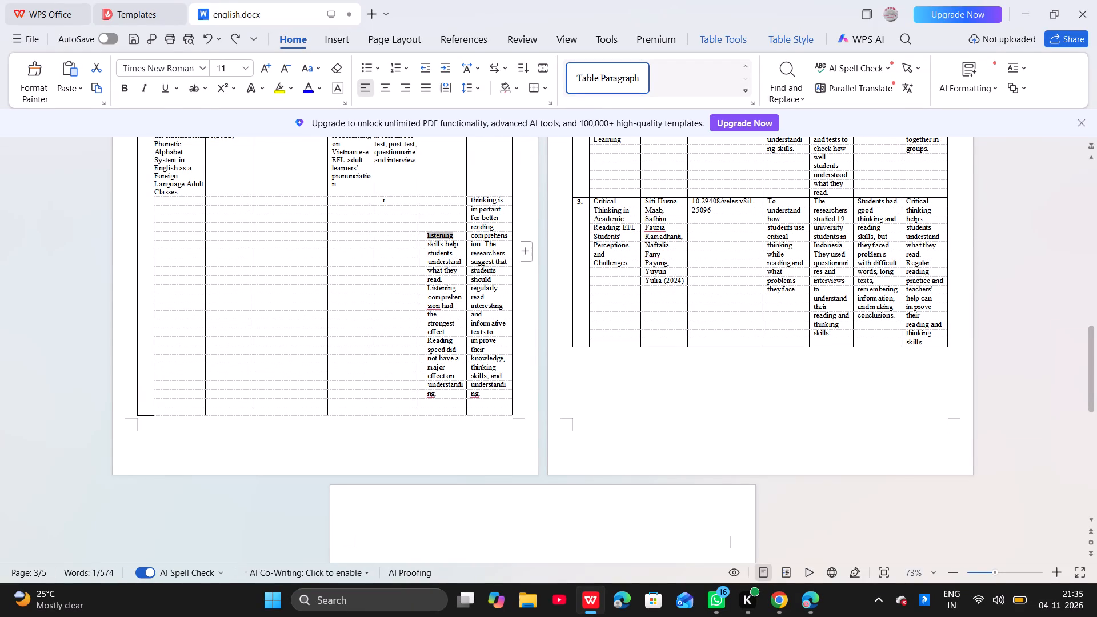
left_click_drag(457, 238, 460, 238)
key("BackSpace")
left_click_drag(422, 241, 431, 241)
left_click_drag(422, 244, 470, 239)
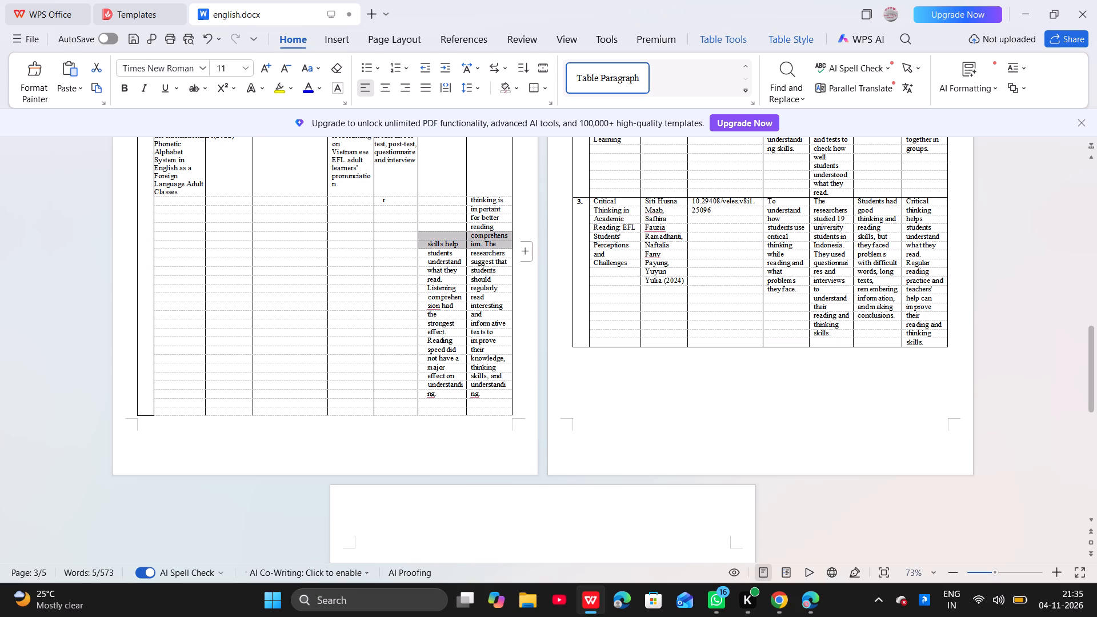
left_click_drag(470, 239, 458, 243)
key("BackSpace")
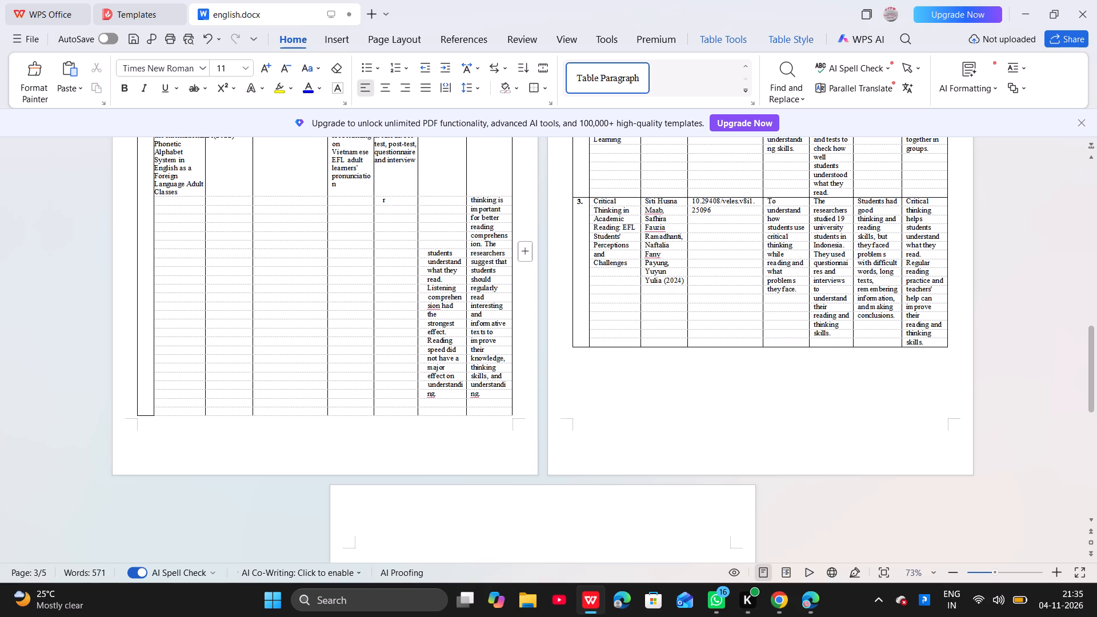
left_click_drag(424, 254, 455, 257)
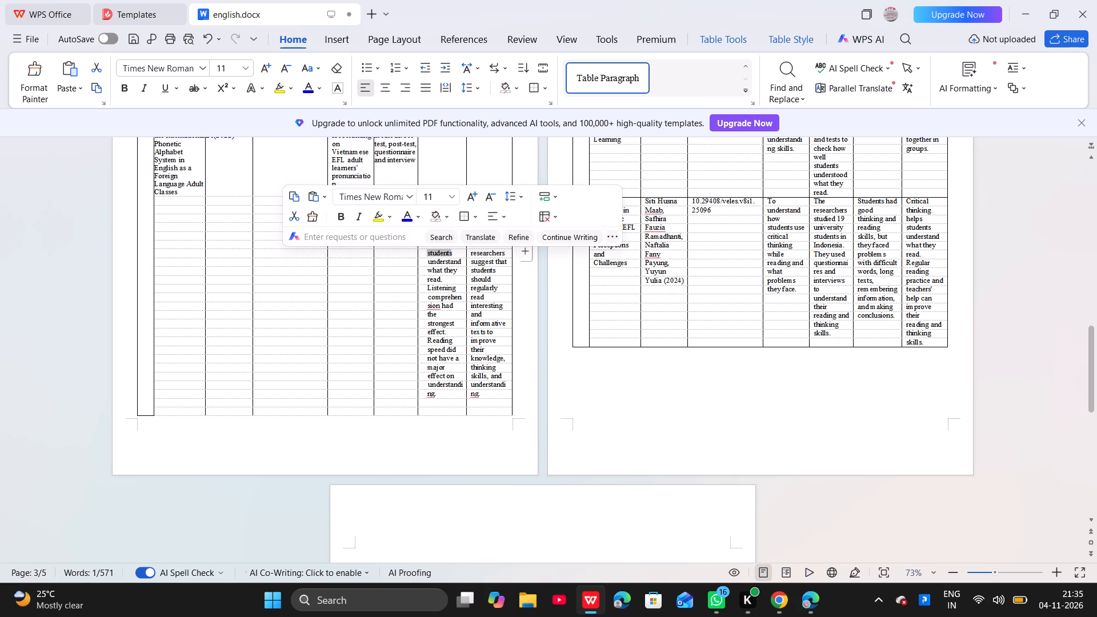
key("BackSpace")
left_click_drag(424, 261, 457, 263)
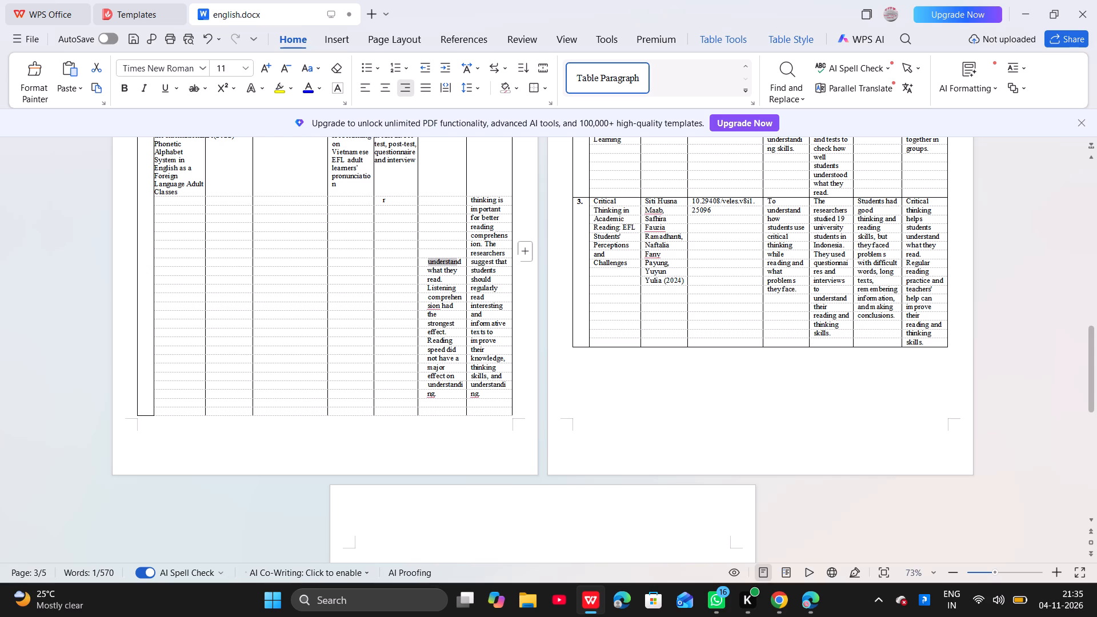
left_click_drag(457, 263, 462, 264)
key("BackSpace")
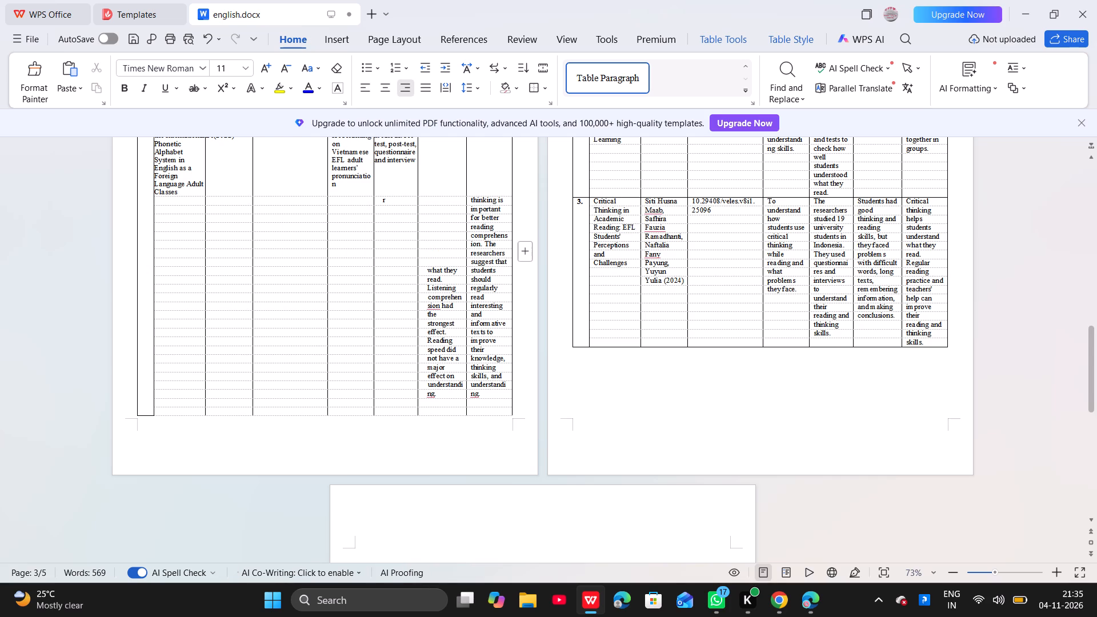
left_click_drag(423, 273, 462, 272)
key("BackSpace")
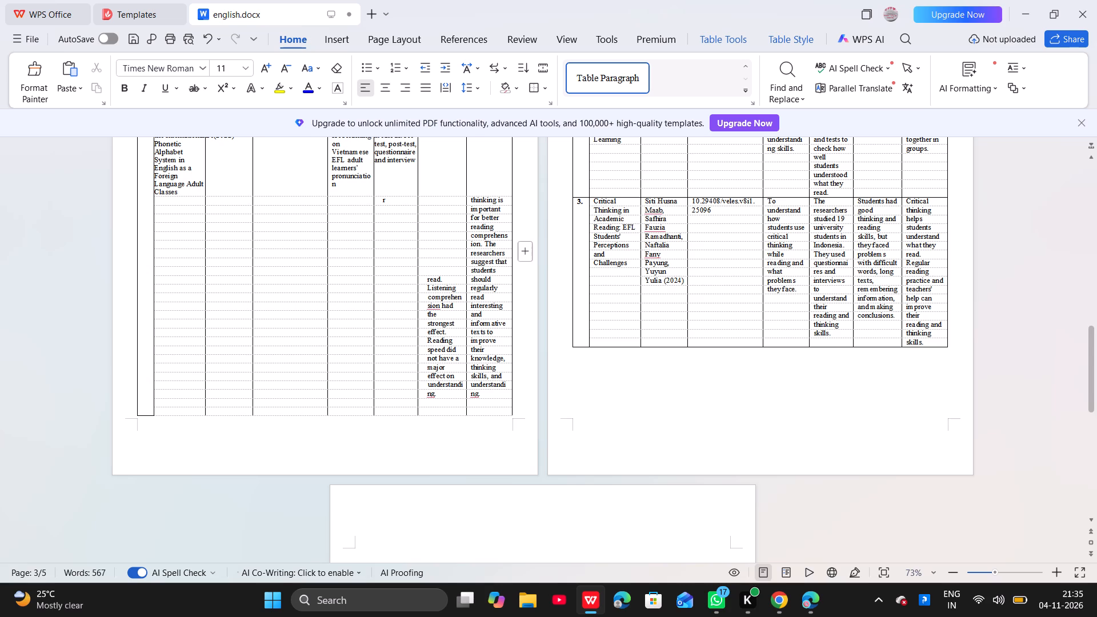
left_click_drag(428, 279, 446, 281)
key("BackSpace")
Delete the sentence "Listening comprehension had the strongest effect." from the first article's Results column.
left_click_drag(426, 287, 459, 293)
key("BackSpace")
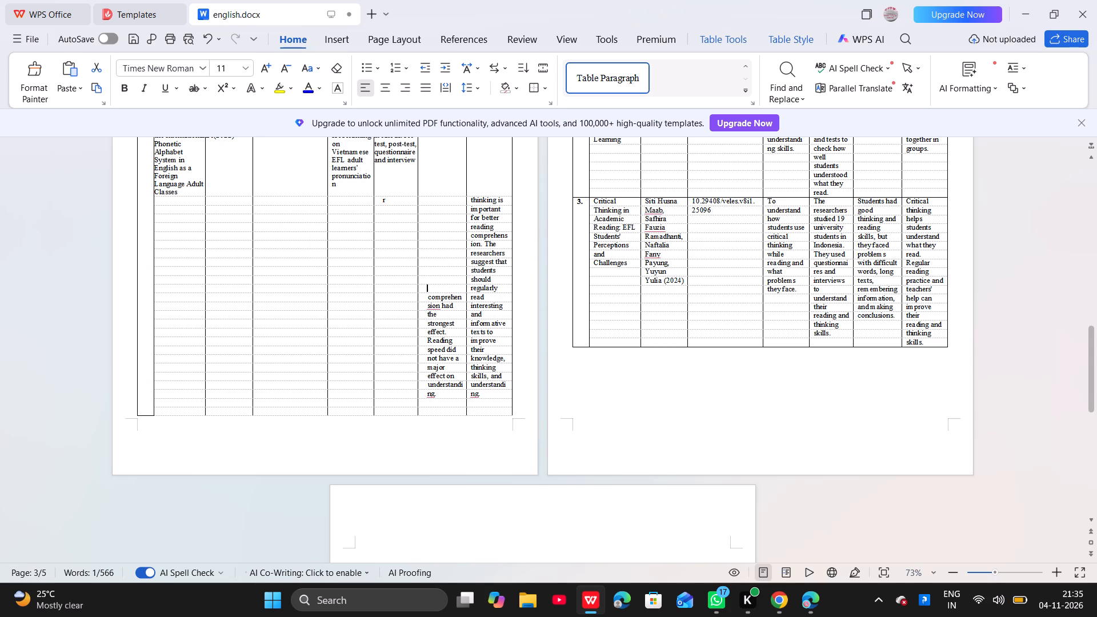
left_click(430, 298)
left_click_drag(430, 298, 441, 298)
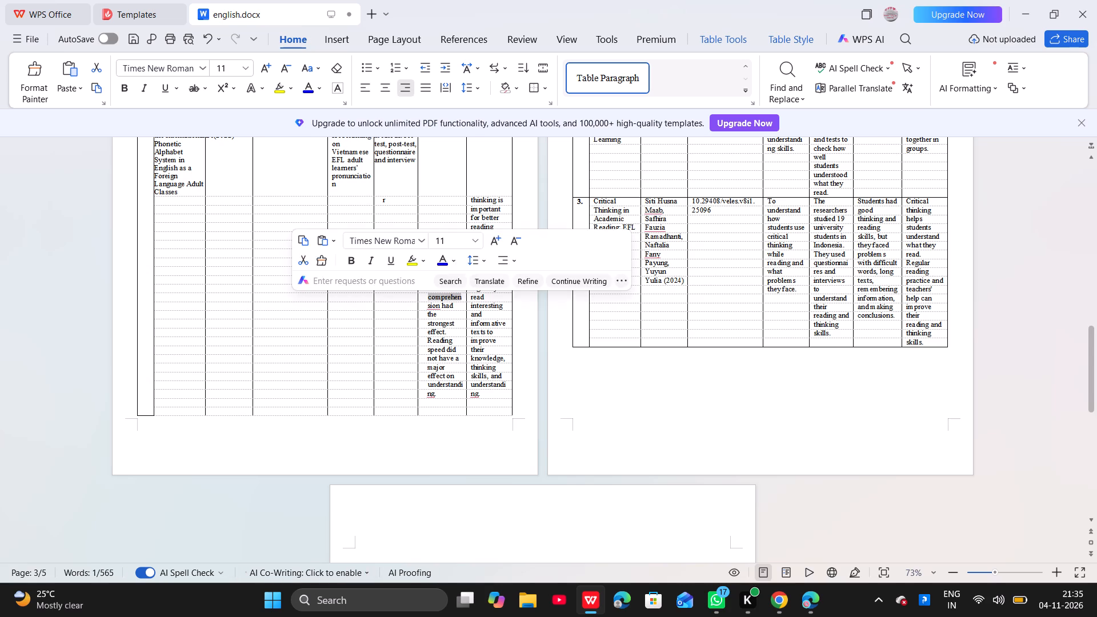
key("BackSpace")
left_click_drag(422, 306, 431, 306)
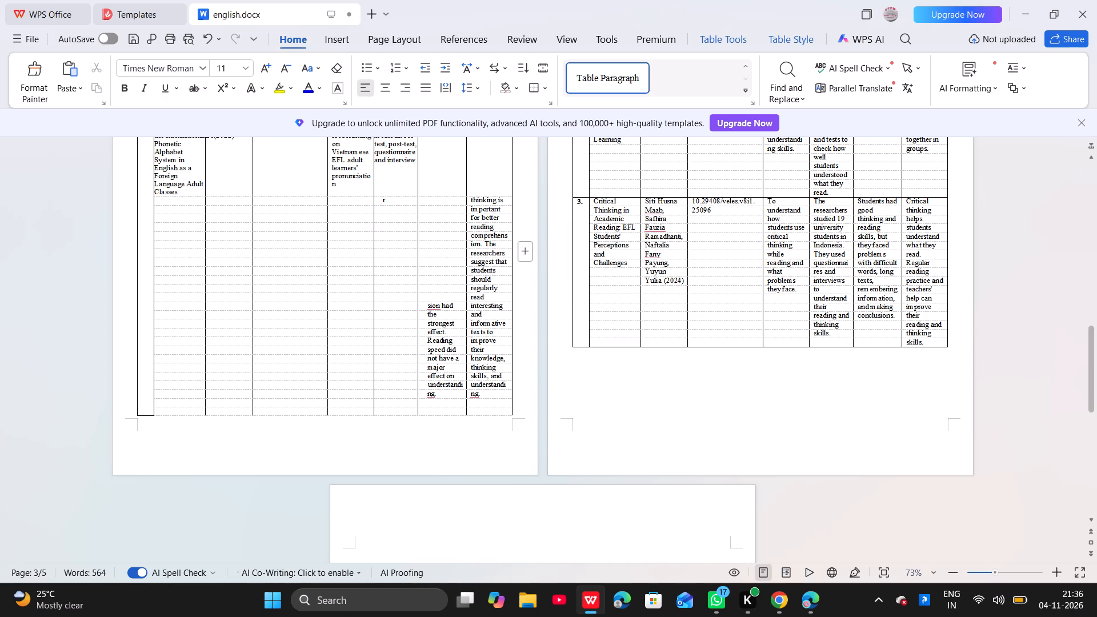
left_click_drag(431, 306, 462, 304)
key("BackSpace")
left_click_drag(424, 313, 438, 314)
key("BackSpace")
left_click_drag(427, 326, 459, 320)
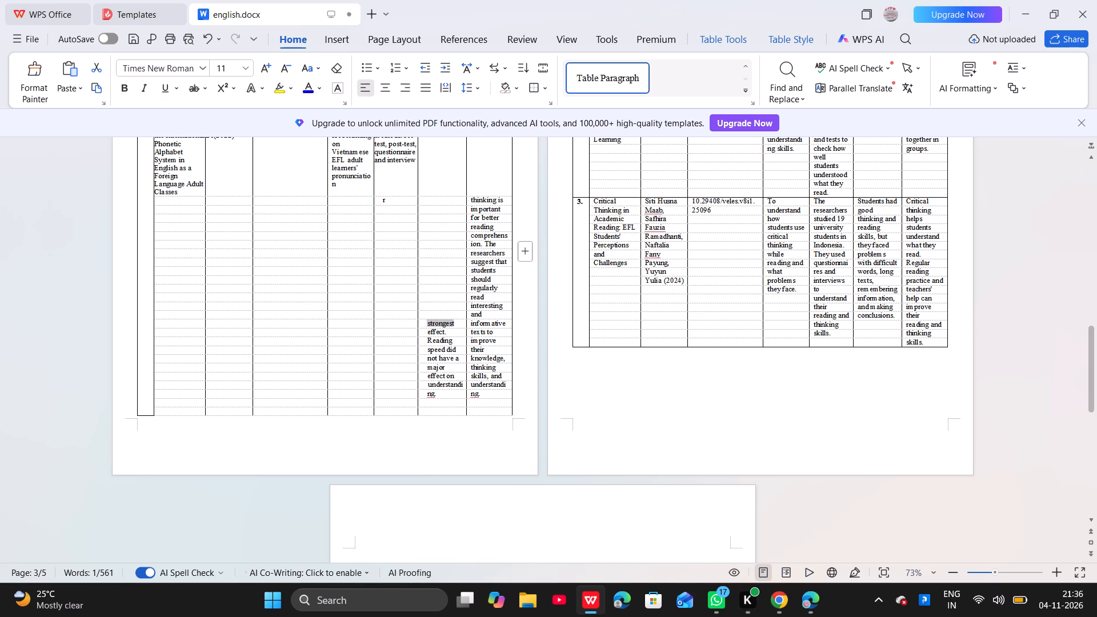
key("BackSpace")
key("BackSpace")
left_click_drag(425, 332, 447, 331)
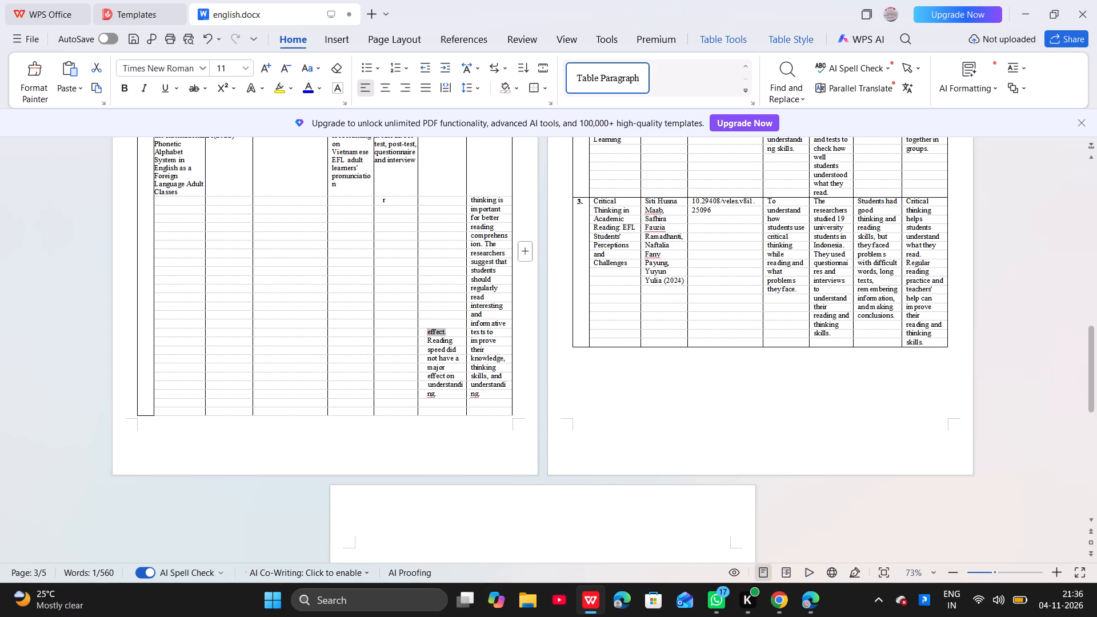
left_click_drag(447, 331, 452, 331)
key("BackSpace")
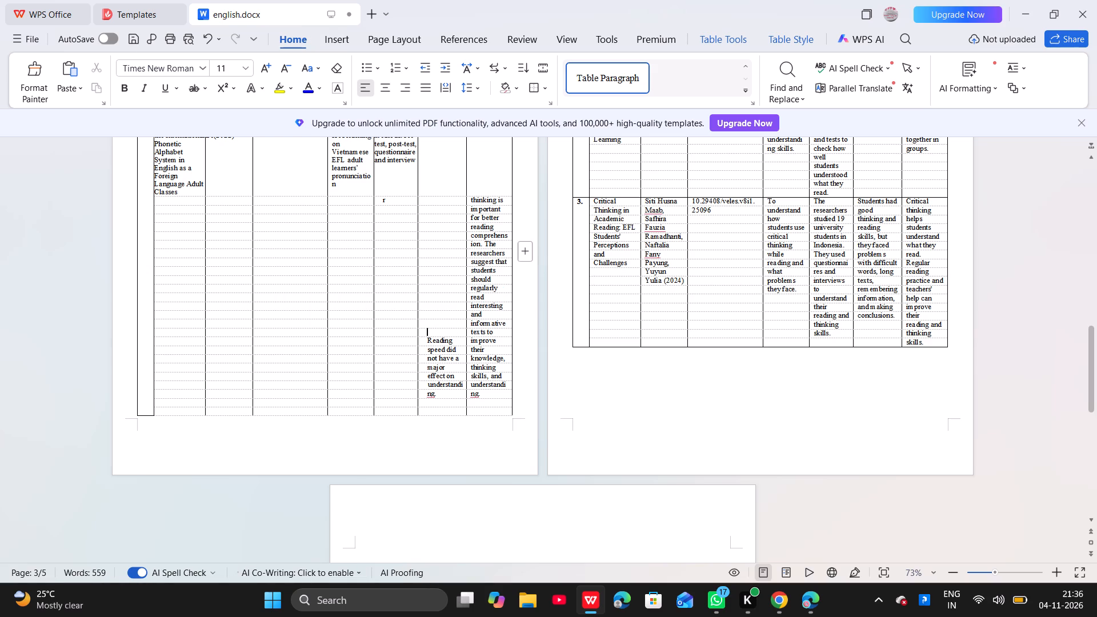
Delete the sentence "Reading speed did not have a major effect on understanding." from the first article's Results column.
left_click(426, 338)
left_click_drag(423, 342, 455, 342)
key("BackSpace")
left_click_drag(427, 348, 461, 351)
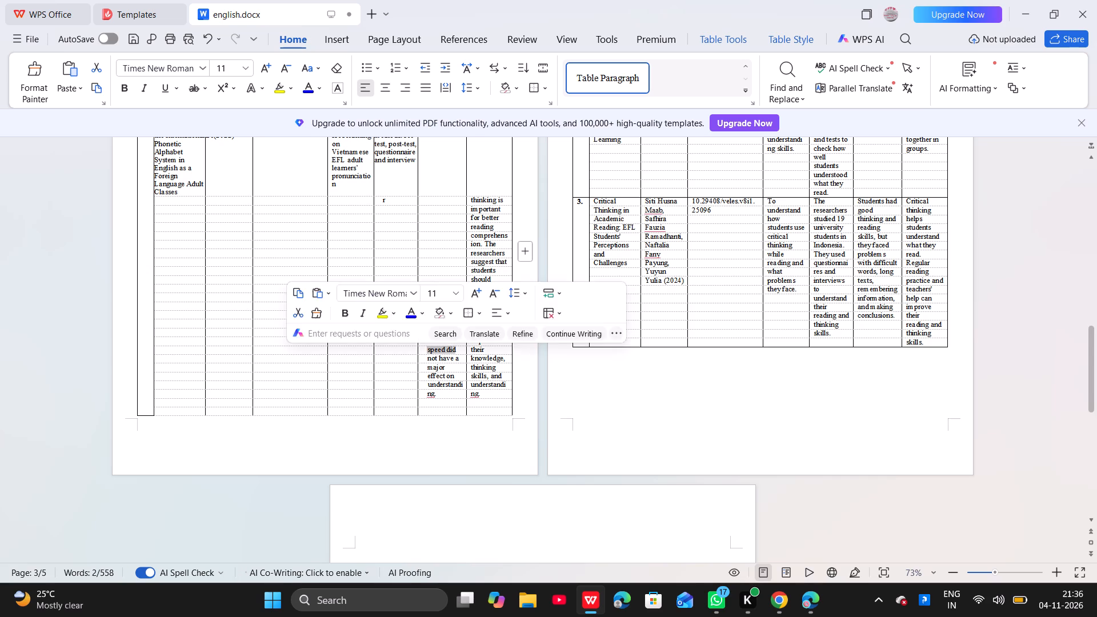
key("BackSpace")
left_click_drag(426, 356, 447, 356)
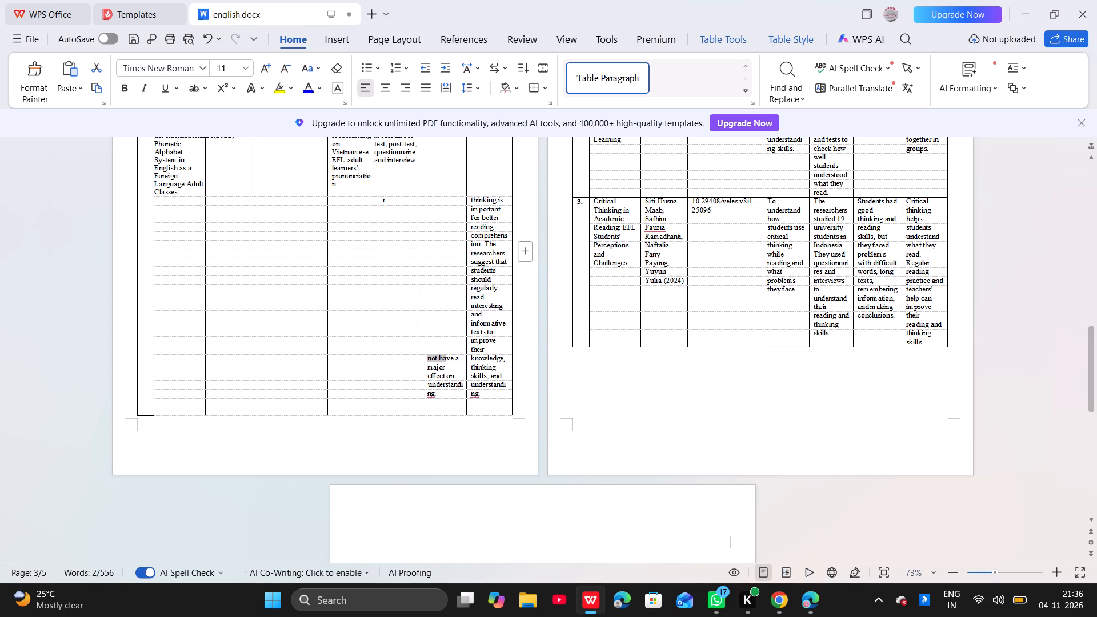
left_click_drag(447, 356, 462, 358)
key("BackSpace")
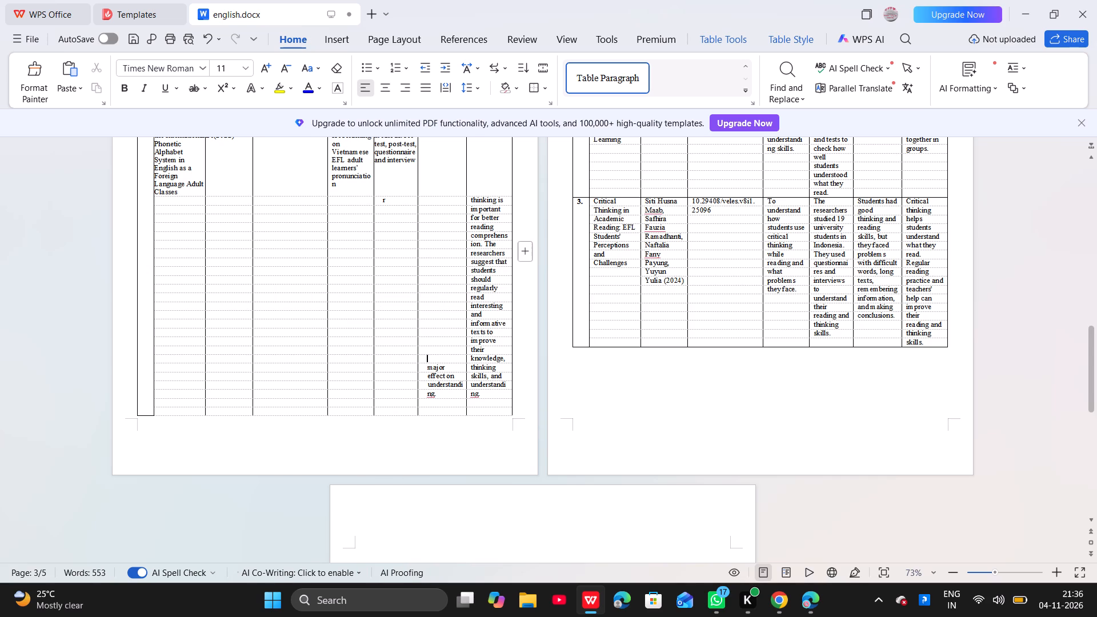
left_click_drag(425, 368, 452, 366)
key("BackSpace")
left_click_drag(419, 379, 436, 378)
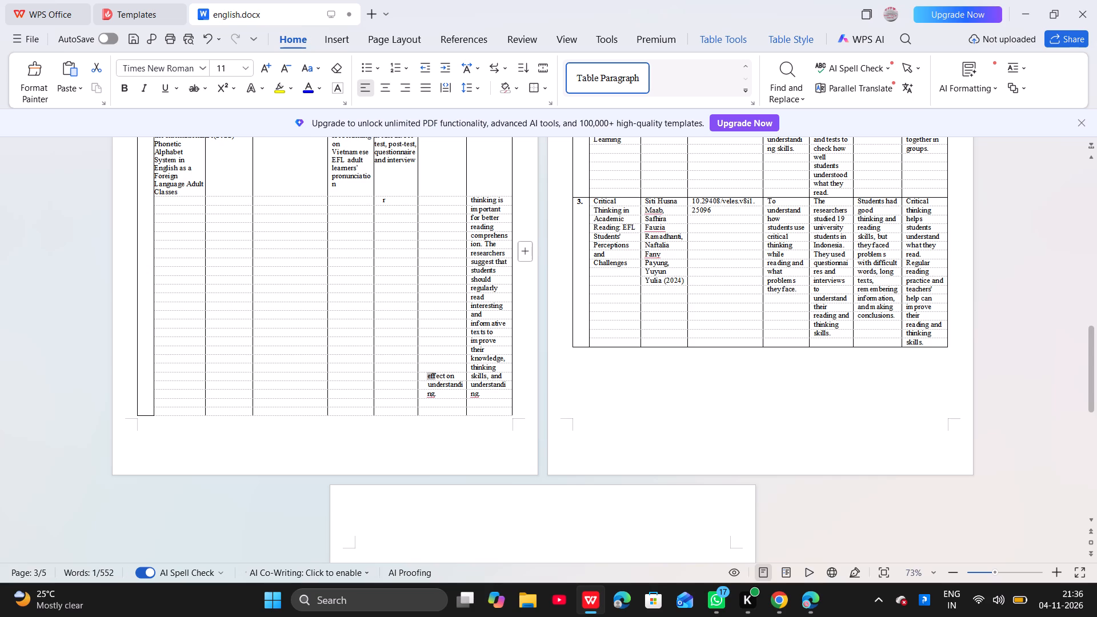
left_click_drag(436, 378, 463, 371)
left_click(463, 371)
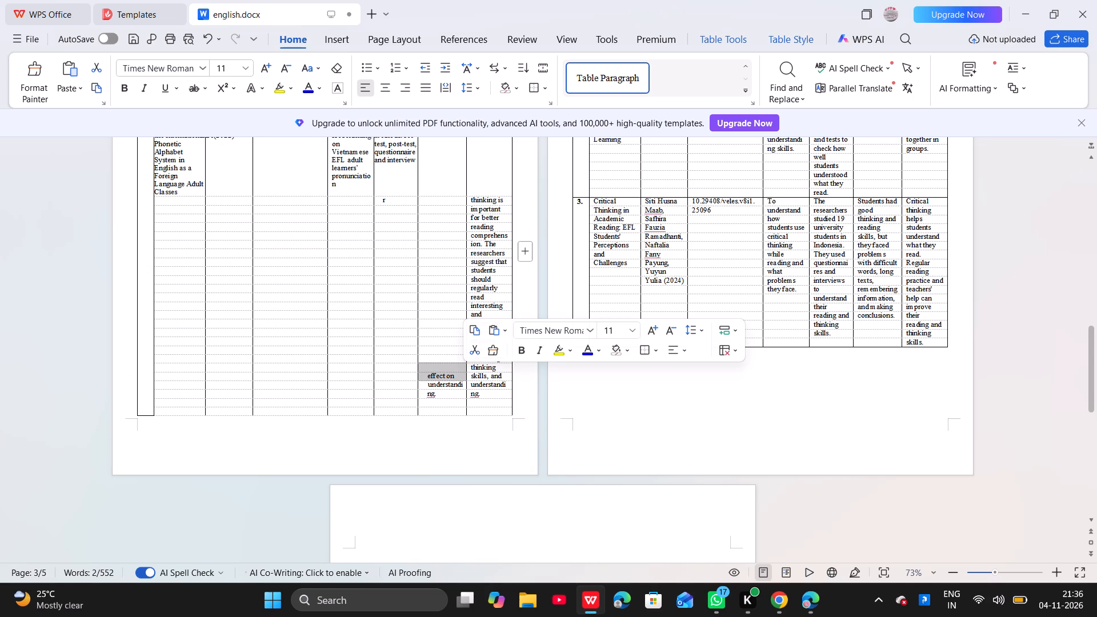
left_click(427, 372)
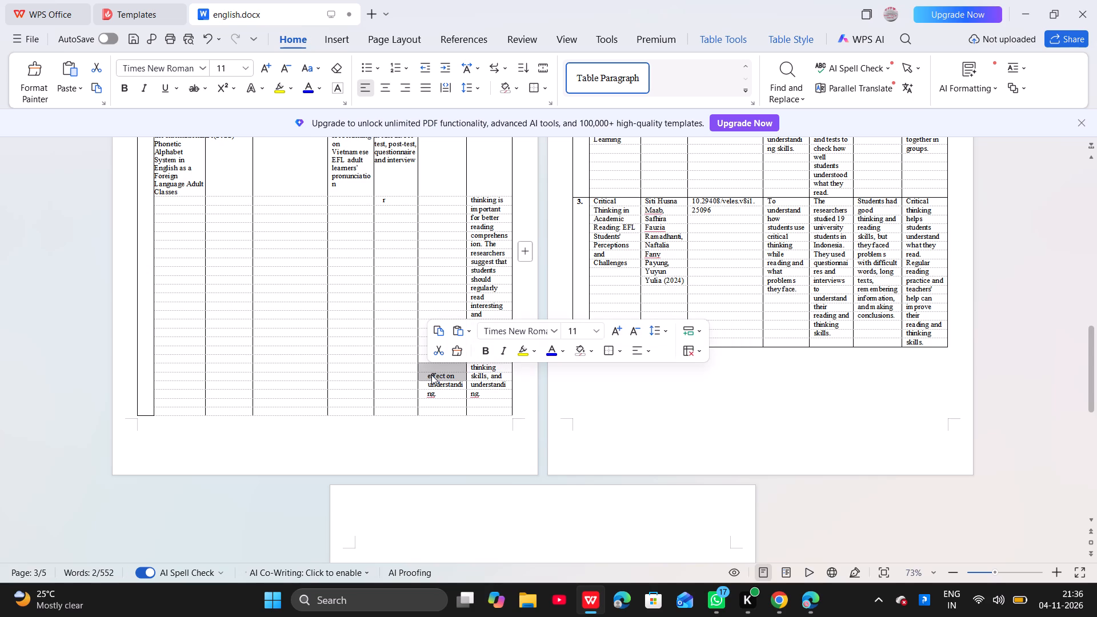
left_click(430, 375)
left_click_drag(425, 376, 429, 376)
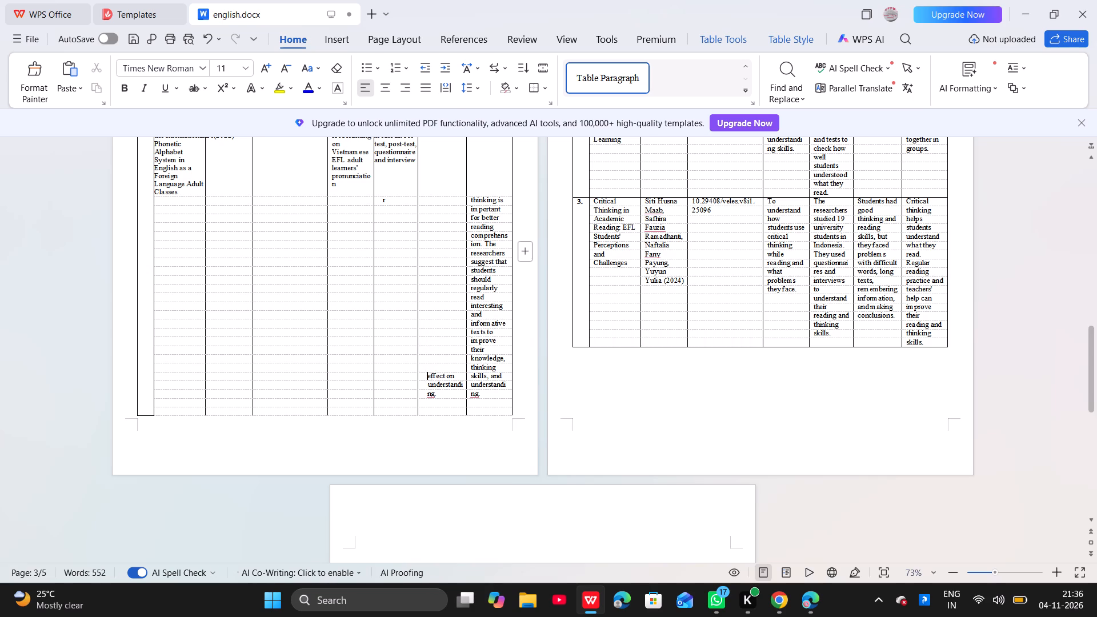
left_click_drag(429, 376, 459, 375)
key("BackSpace")
left_click_drag(427, 384, 465, 384)
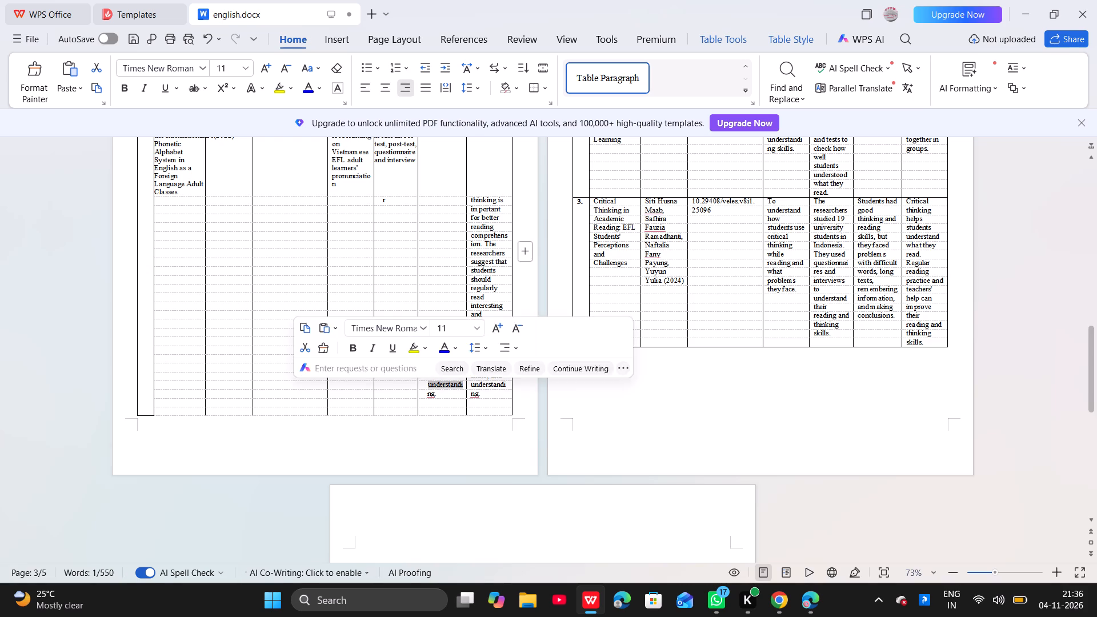
key("BackSpace")
left_click_drag(425, 394, 441, 394)
key("BackSpace")
Cut the old text from "thinking is important" through "understanding." out of the first article's Conclusion column.
scroll(441, 394, "up", 3)
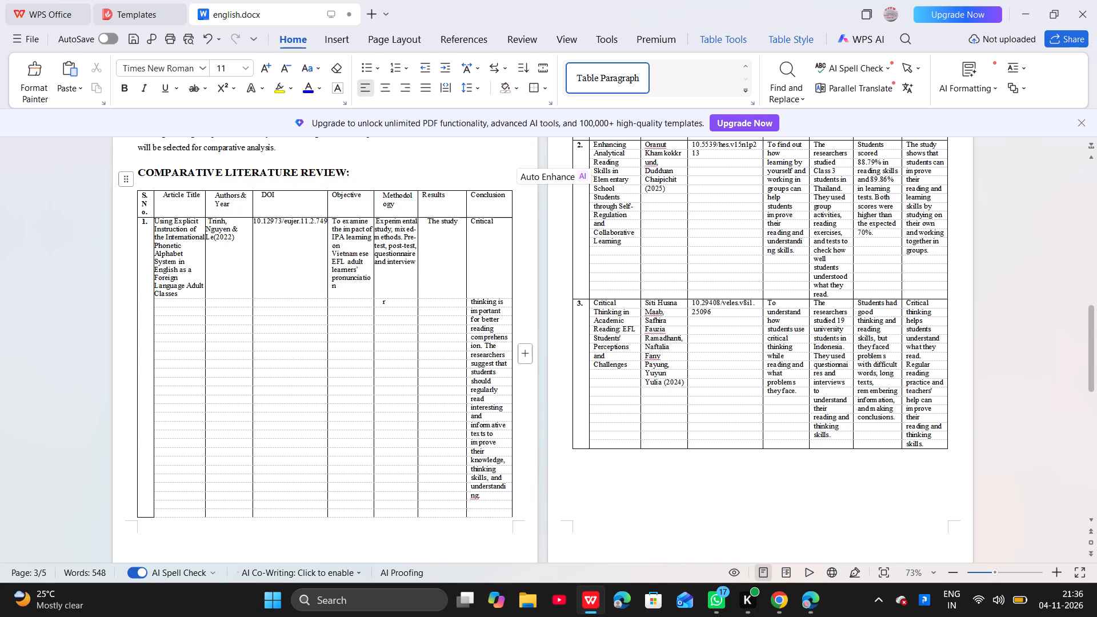
left_click_drag(471, 302, 508, 308)
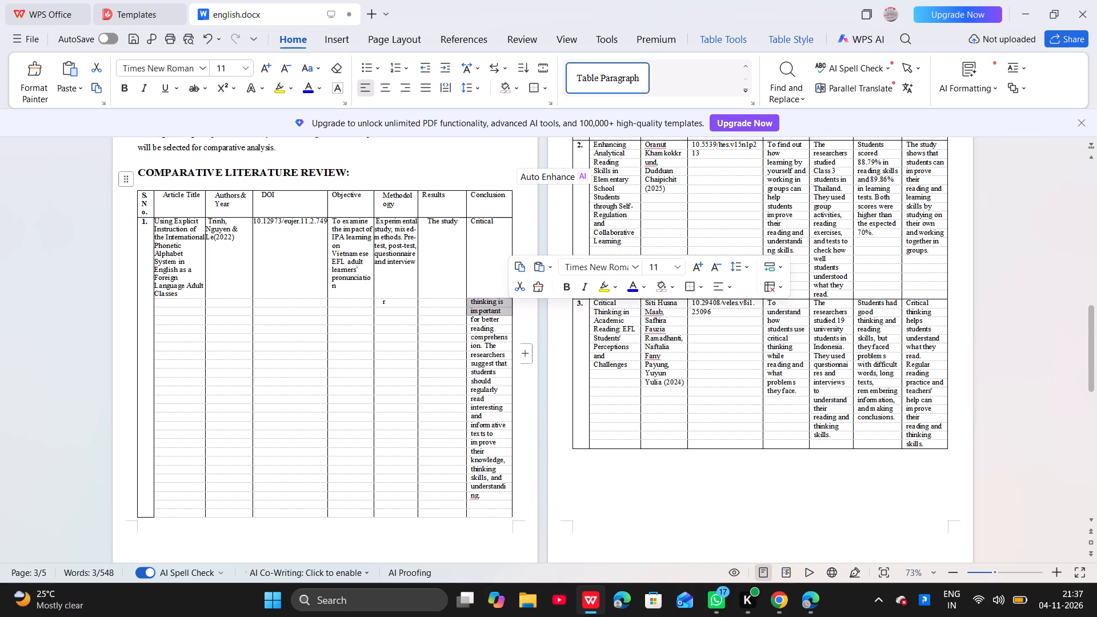
left_click(518, 289)
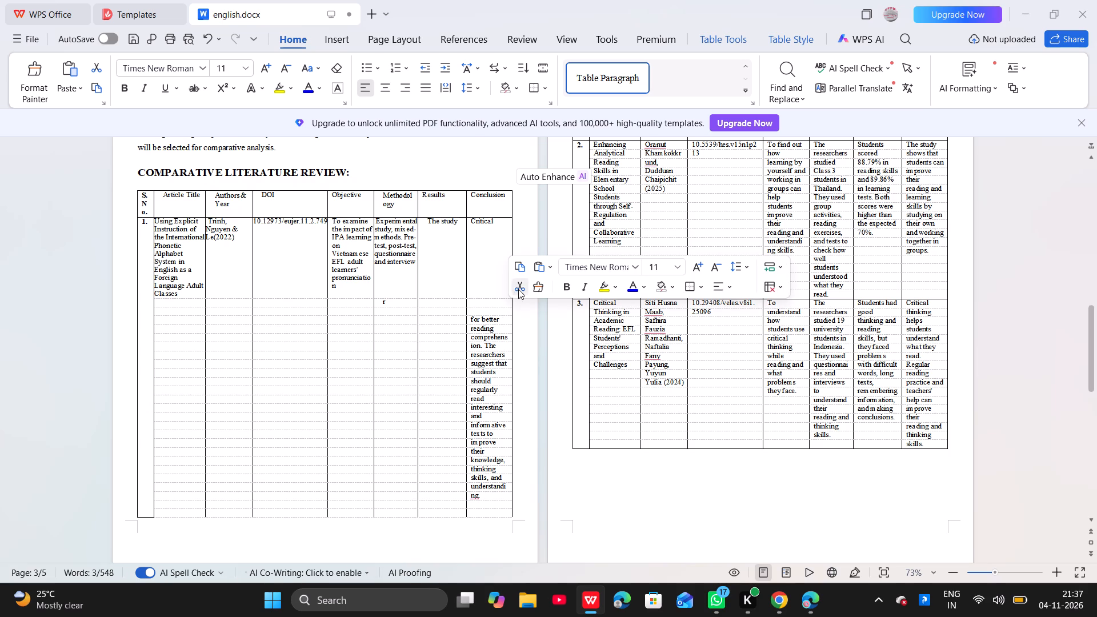
left_click(466, 322)
left_click_drag(471, 318, 510, 412)
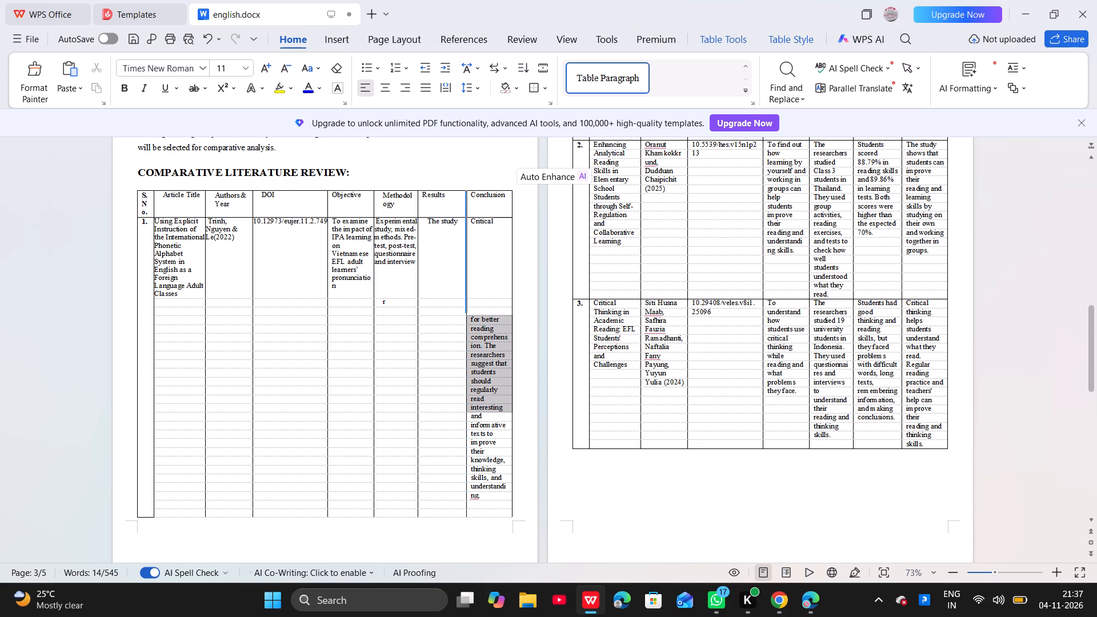
left_click_drag(510, 412, 504, 497)
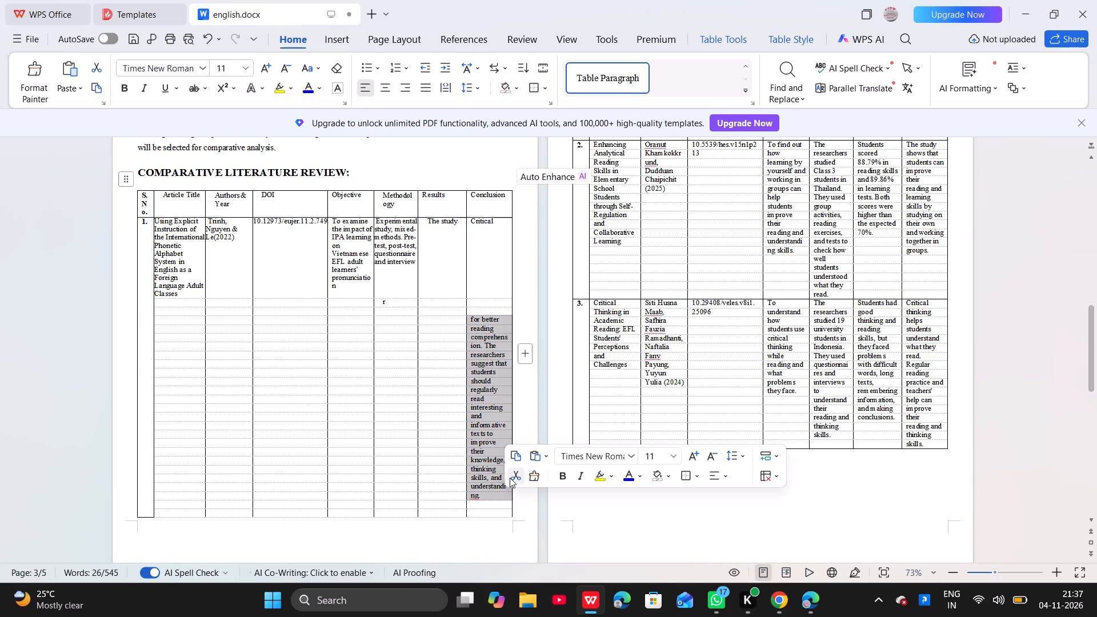
left_click(510, 478)
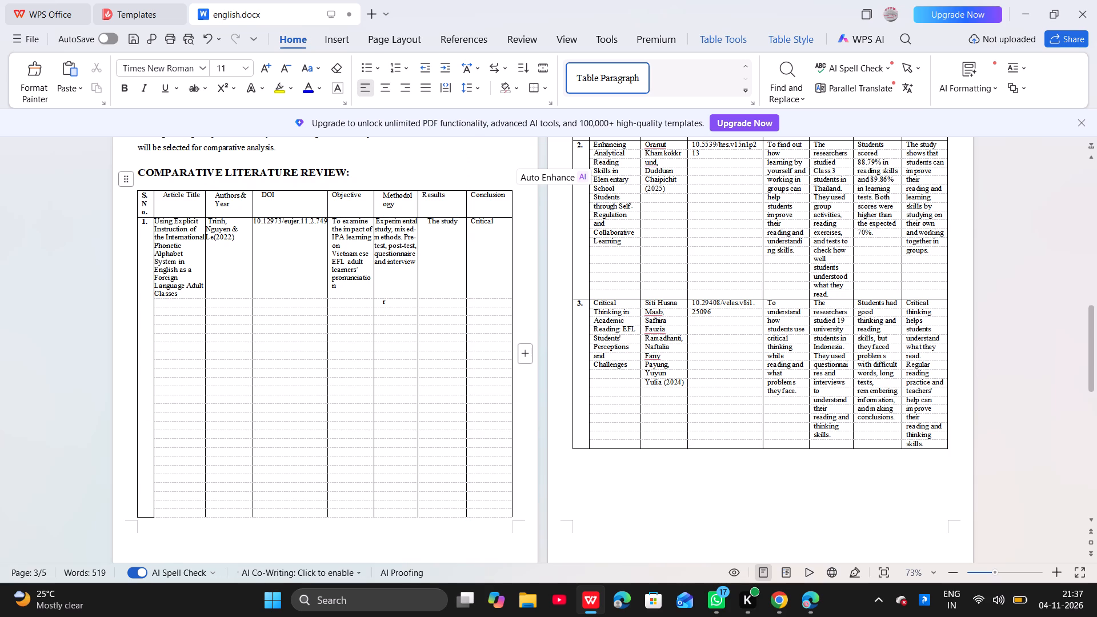
Delete the stray letter "r" from the first article's Methodology column.
left_click(401, 301)
key("BackSpace")
Delete the remaining old words "The study" from the first article's Results column.
left_click(456, 219)
key("BackSpace")
key("BackSpace")
key("BackSpace")
key("BackSpace")
key("BackSpace")
key("BackSpace")
key("BackSpace")
key("BackSpace")
key("BackSpace")
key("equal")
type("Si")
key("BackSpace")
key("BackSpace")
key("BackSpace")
Remove the leading indent in the first article's Results column and start the new entry with "Significant".
key("BackSpace")
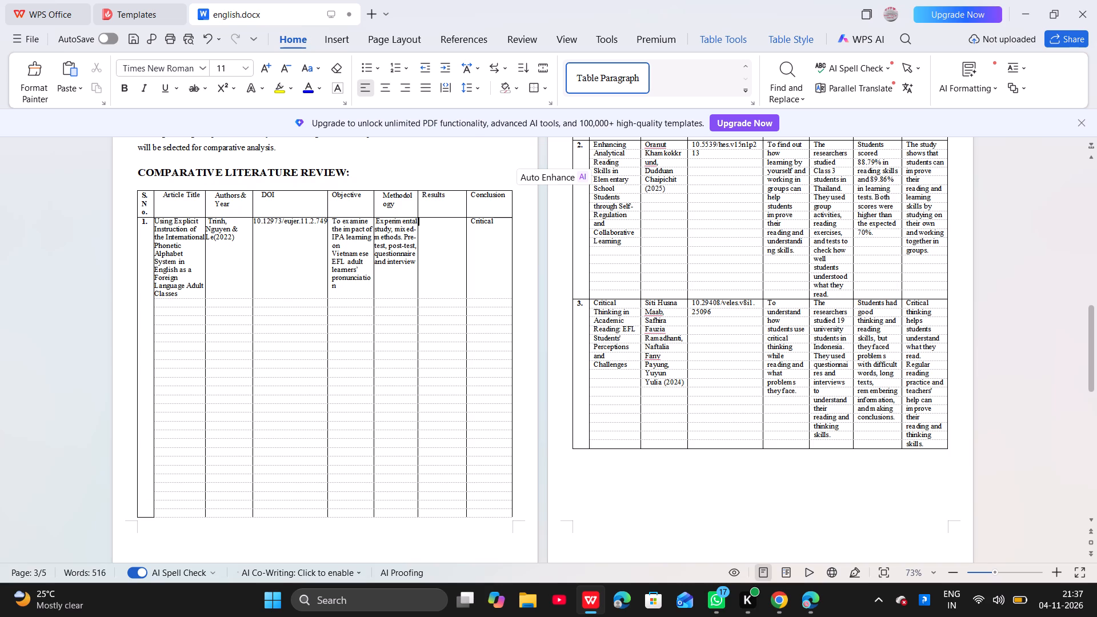
type("Sign")
key("i")
type("ficant improvemnet")
key("space")
key("BackSpace")
key("BackSpace")
key("BackSpace")
key("BackSpace")
key("BackSpace")
key("BackSpace")
key("BackSpace")
key("BackSpace")
key("BackSpace")
key("BackSpace")
key("BackSpace")
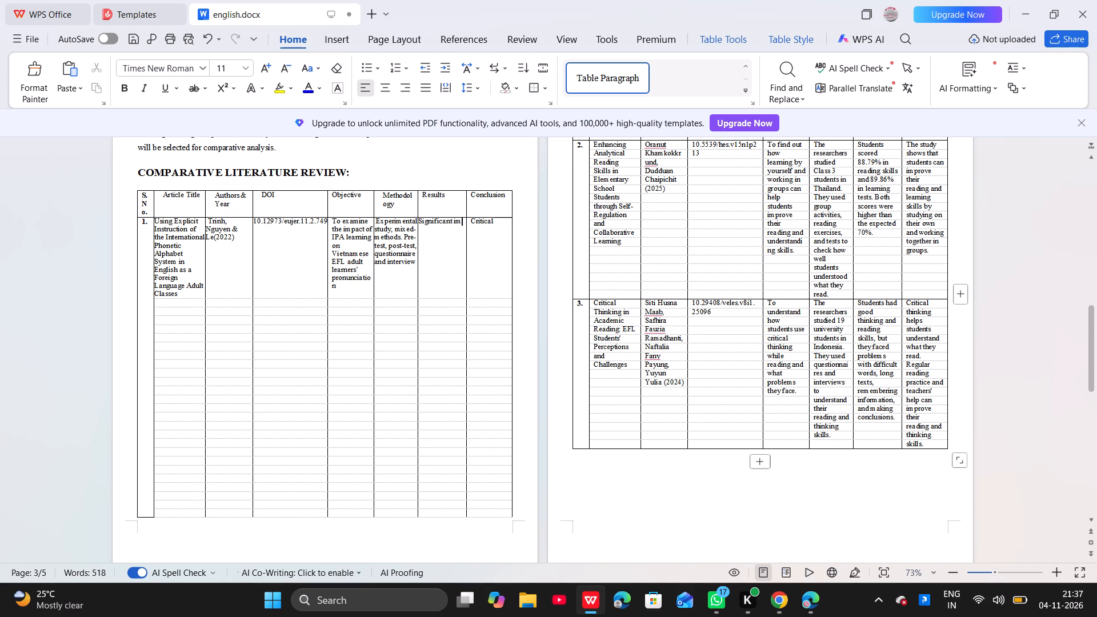
key("BackSpace")
key("BackSpace")
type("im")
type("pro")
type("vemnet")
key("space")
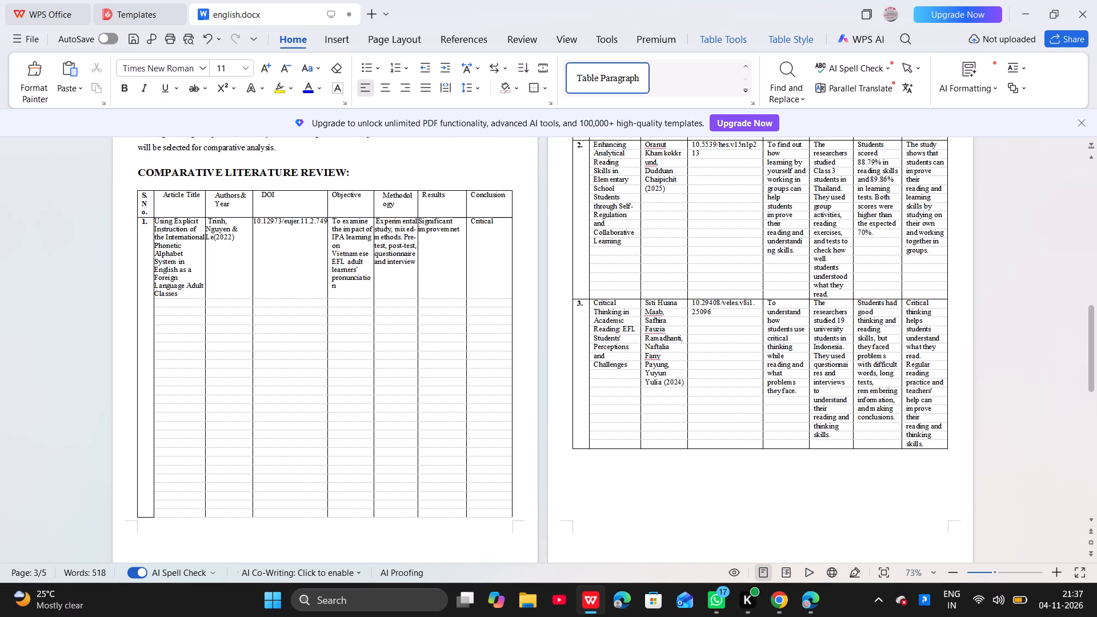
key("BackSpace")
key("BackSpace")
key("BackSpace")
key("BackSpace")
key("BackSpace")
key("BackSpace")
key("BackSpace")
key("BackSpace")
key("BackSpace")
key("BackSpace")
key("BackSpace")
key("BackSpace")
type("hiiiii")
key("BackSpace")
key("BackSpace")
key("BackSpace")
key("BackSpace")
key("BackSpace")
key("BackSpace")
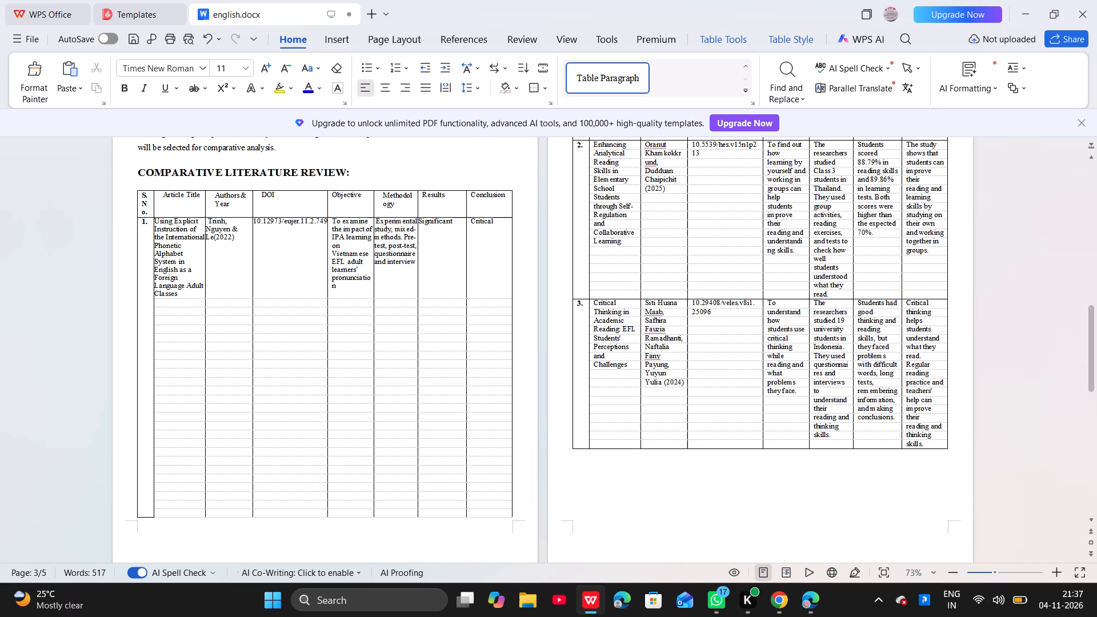
Continue the first article's Results entry after "Significant" with "improvement in pronunciation of experimental group".
type("impro")
type("vement in pro")
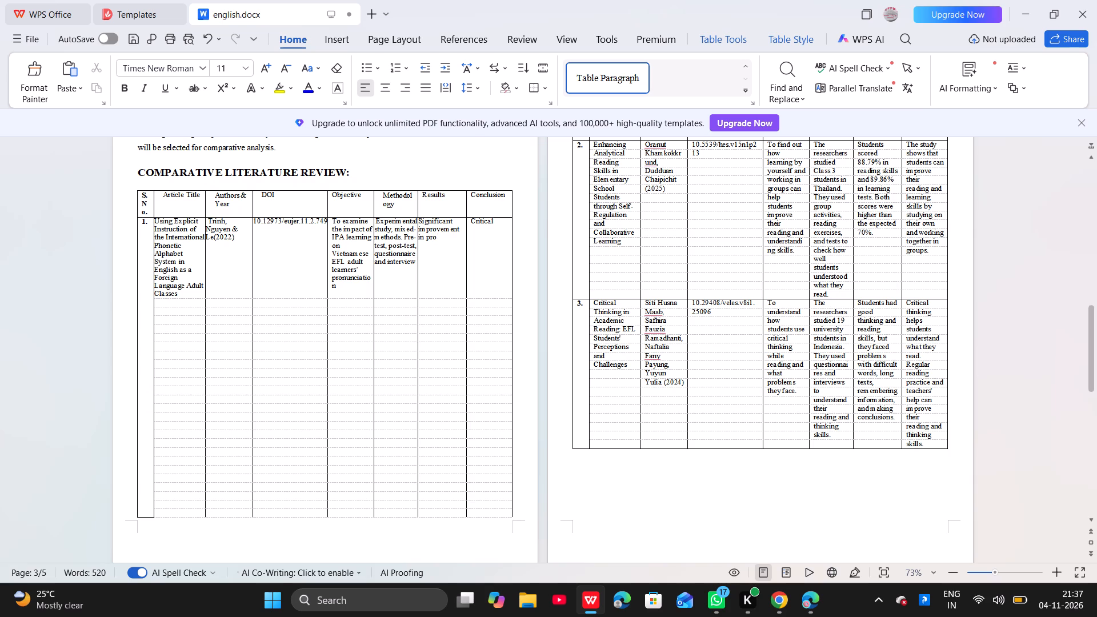
type("nuncia")
key("BackSpace")
type("ation")
key("space")
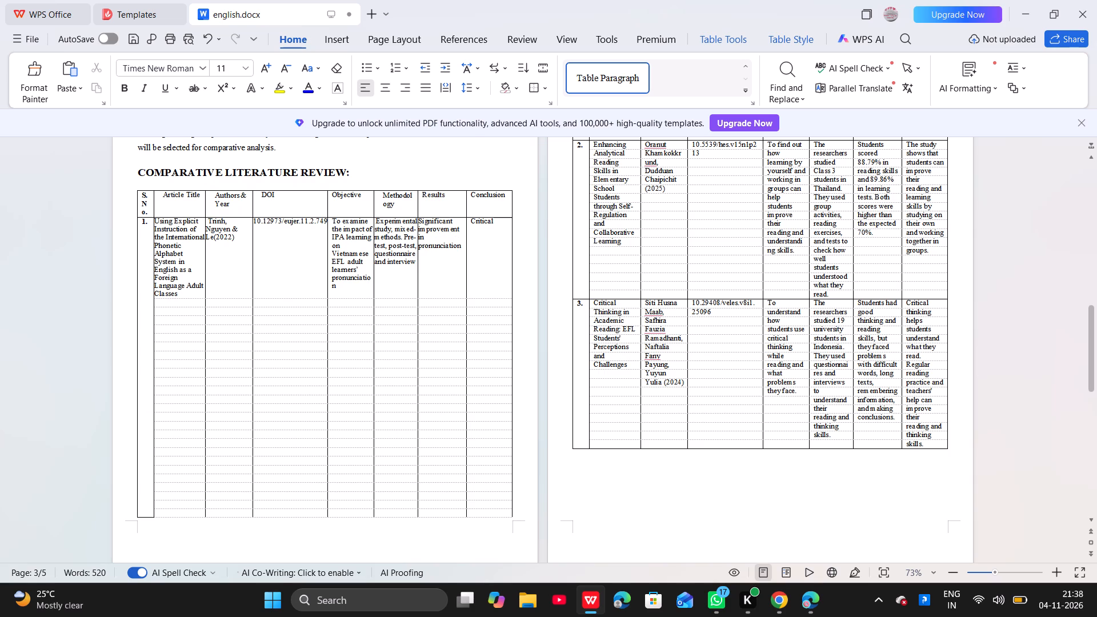
type("of experi")
type("mental")
key("space")
type("grouo")
key("space")
key("BackSpace")
key("BackSpace")
type("p")
key("space")
Complete the first article's Results entry with ", especially in consonants, vowels and word stress".
type(", esp")
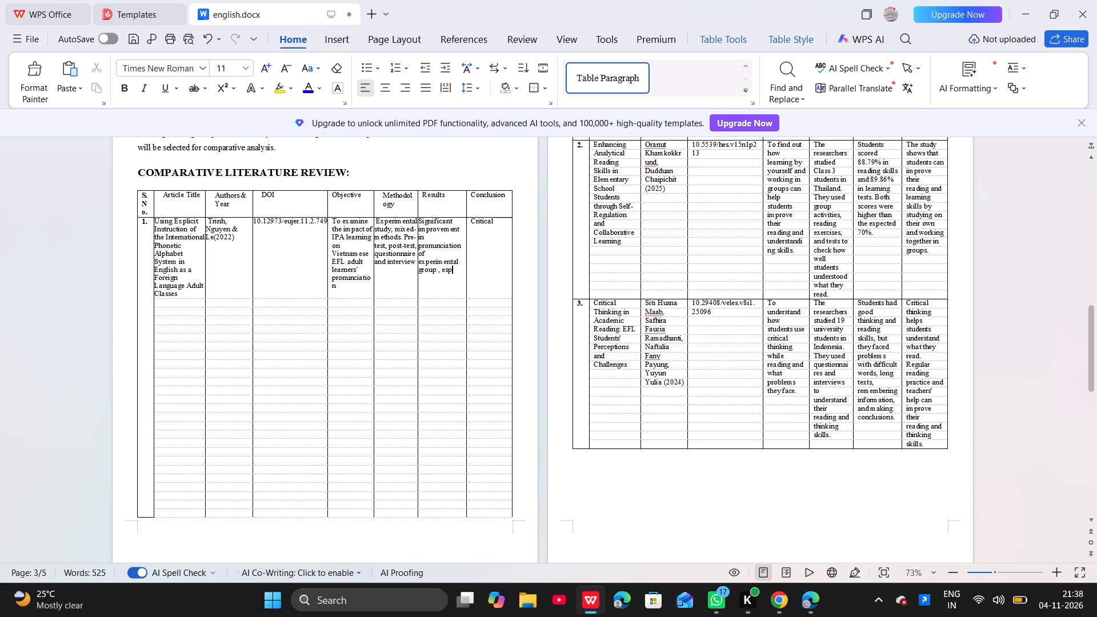
type("ecially")
key("space")
type("in con")
type("sonants")
type(",")
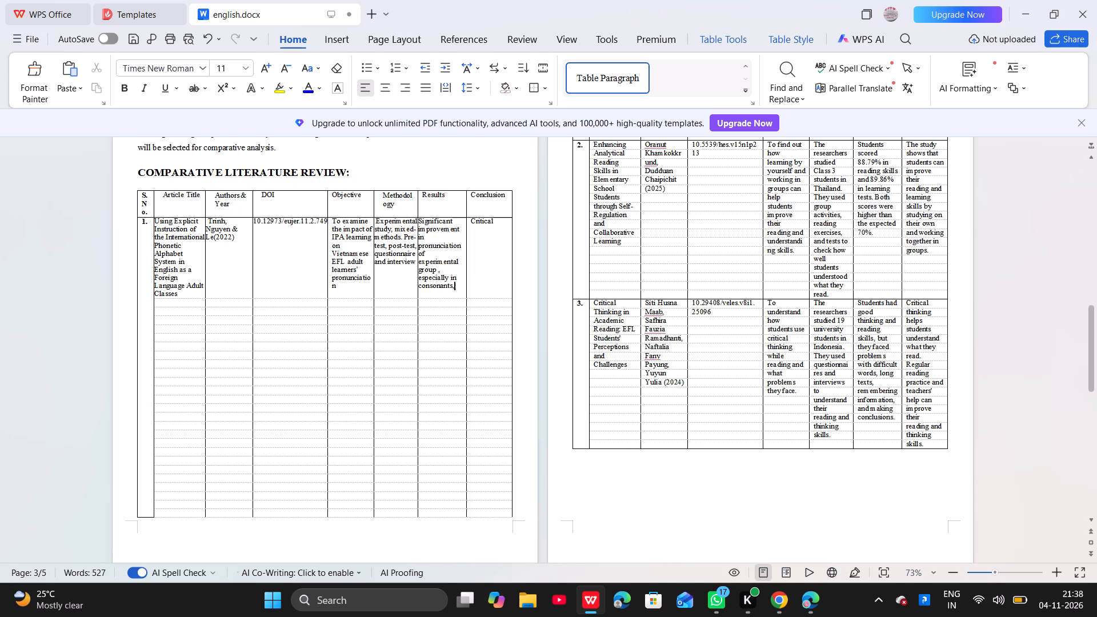
key("space")
type("vowels and word stress")
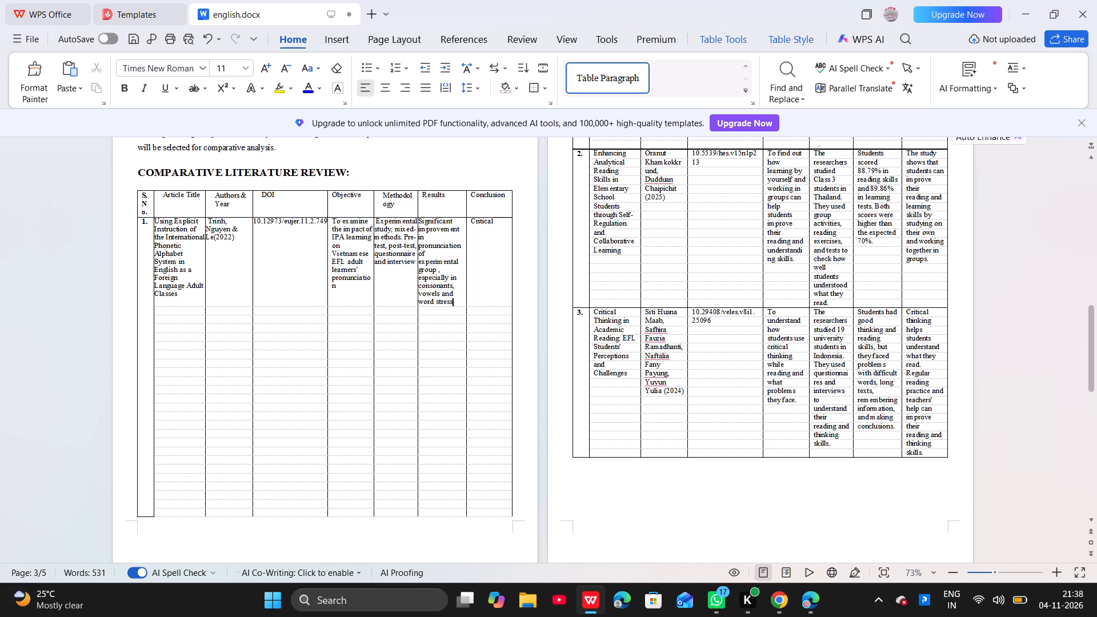
Delete the remaining old word "Critical" from the first article's Conclusion column.
left_click(501, 220)
key("BackSpace")
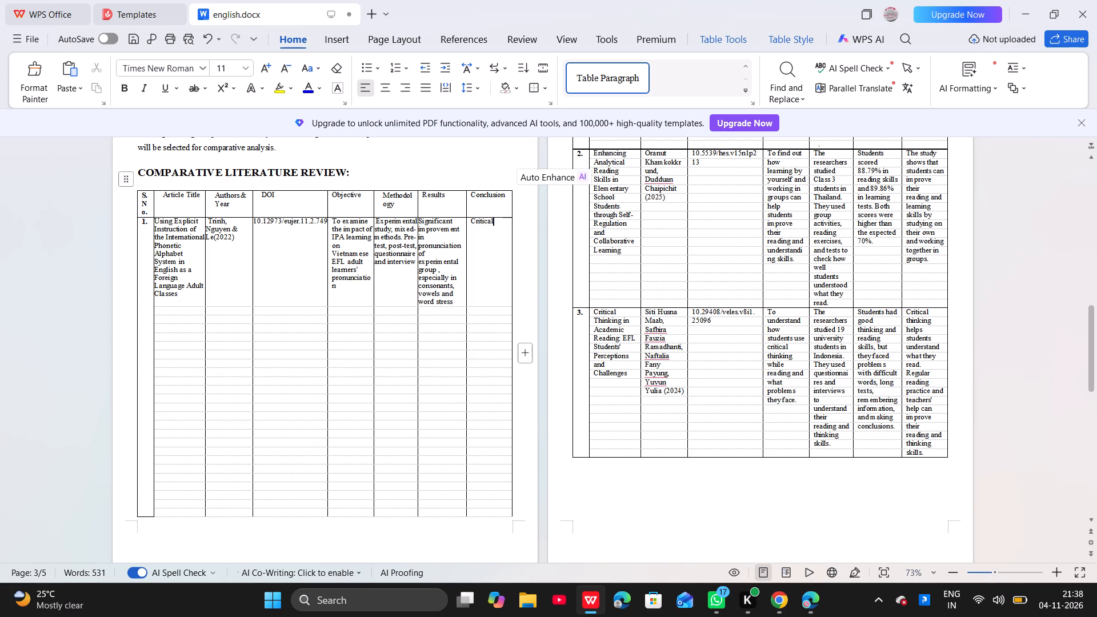
key("BackSpace")
key("BackSpace")
key("BackSpace")
key("BackSpace")
key("BackSpace")
key("BackSpace")
key("BackSpace")
Start the first article's Conclusion entry with "Explicit IPA instruction improves adult learners' pronunciation".
type("Expli")
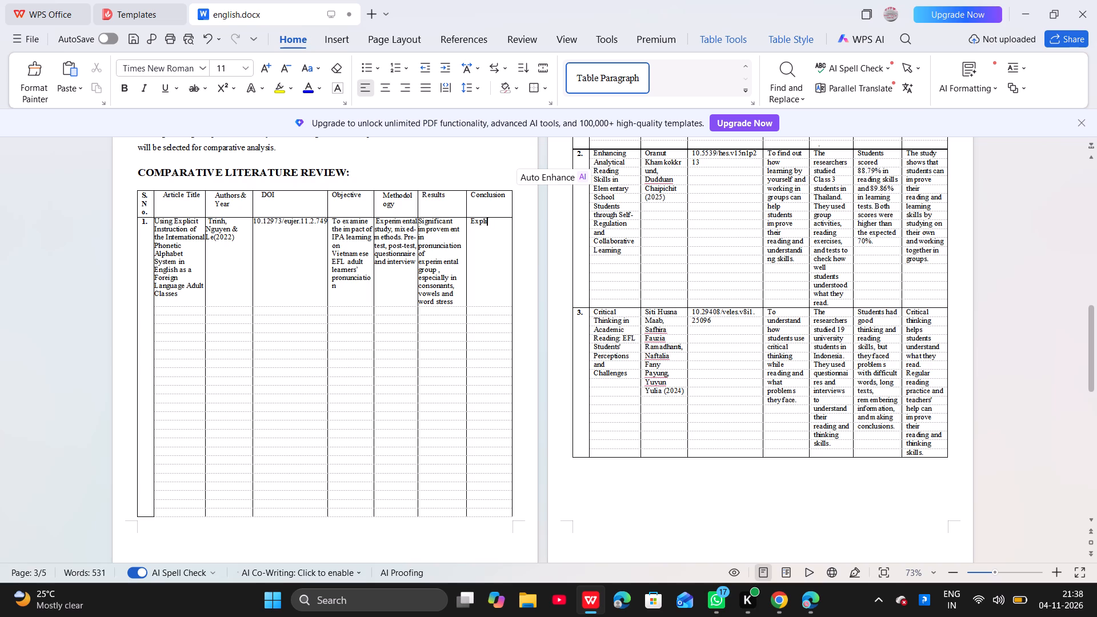
type("cit IPA instruction")
key("space")
type("improves adult")
key("space")
key("l")
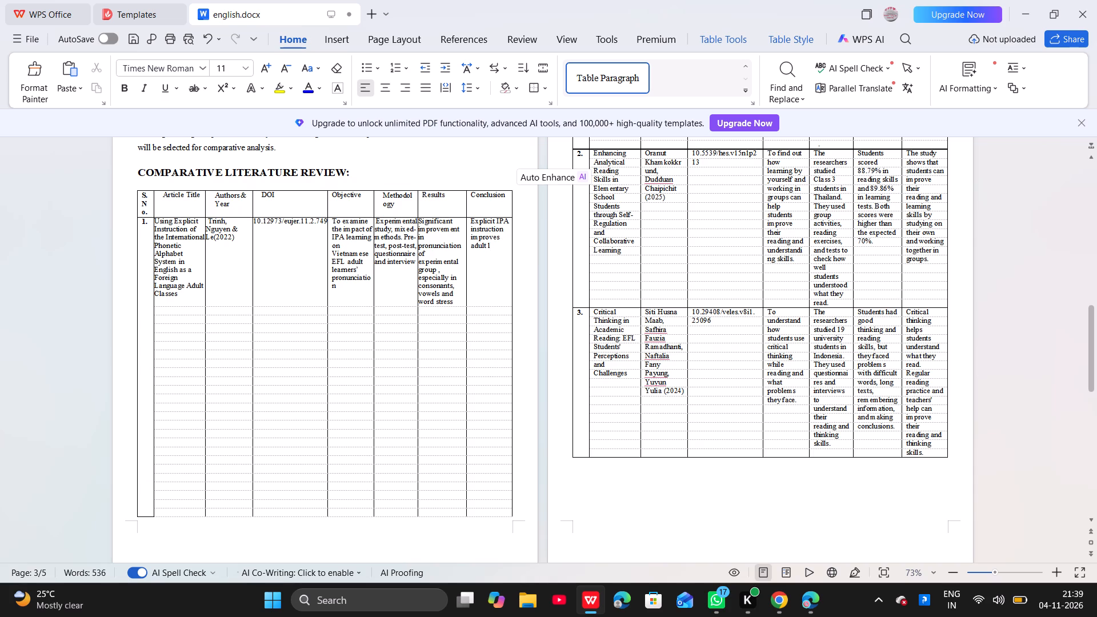
type("ear")
type("ners")
type("' pro")
type("nun")
type("ciation")
key("space")
Complete the first article's Conclusion entry with "and learners have positive attitude towards it".
type("and lesr")
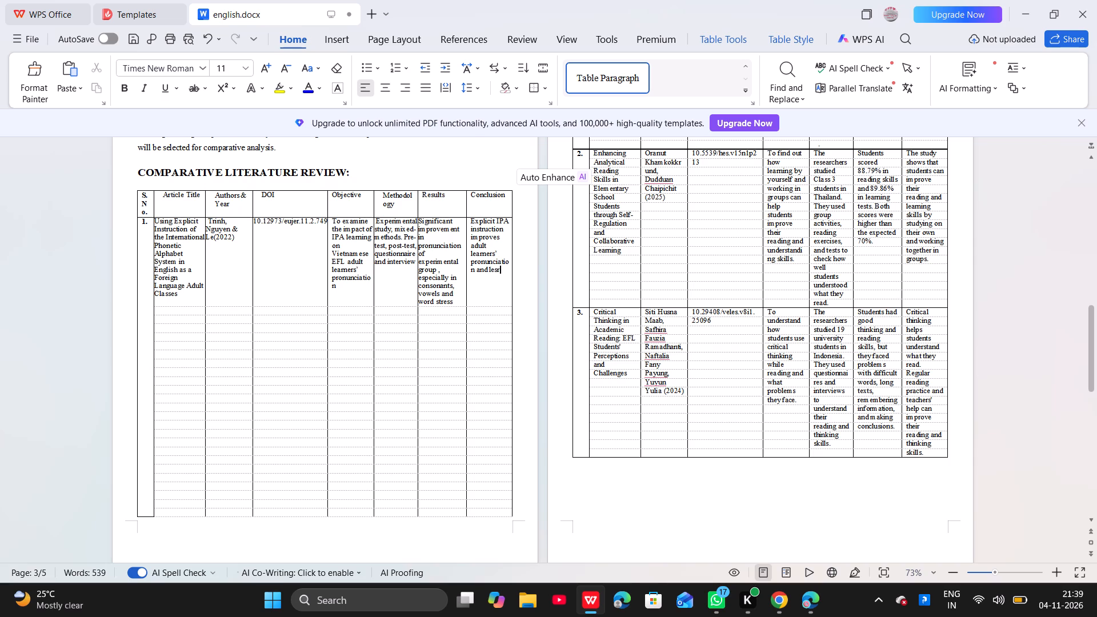
key("BackSpace")
key("BackSpace")
type("arners have positive")
key("space")
type("attitude to")
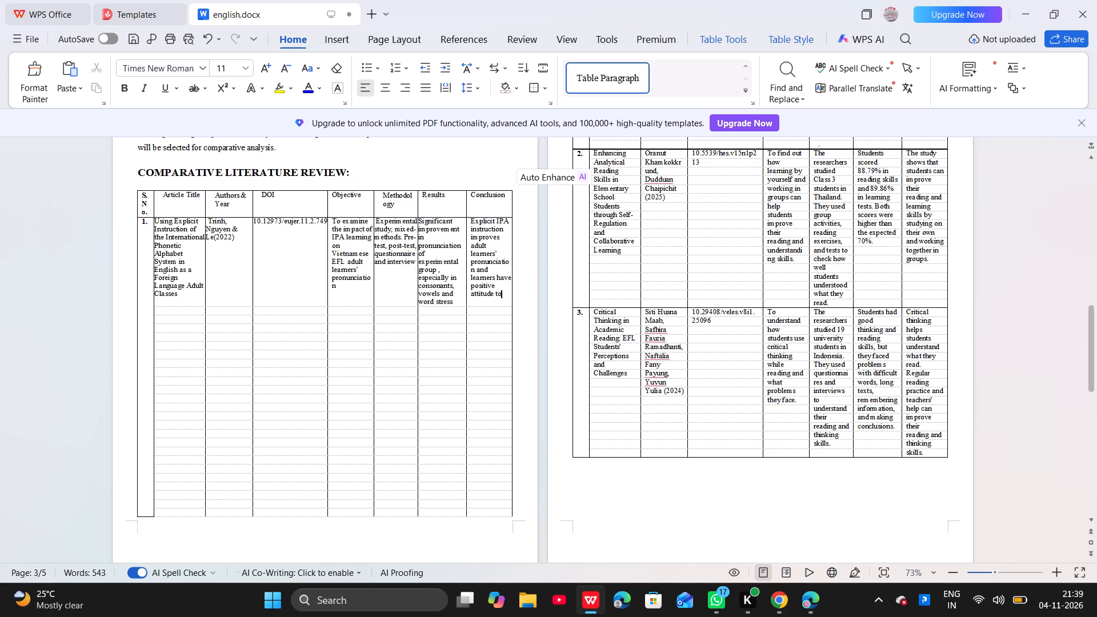
type("wards it")
key("space")
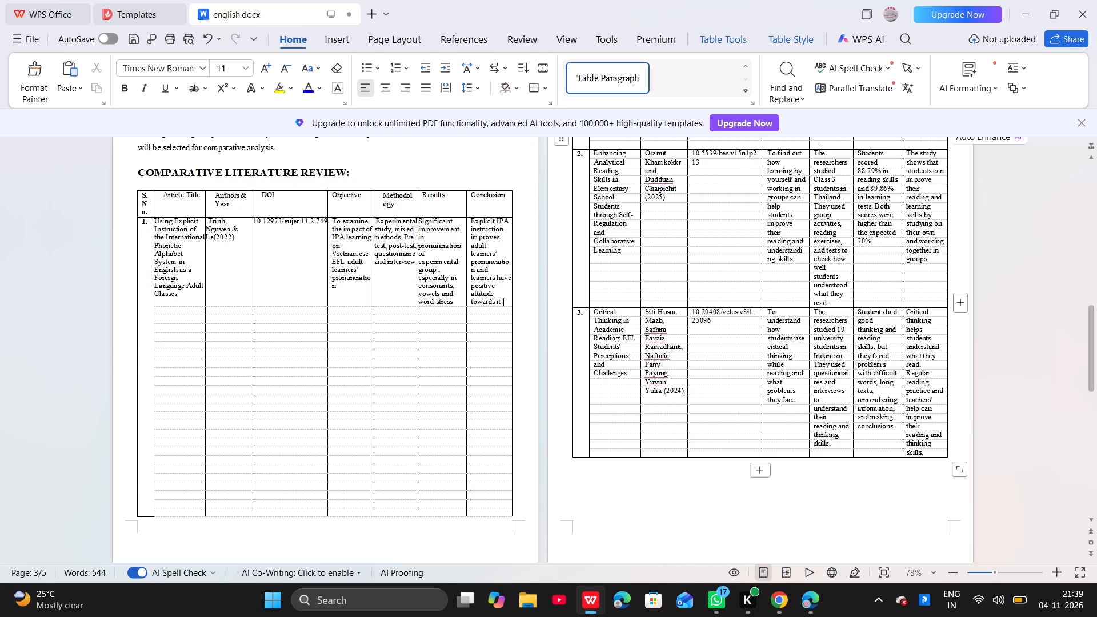
Delete the old review table content on the page after the first article, including the rows for articles 2 and 3.
scroll(653, 316, "up", 6)
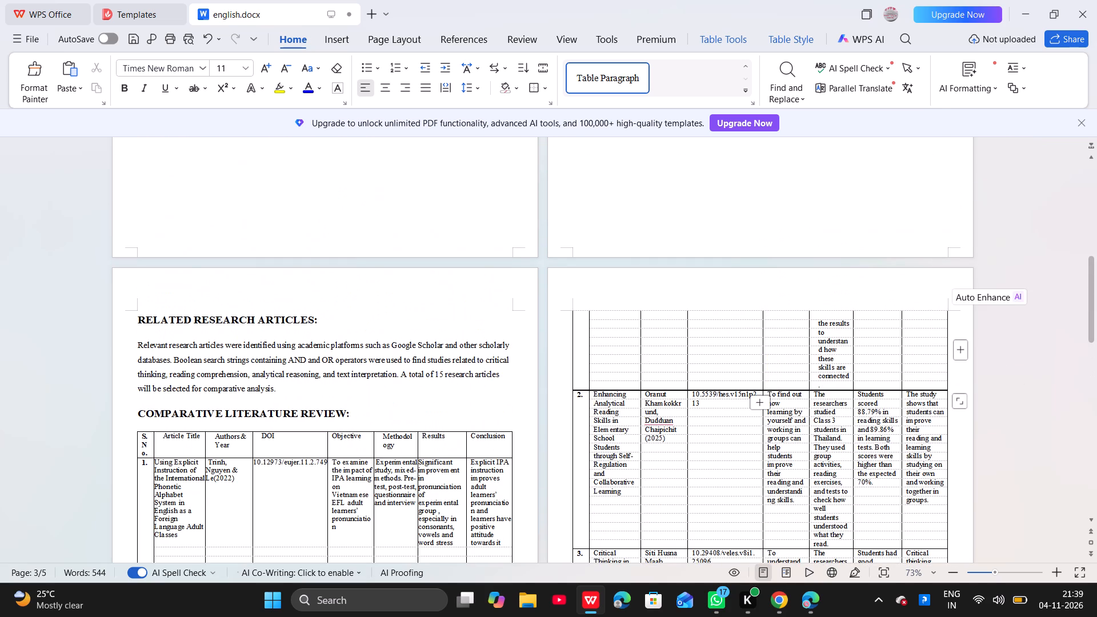
left_click(619, 295)
right_click(619, 295)
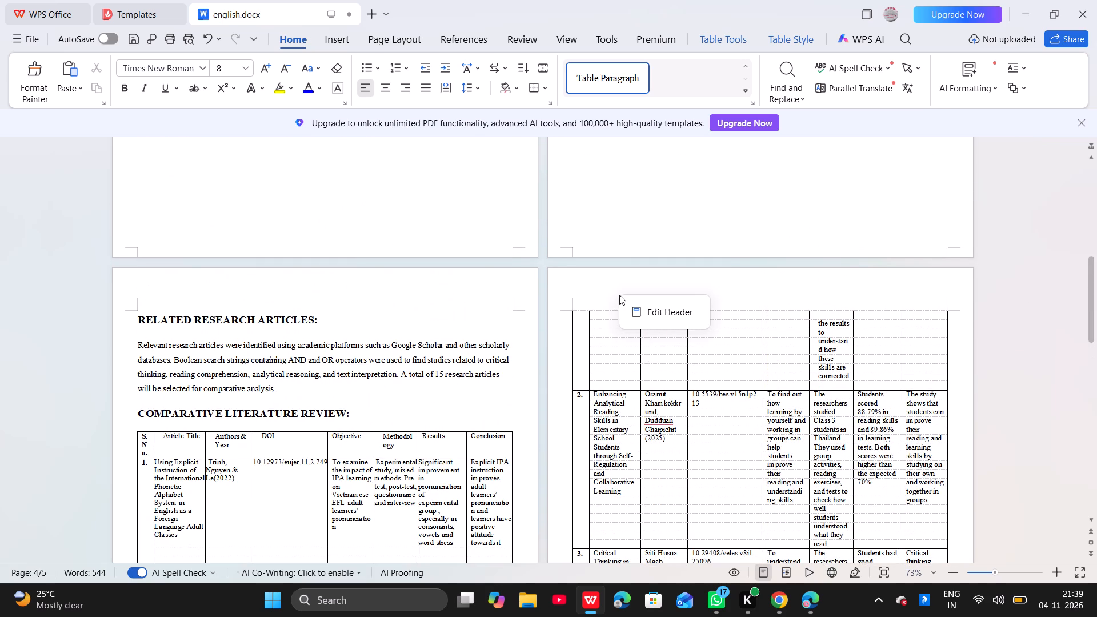
left_click_drag(568, 301, 724, 413)
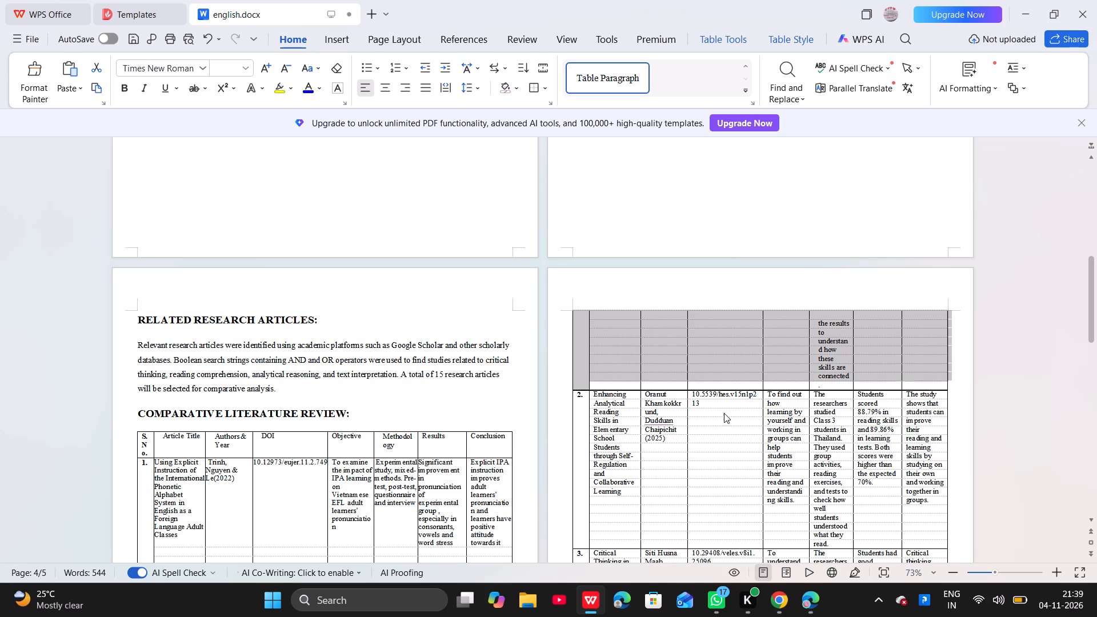
left_click_drag(724, 413, 827, 431)
scroll(826, 502, "up", 1)
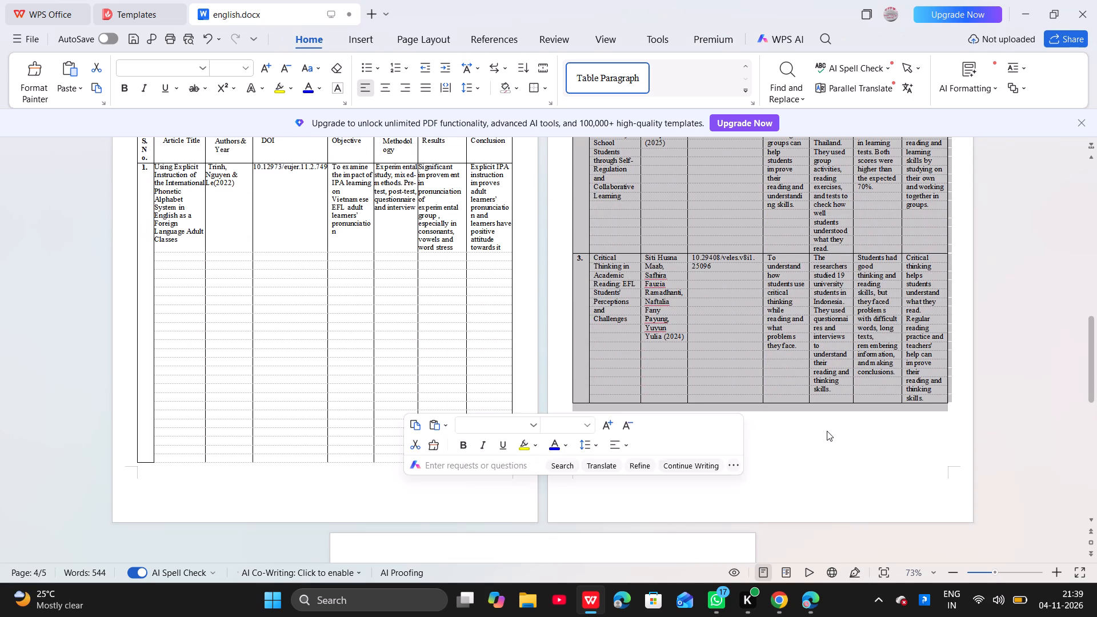
key("BackSpace")
scroll(827, 431, "down", 4)
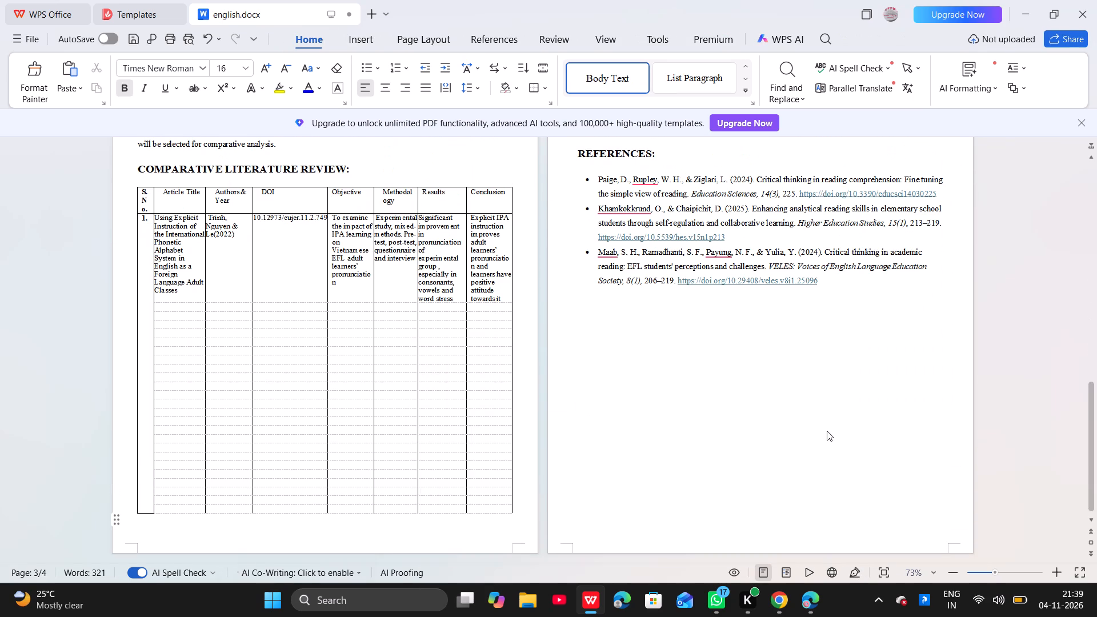
Insert "GROUP !*" before "TOPIC" in the heading on the document's first page.
scroll(602, 375, "up", 10)
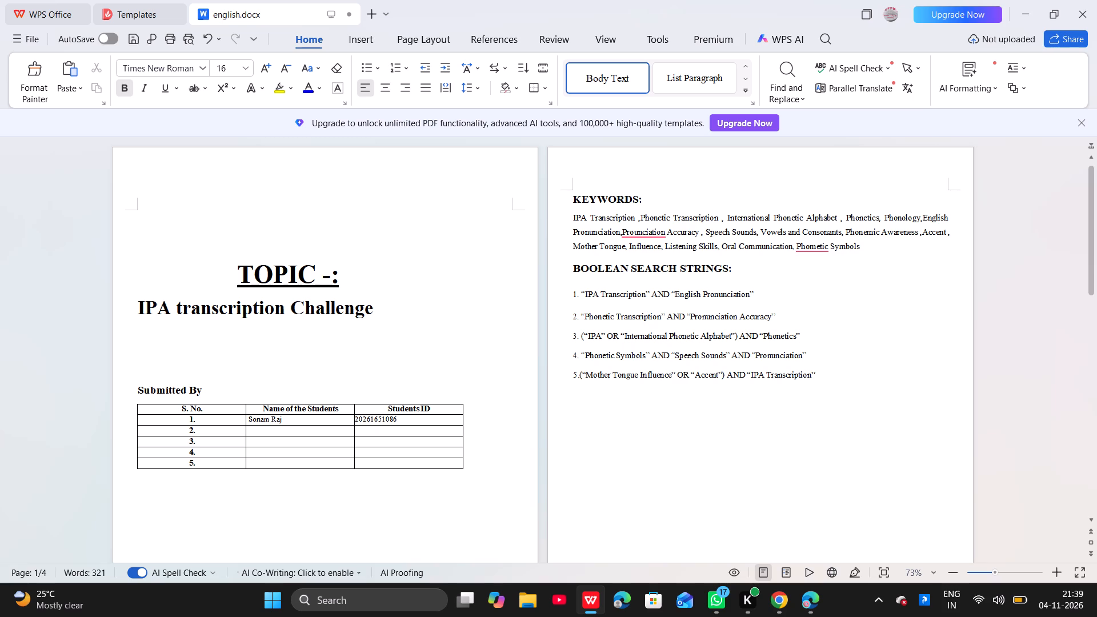
scroll(630, 392, "down", 3)
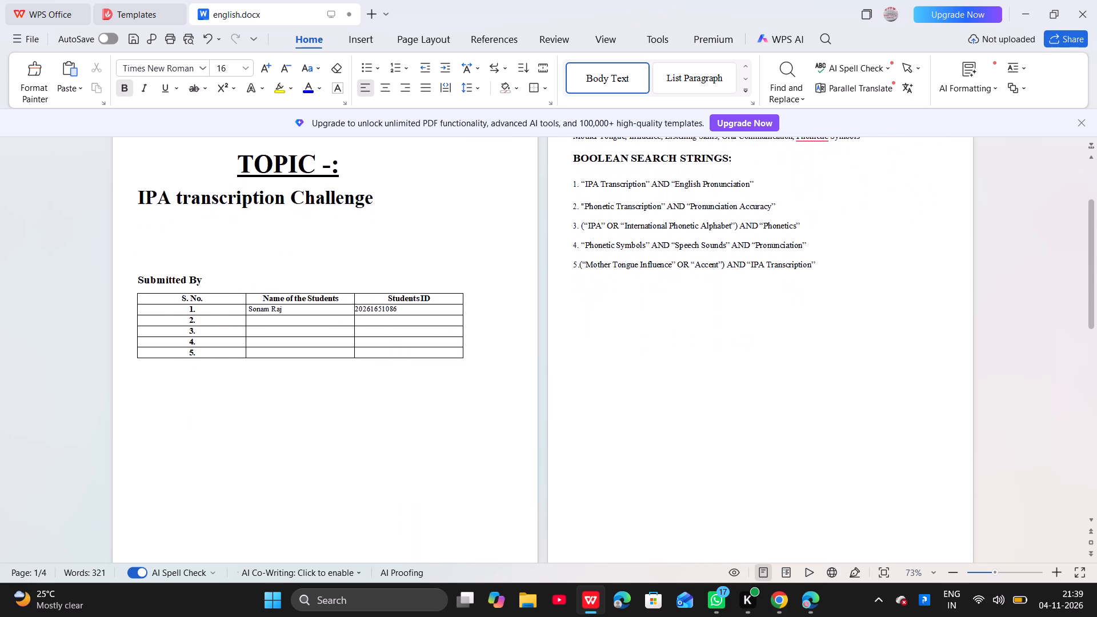
scroll(630, 392, "down", 8)
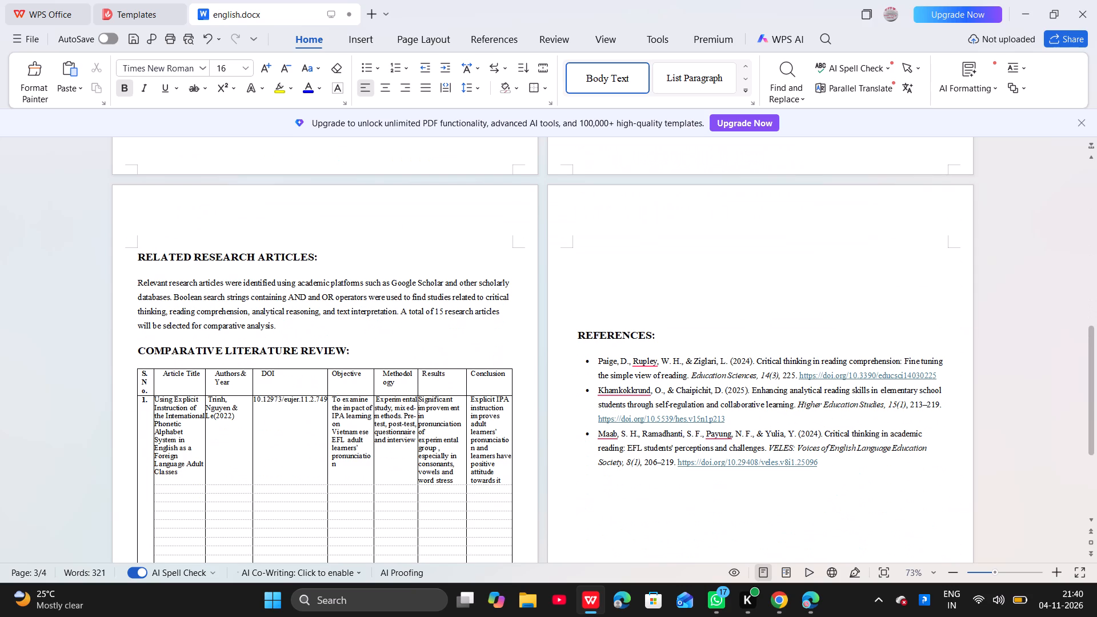
scroll(630, 392, "down", 3)
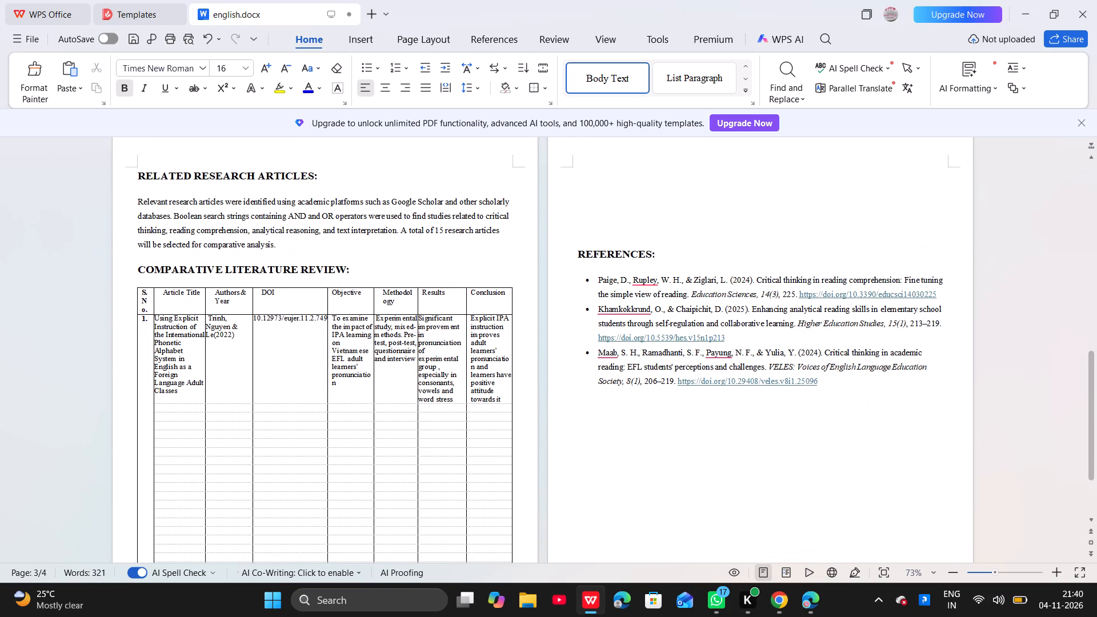
scroll(630, 392, "up", 8)
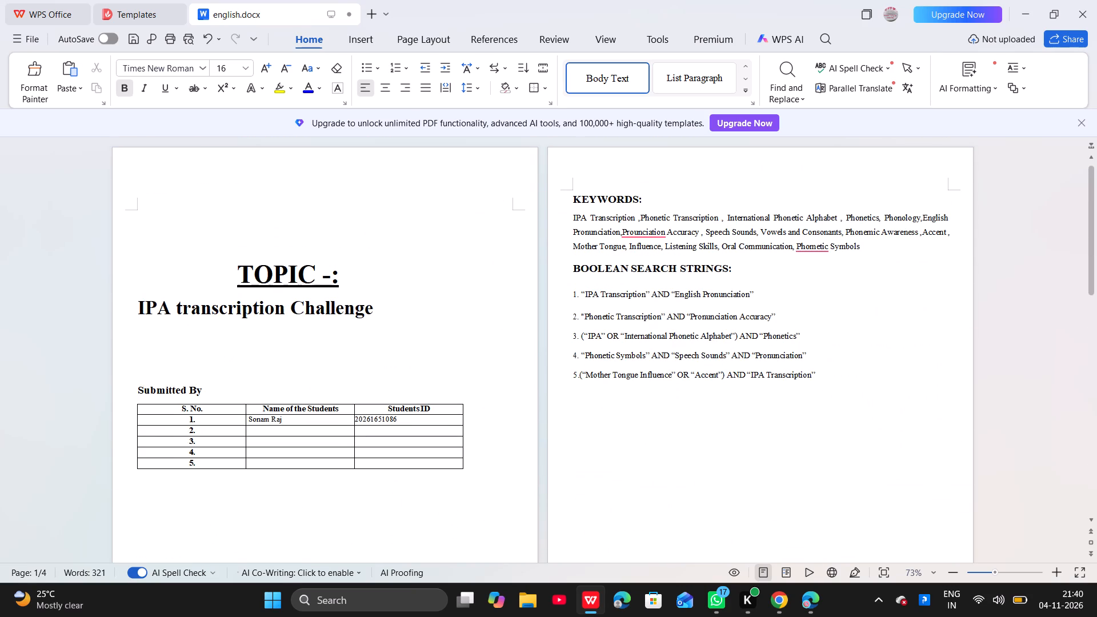
left_click(234, 279)
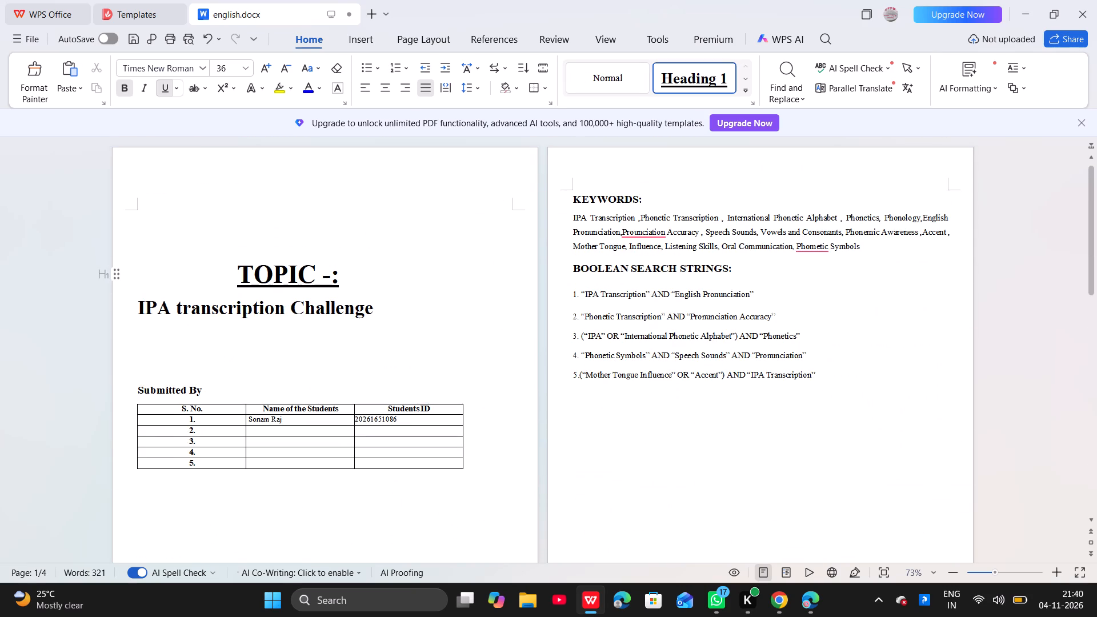
type("GRP")
key("shift+BackSpace")
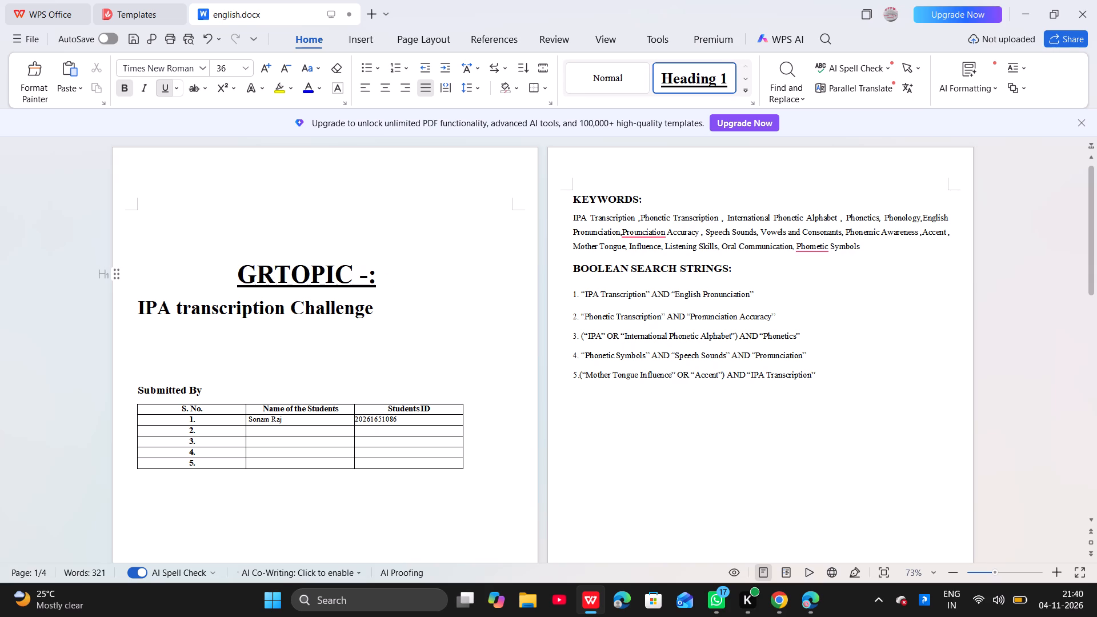
type("OUP !*")
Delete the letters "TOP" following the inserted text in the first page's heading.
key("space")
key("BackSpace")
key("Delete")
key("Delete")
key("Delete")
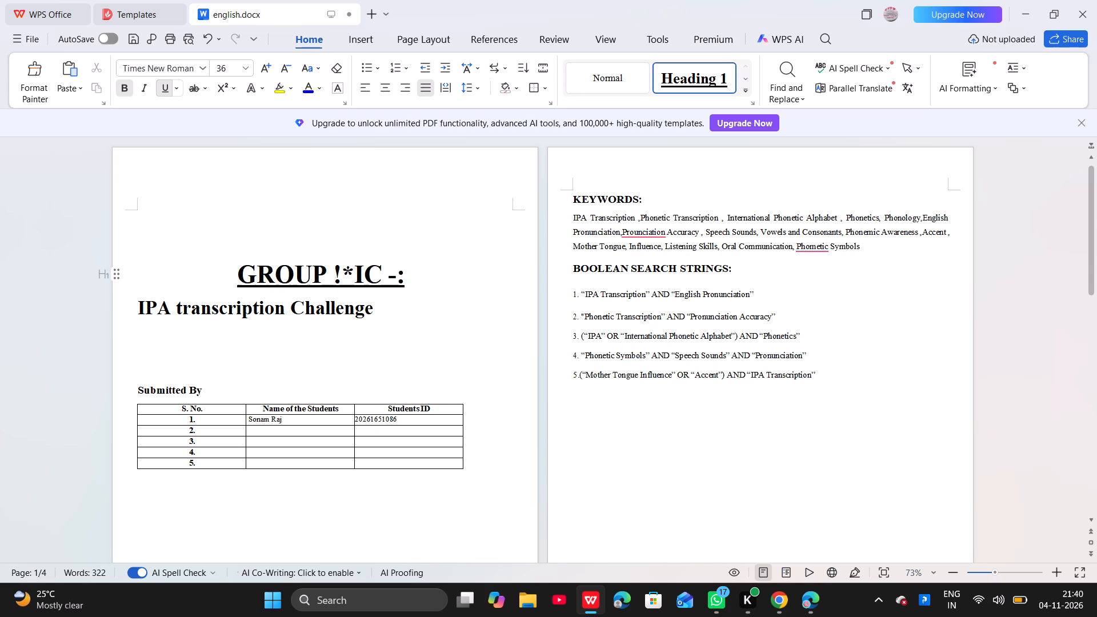
Undo the letter deletions and the stray "!*" in the heading, back to "GROUP TOPIC -:".
key("ctrl+z")
key("ctrl+z")
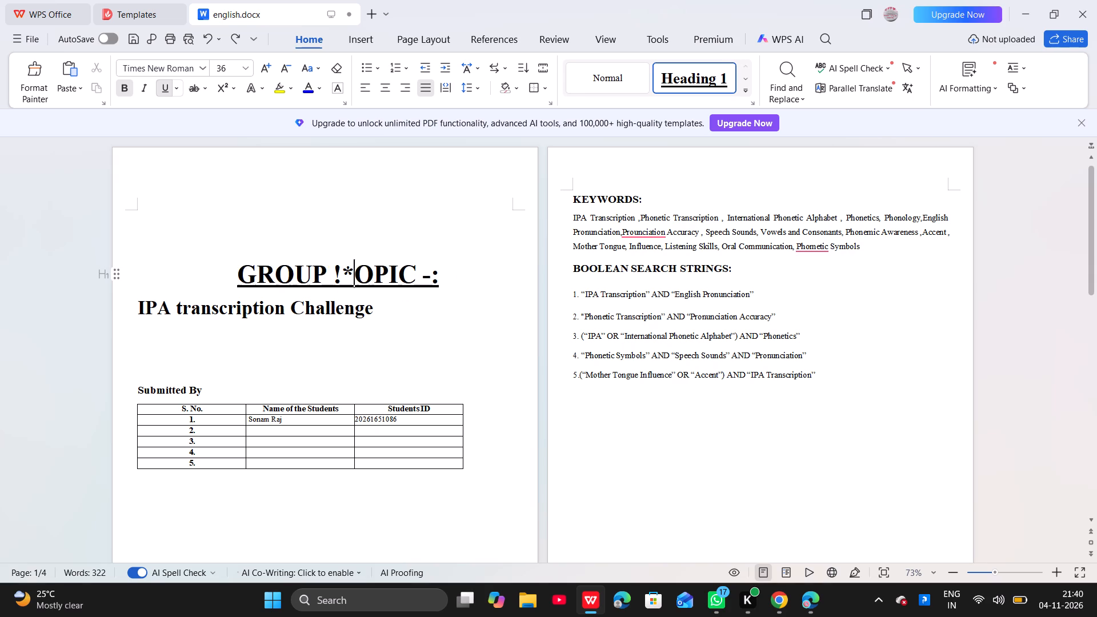
key("ctrl+z")
key("ctrl+z")
key("ctrl+z")
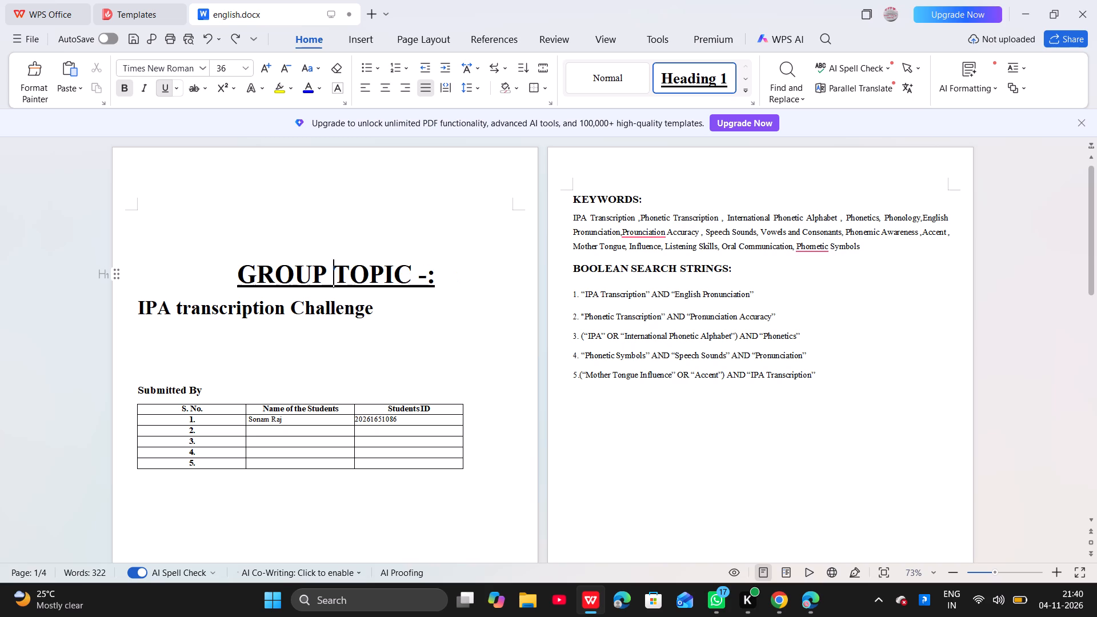
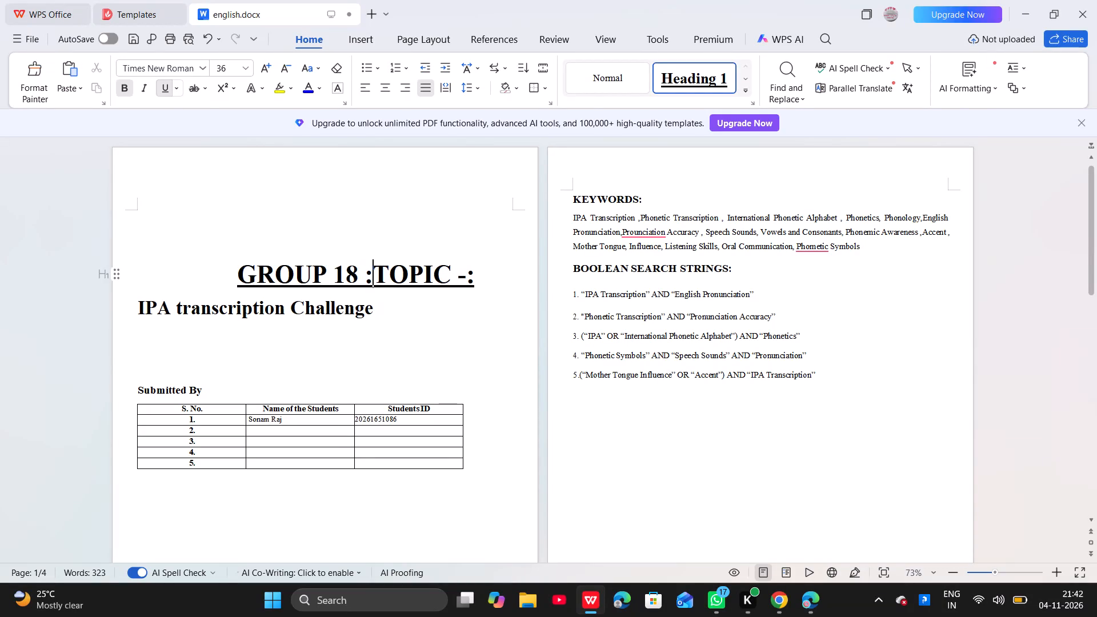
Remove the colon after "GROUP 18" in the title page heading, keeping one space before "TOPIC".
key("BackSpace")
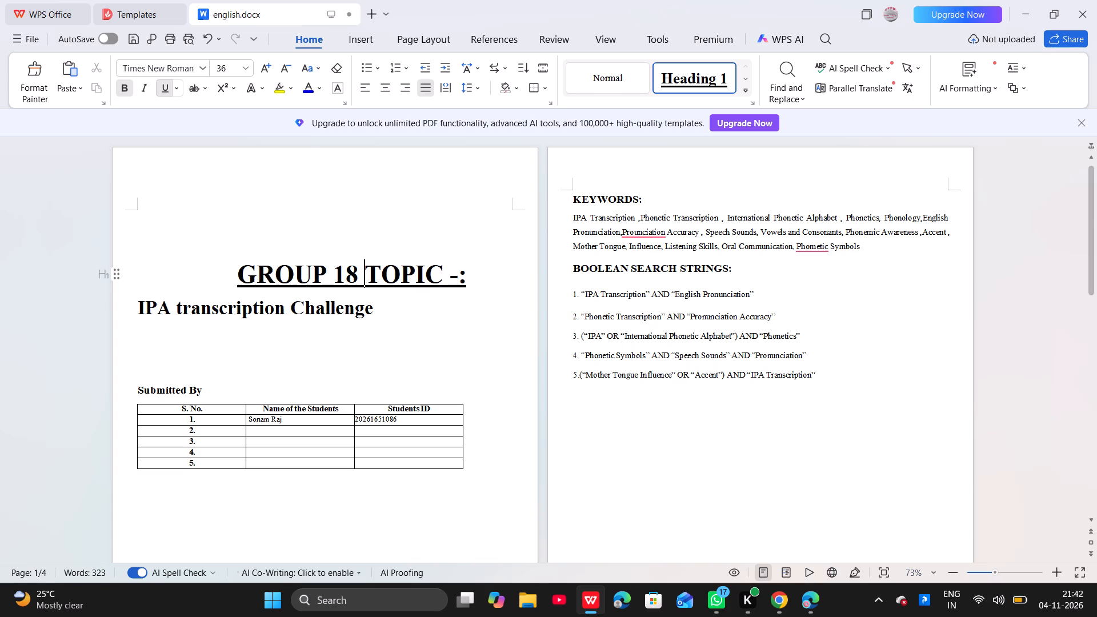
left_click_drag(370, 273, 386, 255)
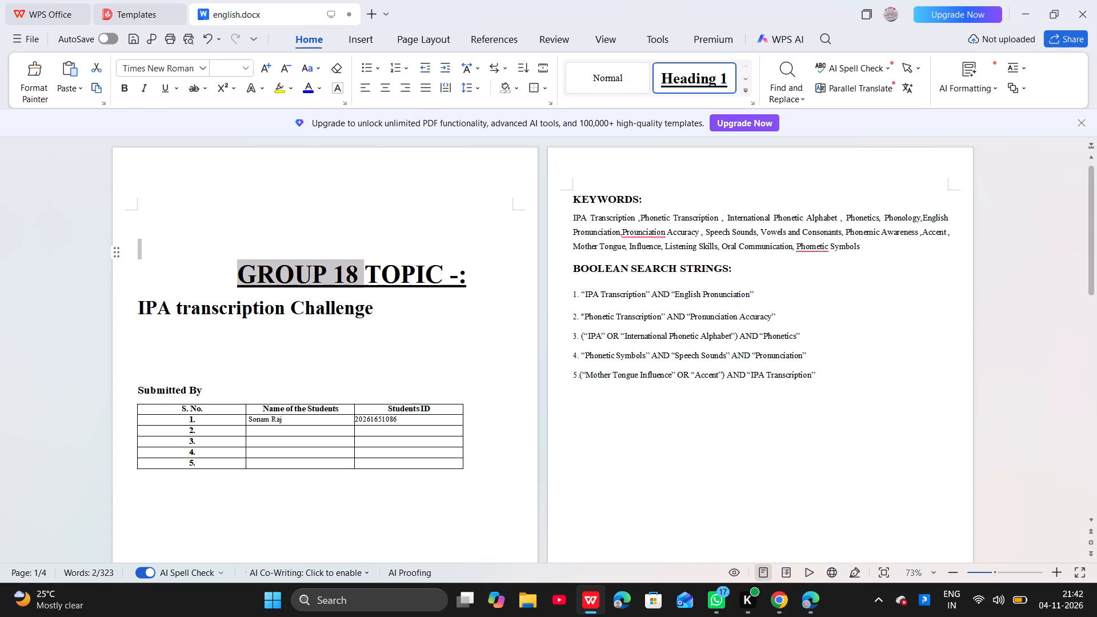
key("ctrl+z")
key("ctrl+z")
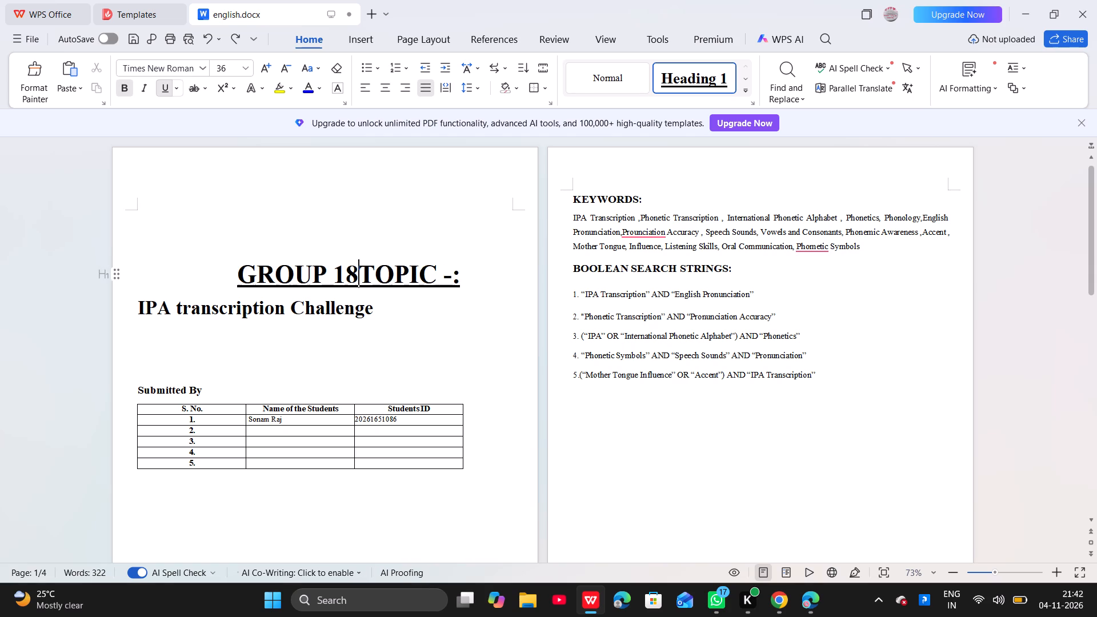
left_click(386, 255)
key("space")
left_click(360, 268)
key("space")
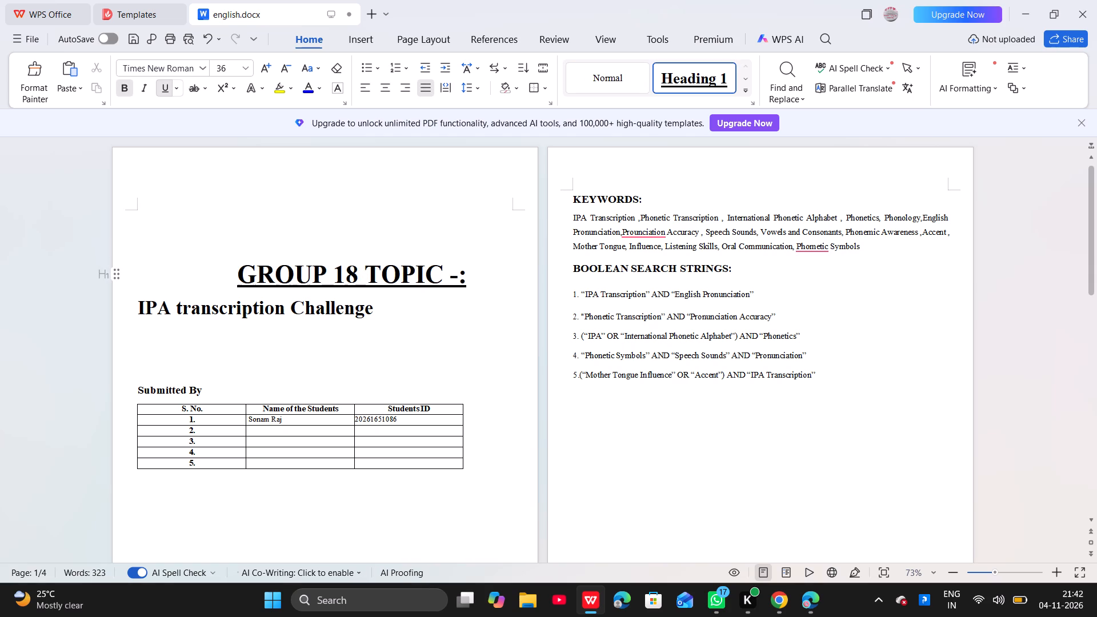
Delete "TOPIC -:" from the title page heading, keeping only "GROUP 18".
left_click(444, 275)
left_click(468, 274)
key("BackSpace")
key("BackSpace")
key("BackSpace")
key("BackSpace")
key("BackSpace")
key("BackSpace")
key("BackSpace")
key("BackSpace")
key("BackSpace")
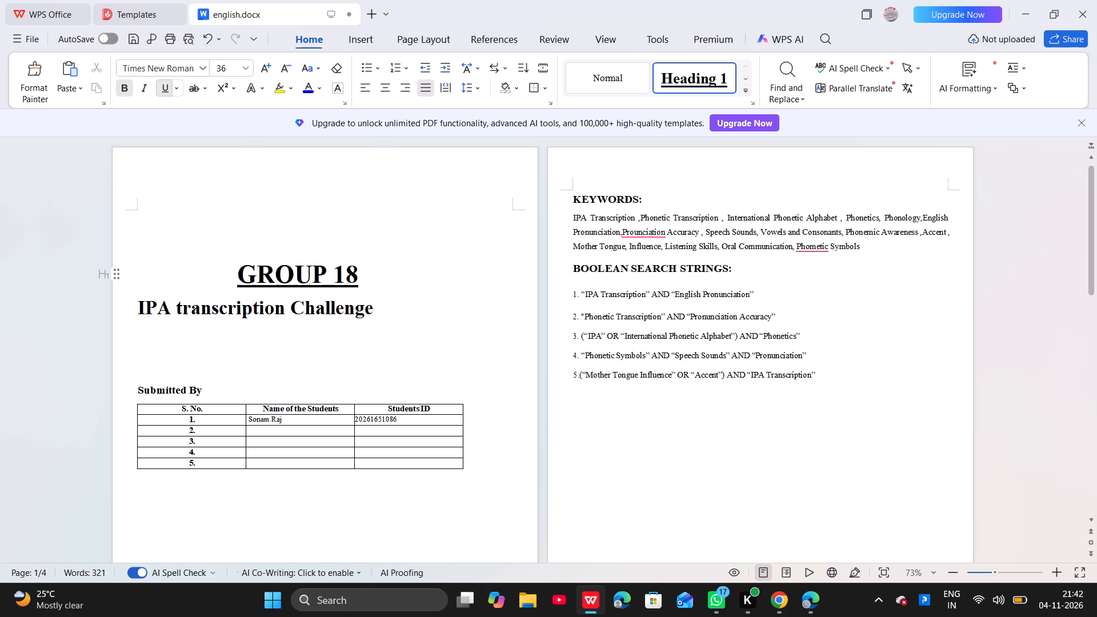
Cut the "GROUP 18" heading from the title page.
left_click_drag(236, 277, 274, 273)
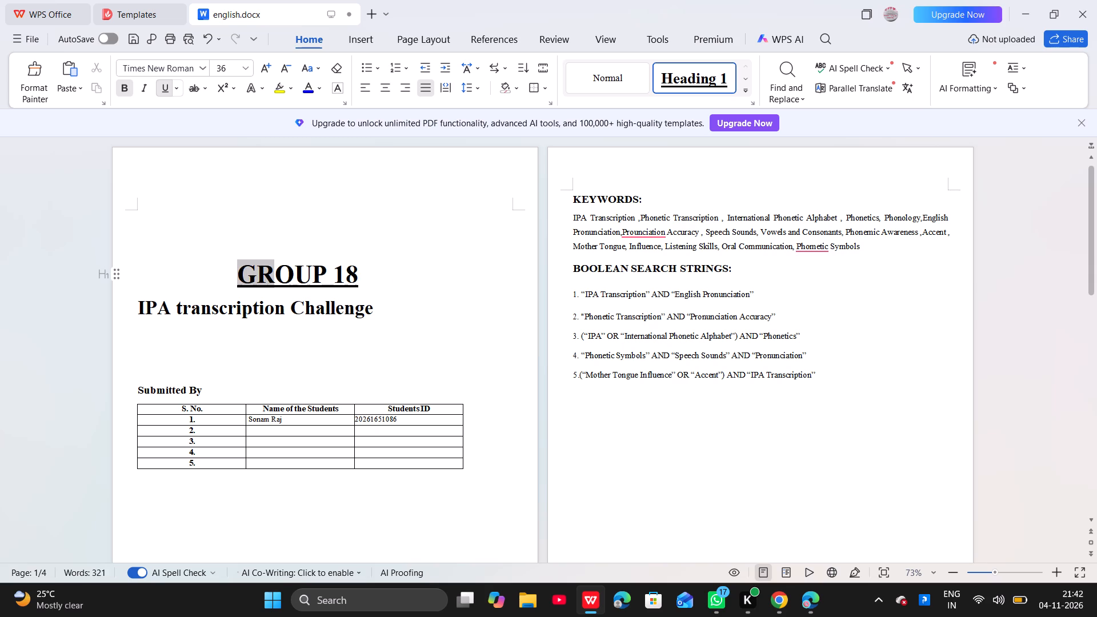
left_click_drag(274, 273, 367, 270)
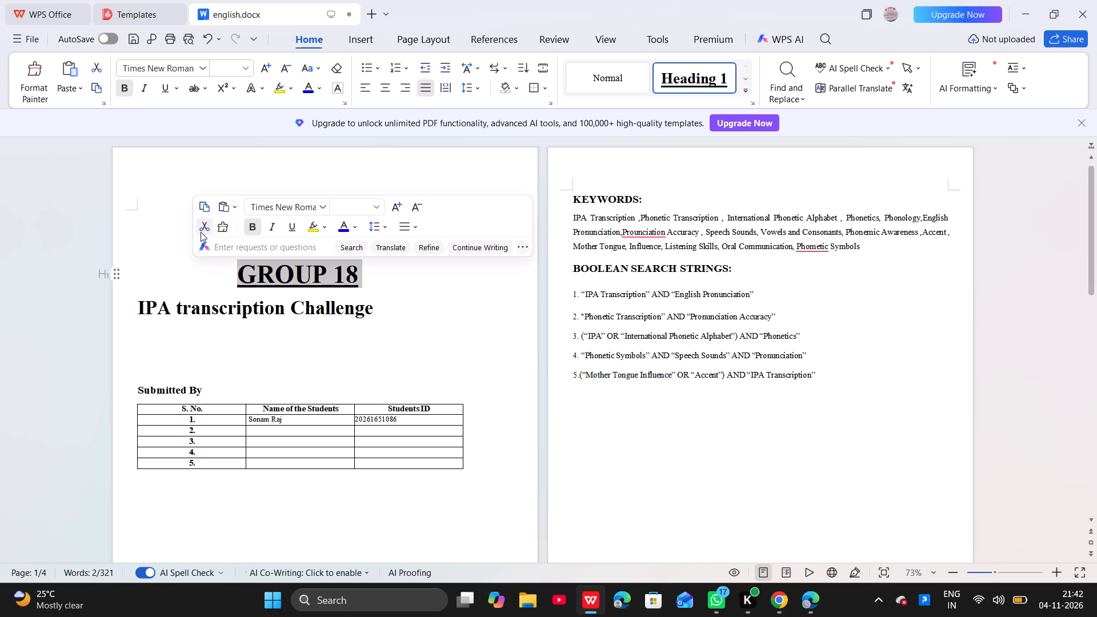
left_click(199, 230)
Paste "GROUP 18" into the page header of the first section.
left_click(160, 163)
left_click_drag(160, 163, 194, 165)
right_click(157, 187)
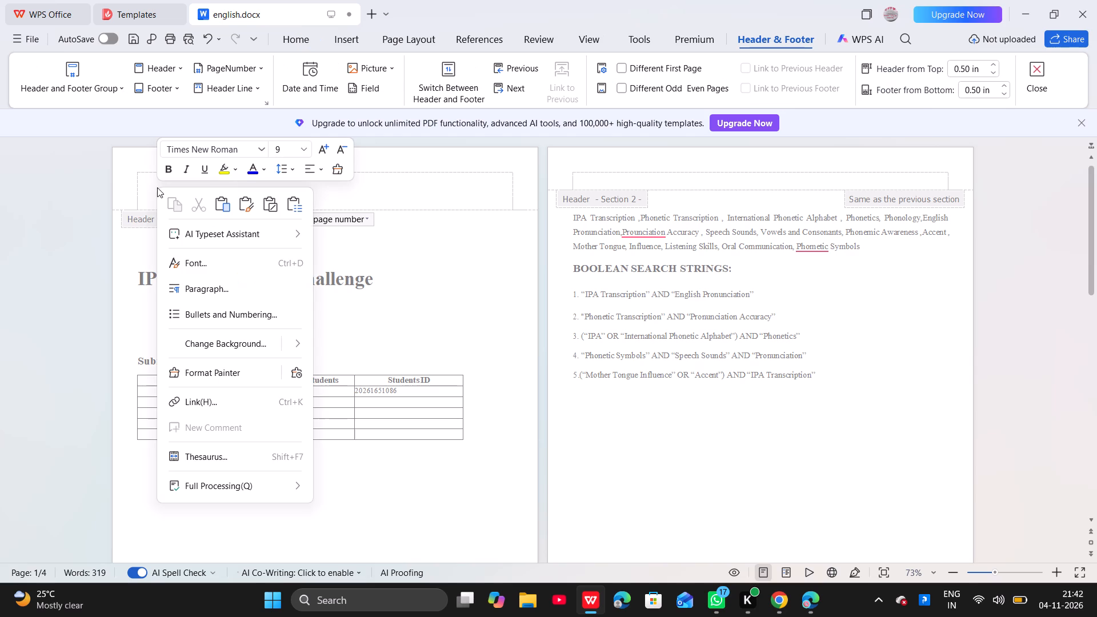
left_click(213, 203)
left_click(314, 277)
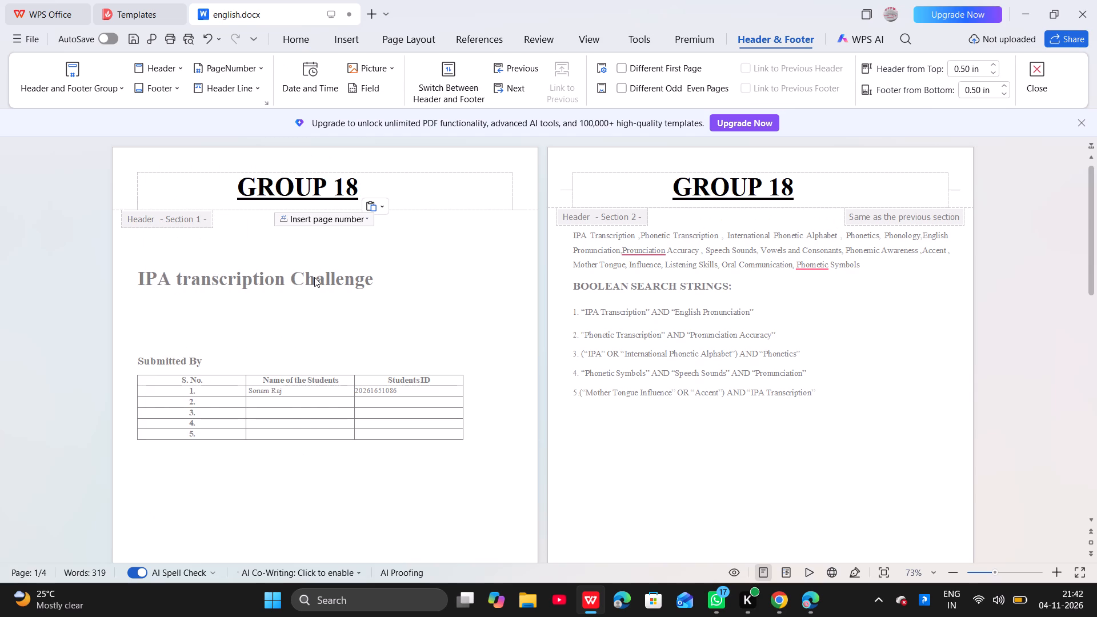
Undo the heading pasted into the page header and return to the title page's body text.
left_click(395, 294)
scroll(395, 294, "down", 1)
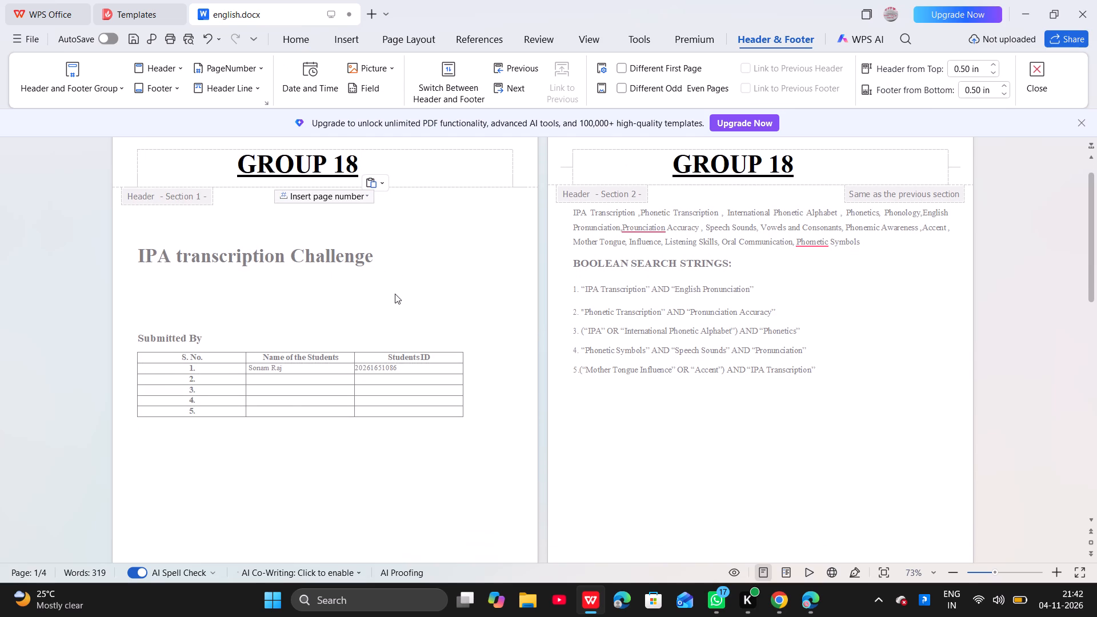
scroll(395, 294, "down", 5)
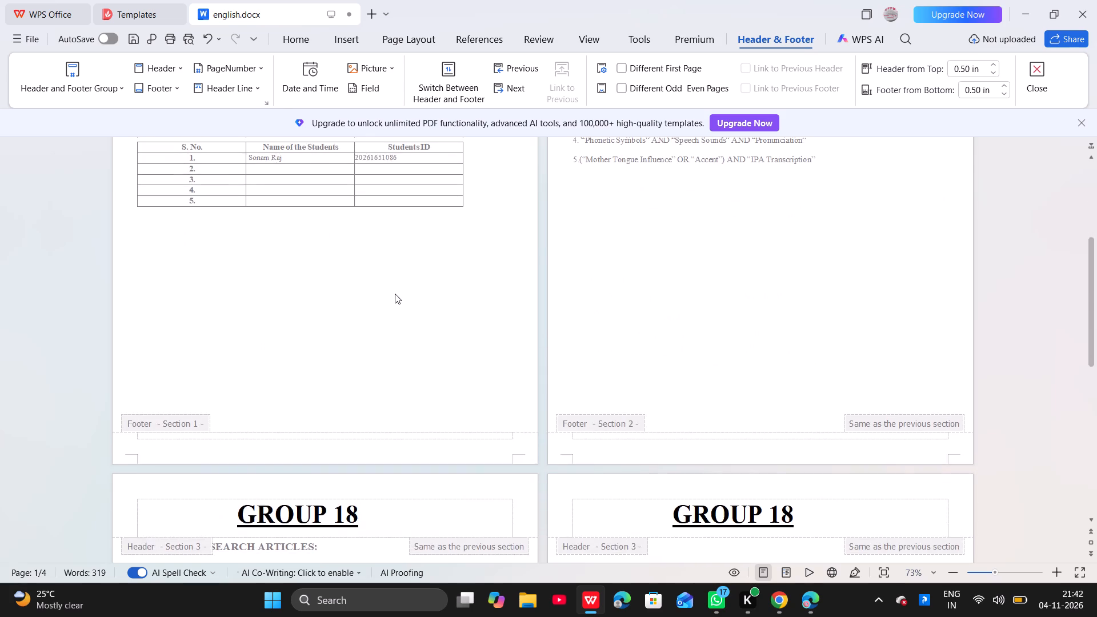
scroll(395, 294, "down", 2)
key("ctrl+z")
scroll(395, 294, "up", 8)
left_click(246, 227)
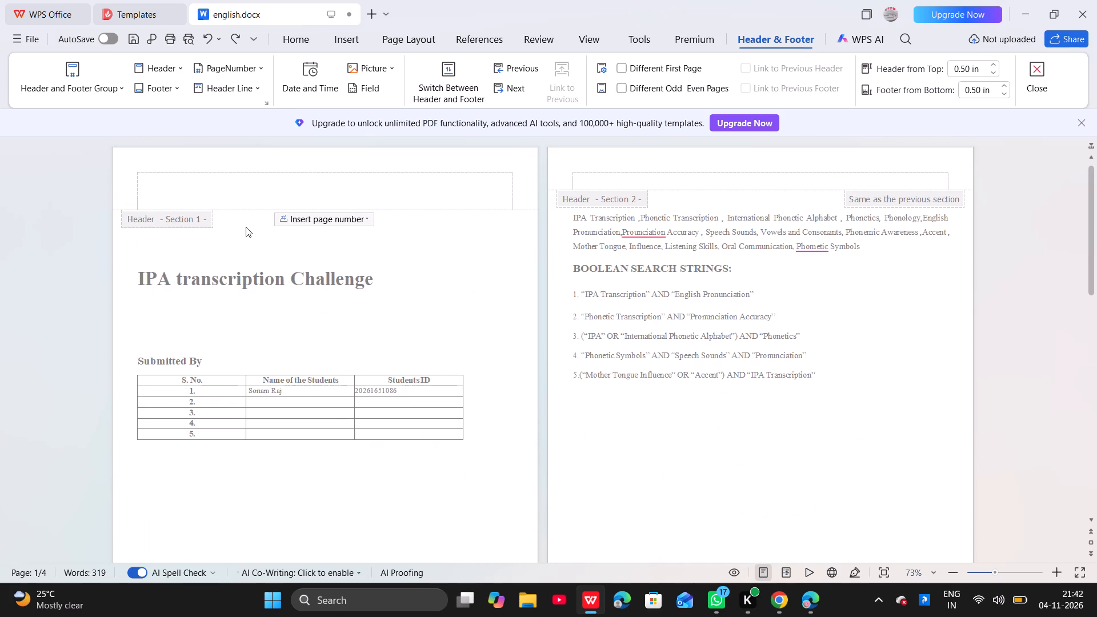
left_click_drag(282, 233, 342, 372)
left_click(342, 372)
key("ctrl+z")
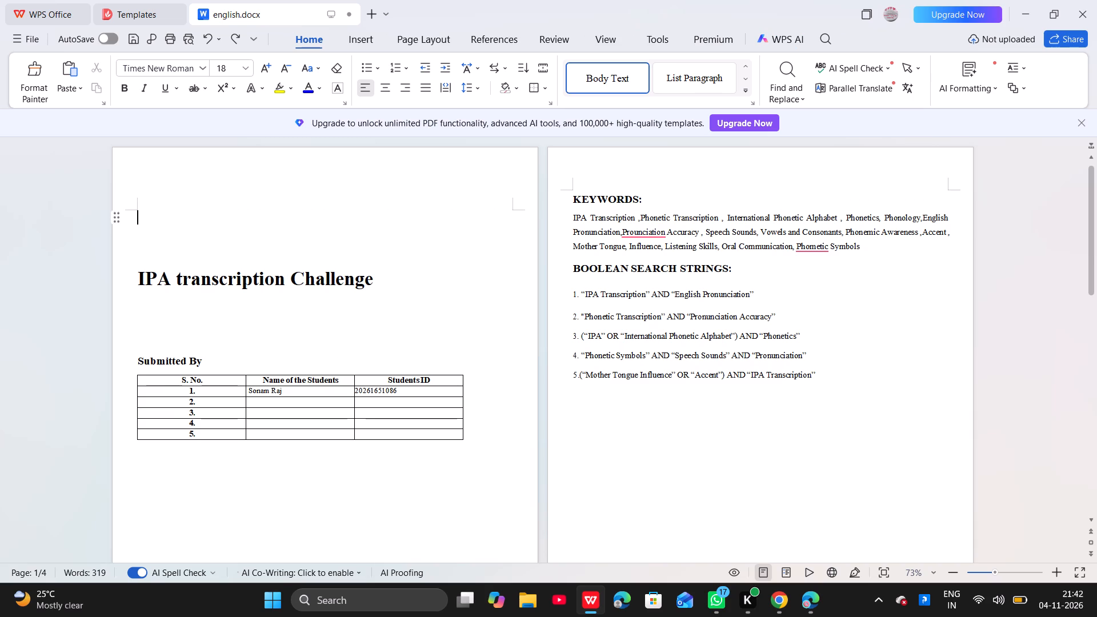
Enter "GROUP-18" on the empty first line of the title page.
key("shift+g")
type("ROUP")
key("space")
key("BackSpace")
type("-18")
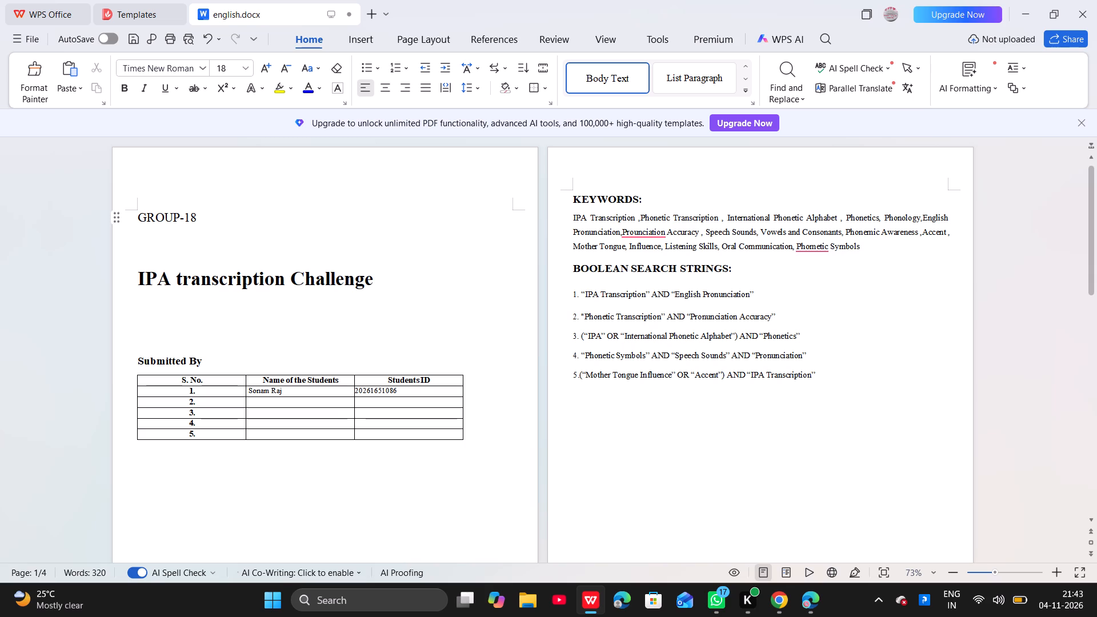
Insert "TOPIC" before "IPA transcription Challenge" on the title page.
left_click(134, 273)
type("TOPIC")
key("space")
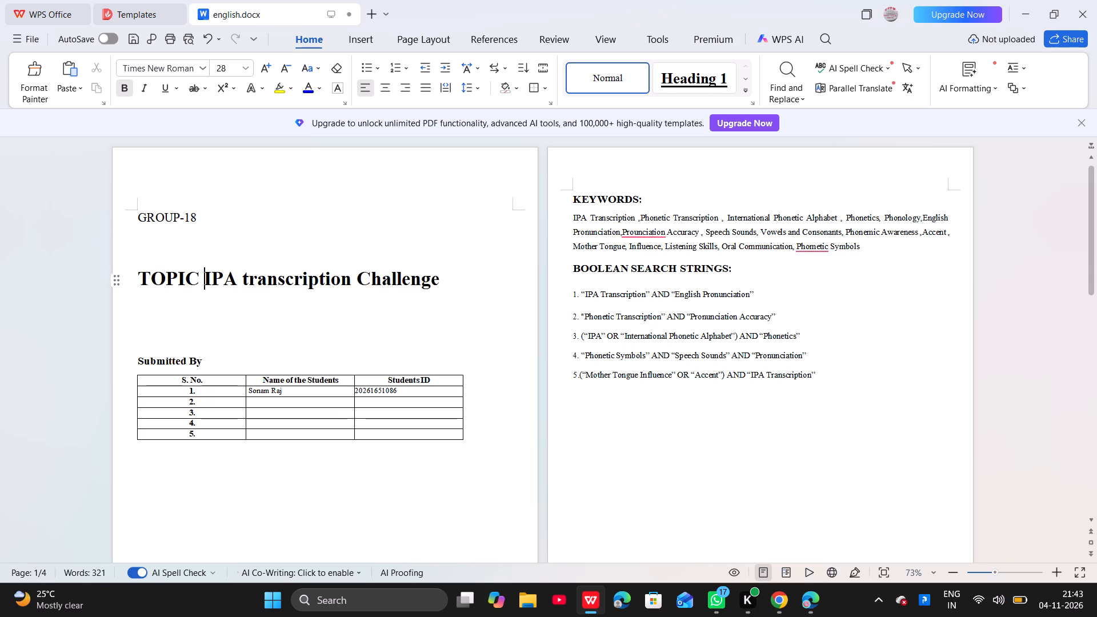
Add "-:" and a space after "TOPIC" in the title line.
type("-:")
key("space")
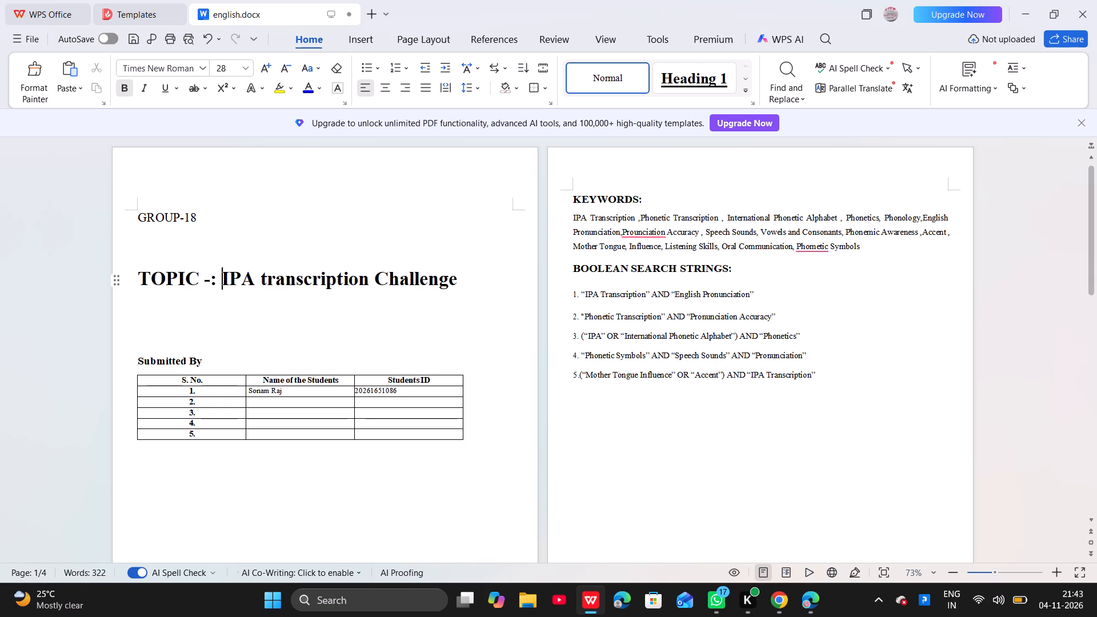
Format the "GROUP-18" line on the title page as 36 pt bold.
left_click_drag(139, 214, 166, 220)
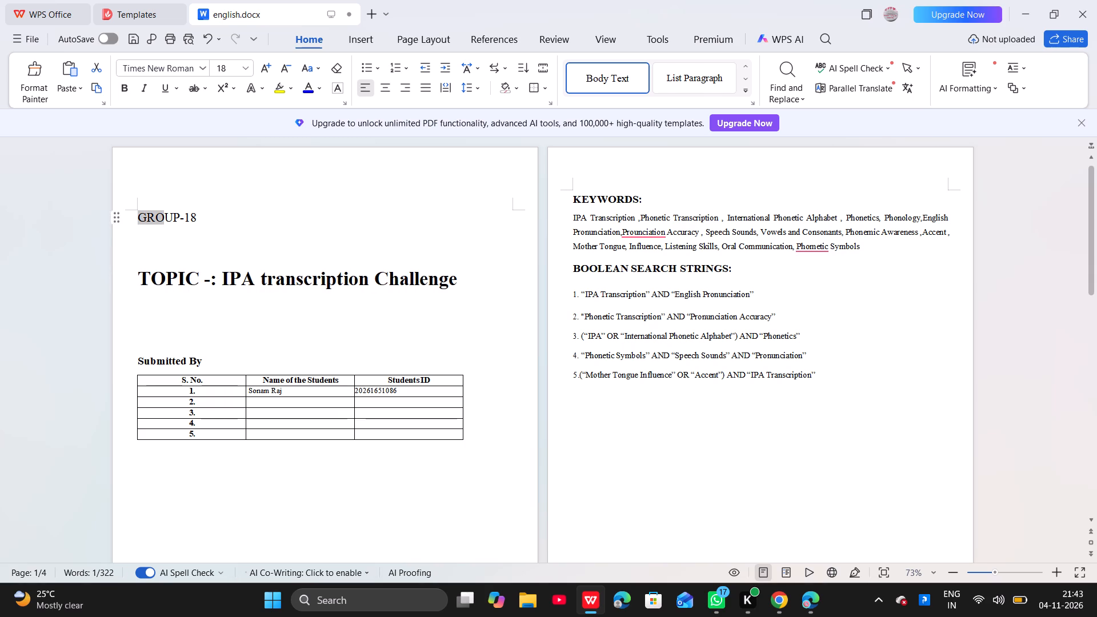
left_click_drag(166, 220, 203, 226)
left_click(242, 66)
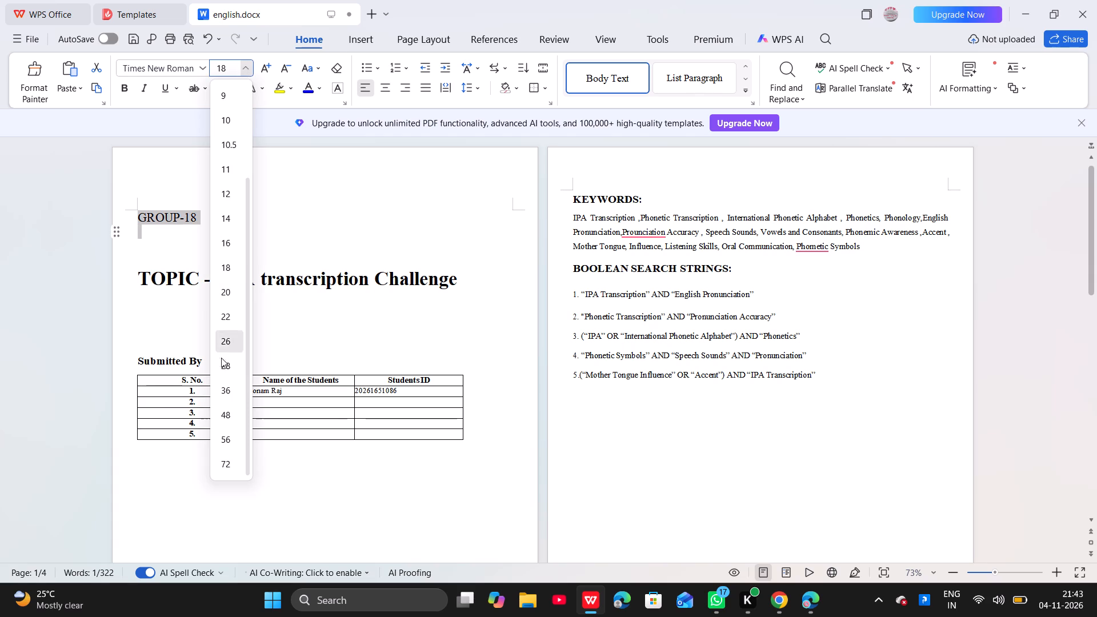
left_click(229, 396)
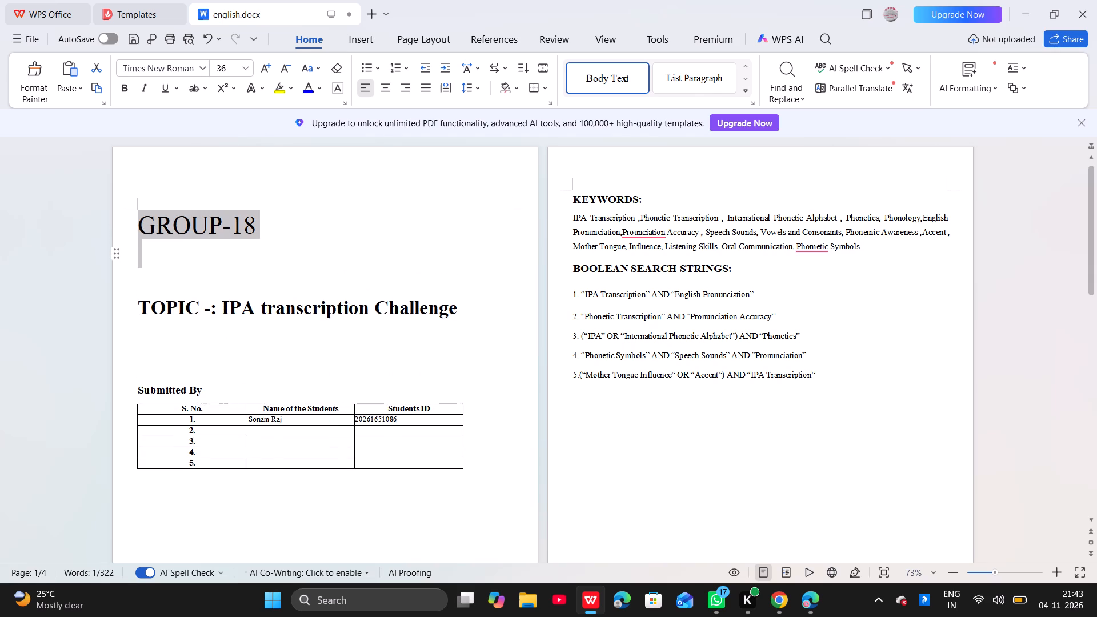
left_click(127, 86)
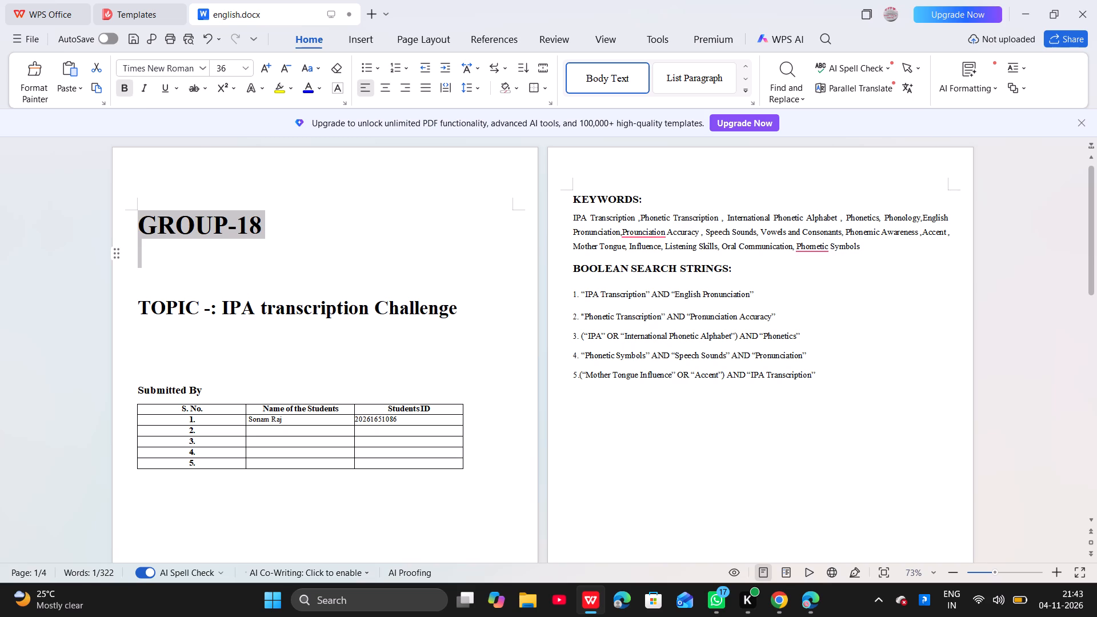
Replace the "Submitted By" heading above the student table with "Team Members :-".
left_click(202, 387)
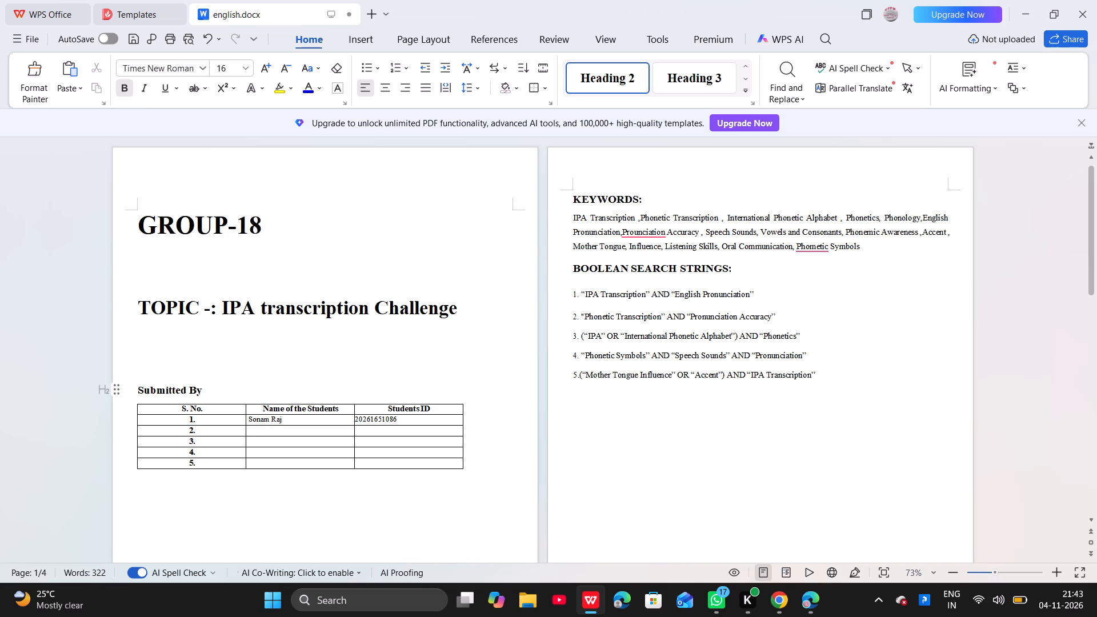
key("BackSpace")
key("BackSpace")
key("BackSpace")
key("BackSpace")
key("BackSpace")
key("BackSpace")
key("BackSpace")
key("BackSpace")
key("BackSpace")
key("BackSpace")
key("BackSpace")
key("BackSpace")
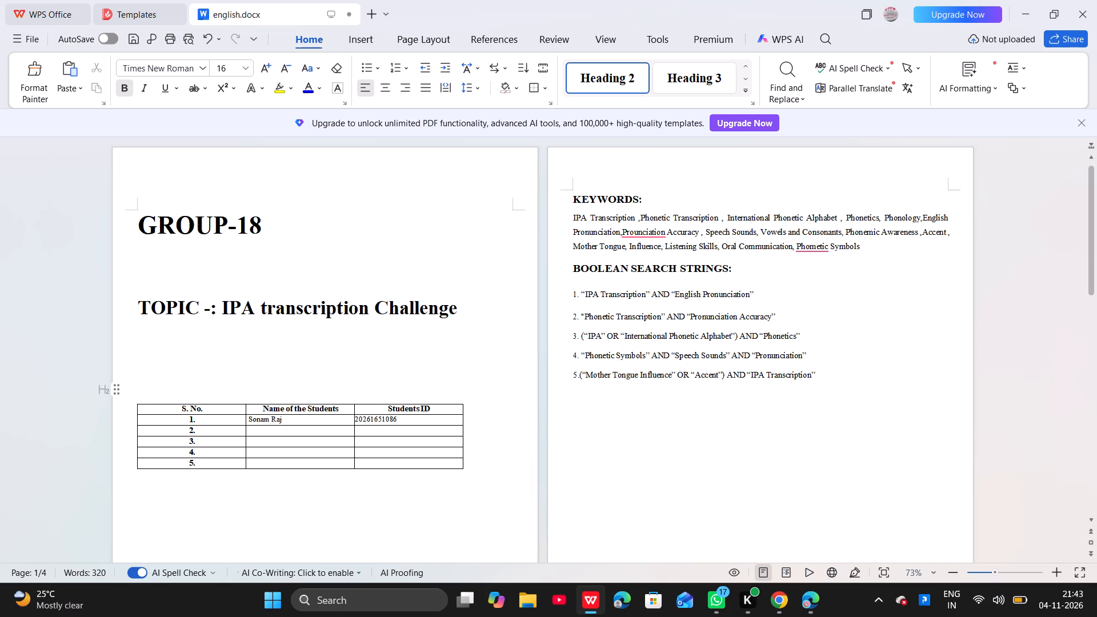
key("BackSpace")
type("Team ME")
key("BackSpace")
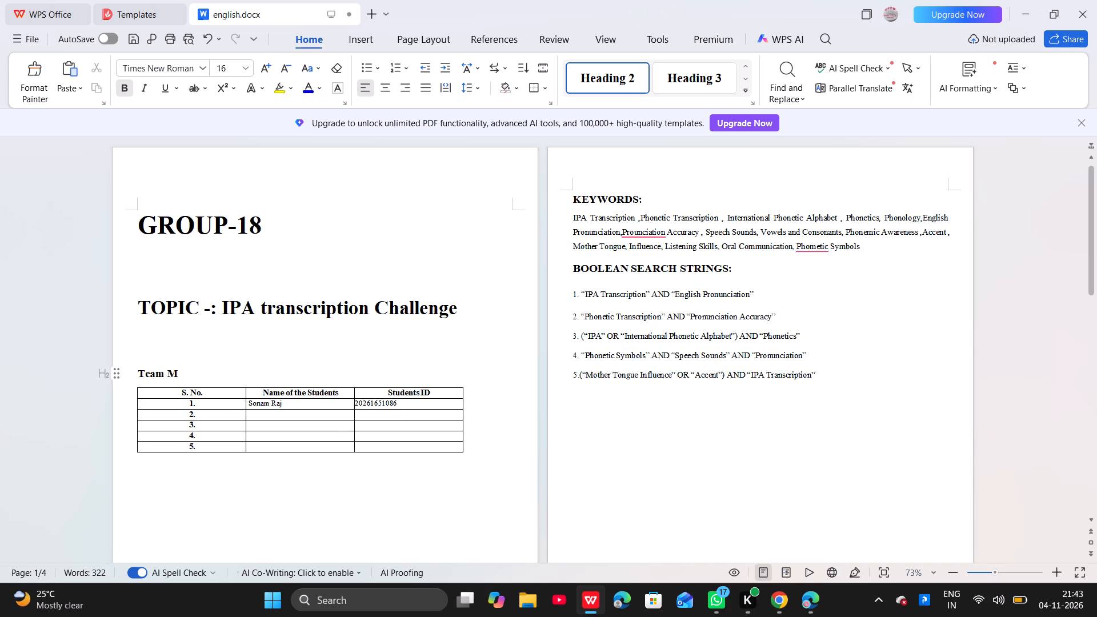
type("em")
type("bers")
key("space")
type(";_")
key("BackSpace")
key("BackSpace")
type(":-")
Select the "GROUP-18" heading text on the title page.
left_click_drag(140, 225, 269, 226)
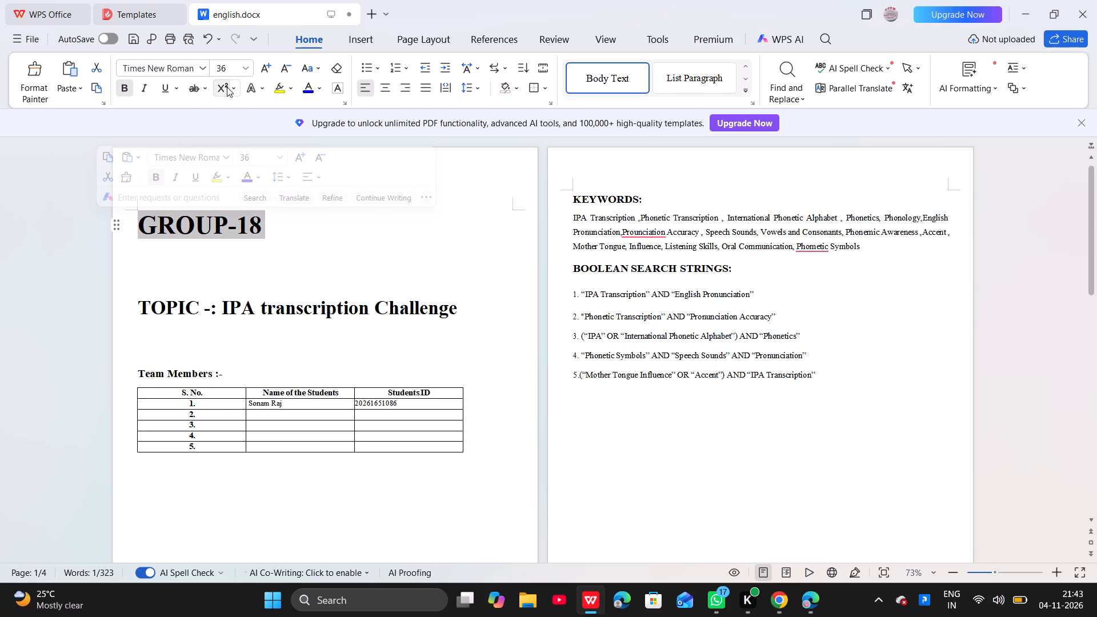
Set the font colour of the "GROUP-18" title to the standard blue.
left_click(318, 87)
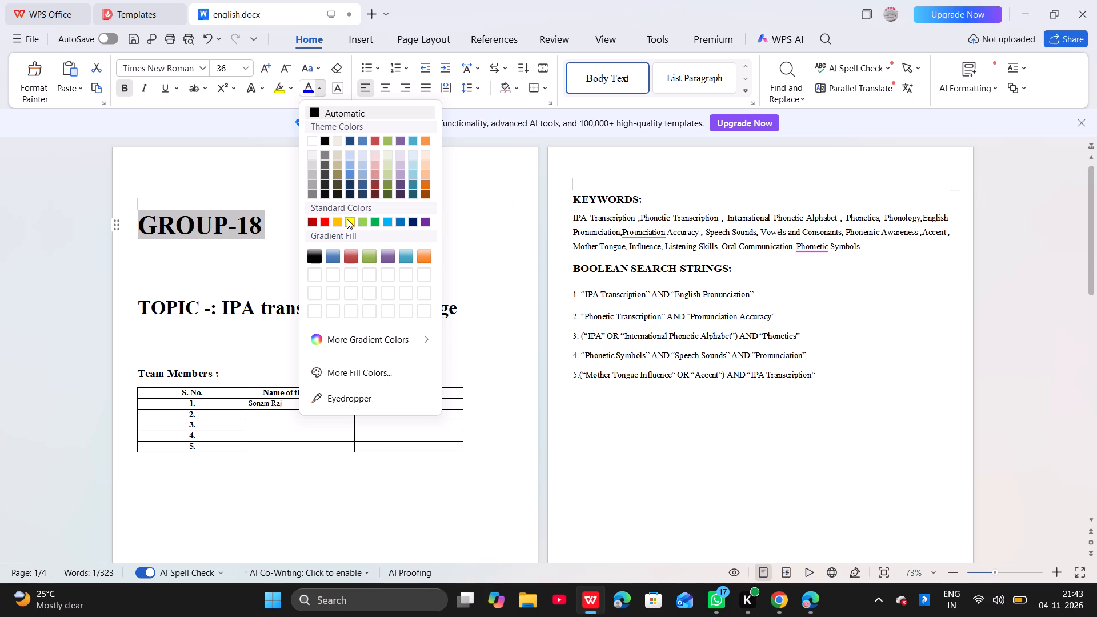
left_click(404, 218)
left_click(382, 232)
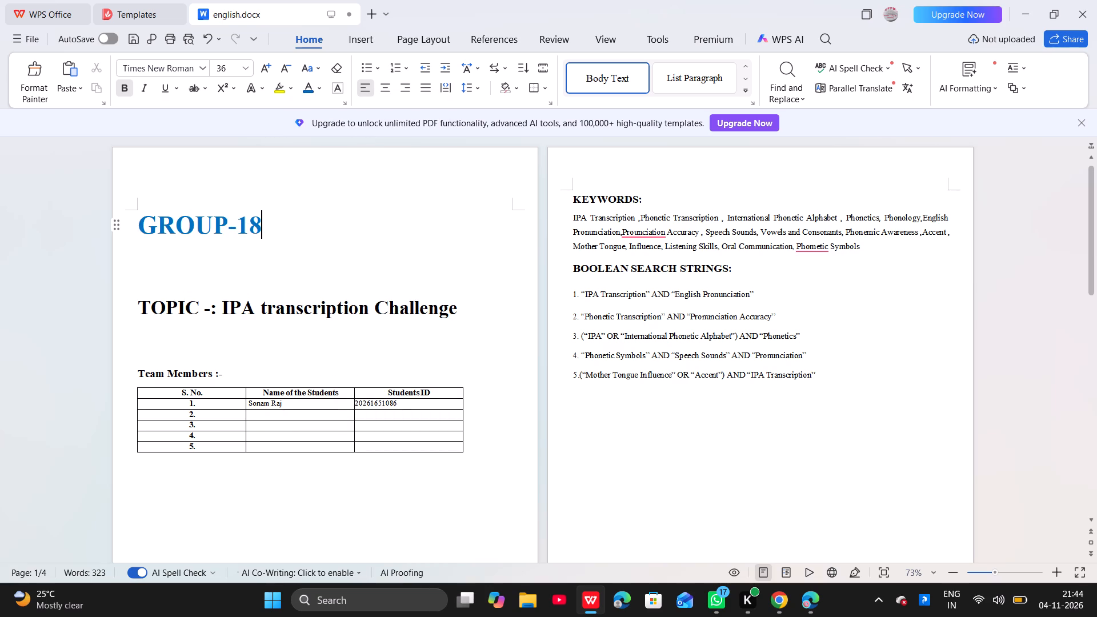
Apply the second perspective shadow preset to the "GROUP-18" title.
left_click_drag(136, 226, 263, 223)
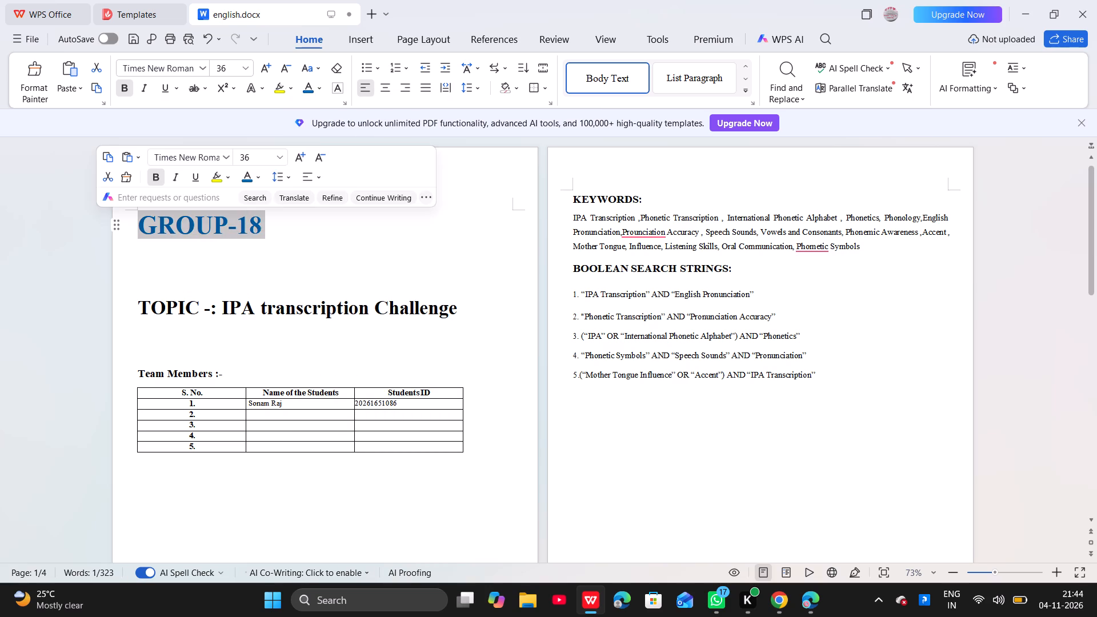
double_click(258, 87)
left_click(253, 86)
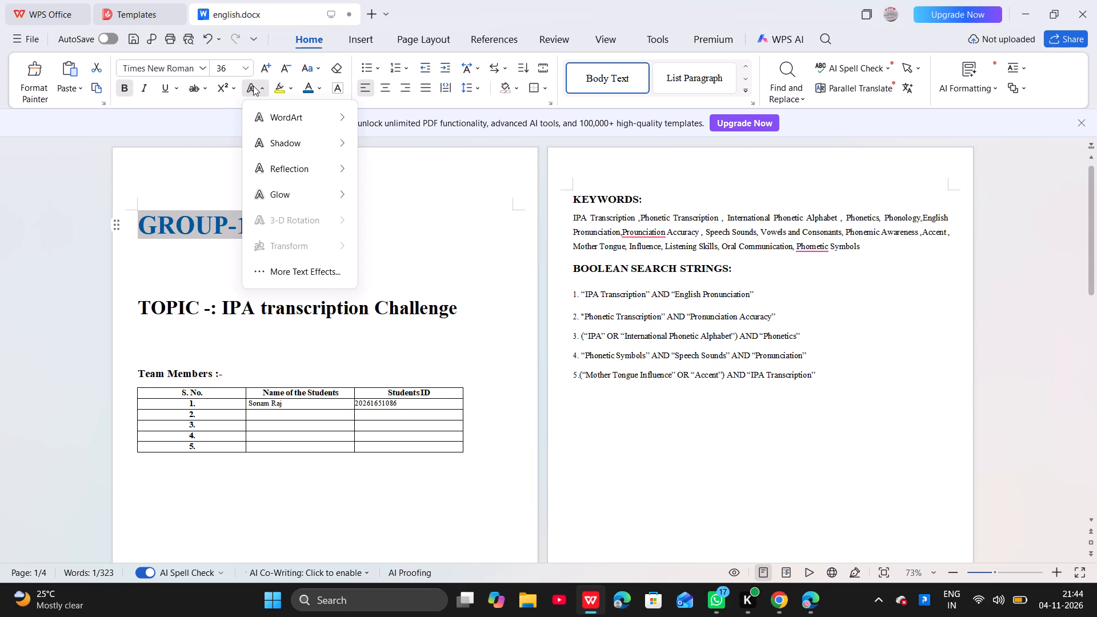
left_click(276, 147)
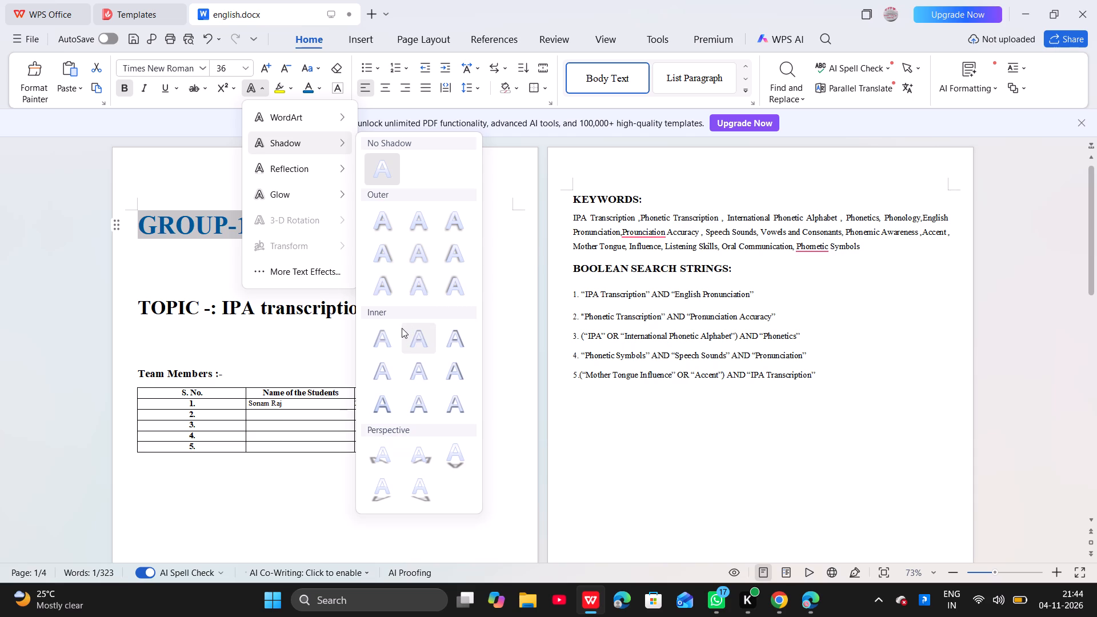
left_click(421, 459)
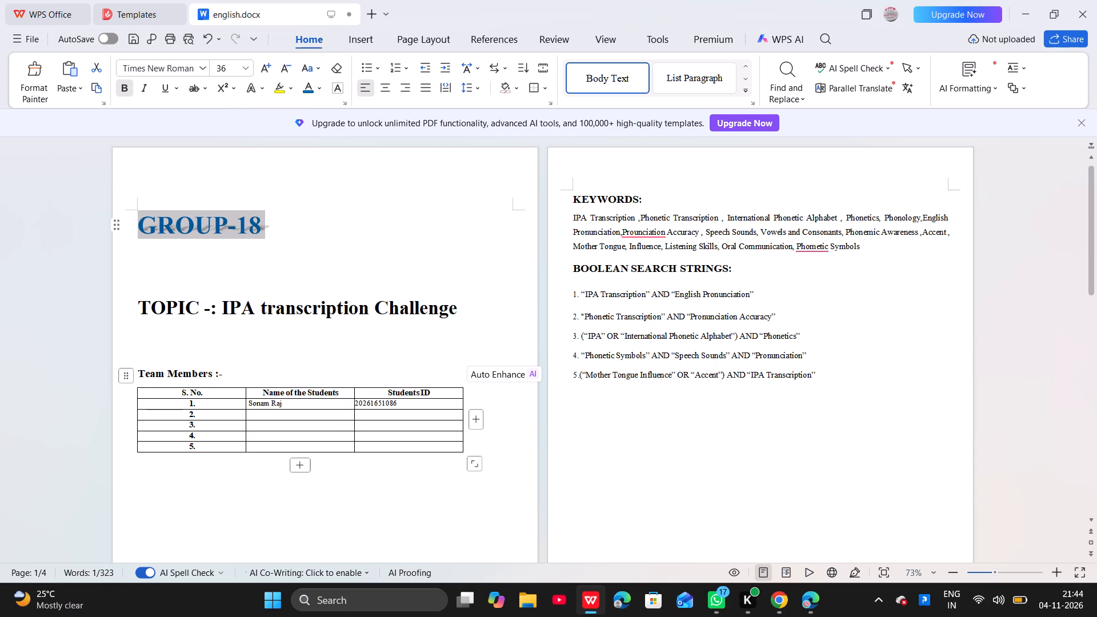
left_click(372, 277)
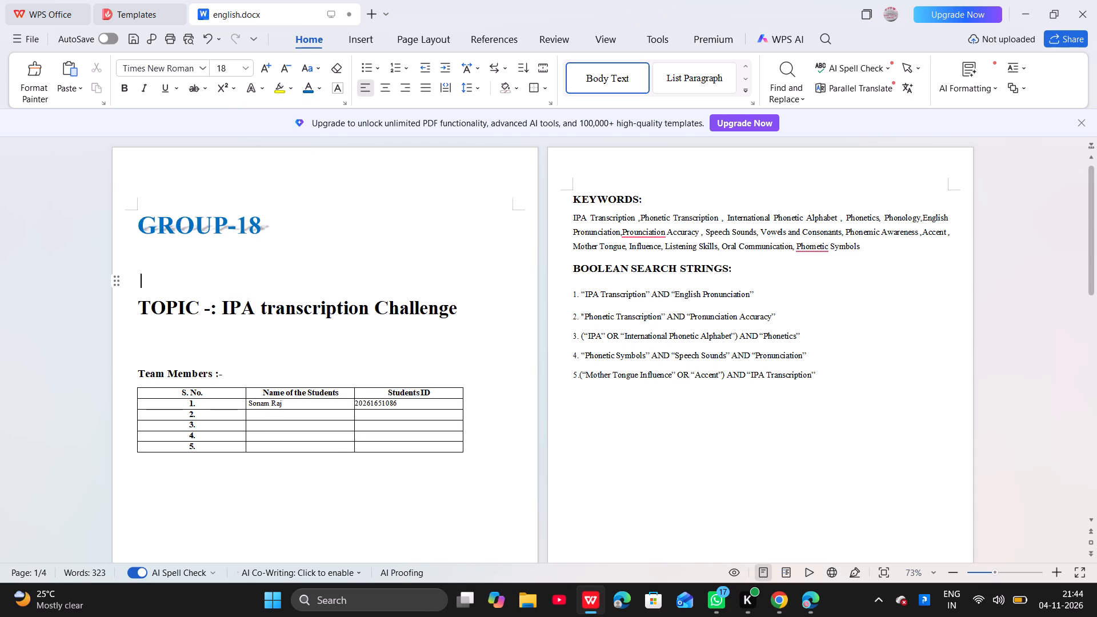
Set the "GROUP-18" title's shadow to the last preset in the second row of the outer shadows.
left_click_drag(141, 216, 269, 215)
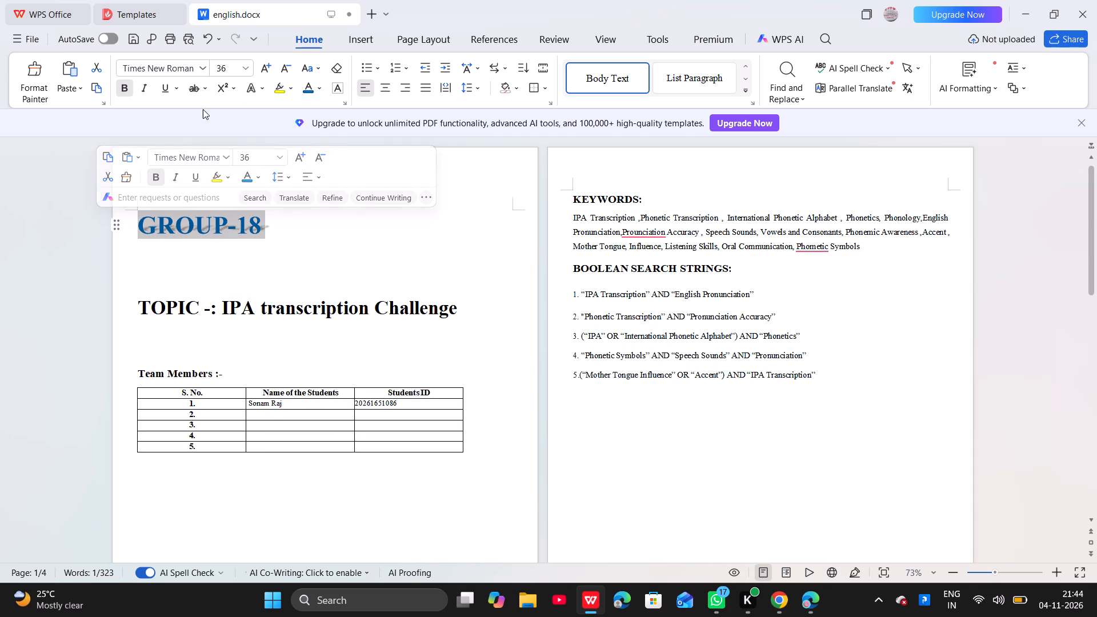
left_click(252, 92)
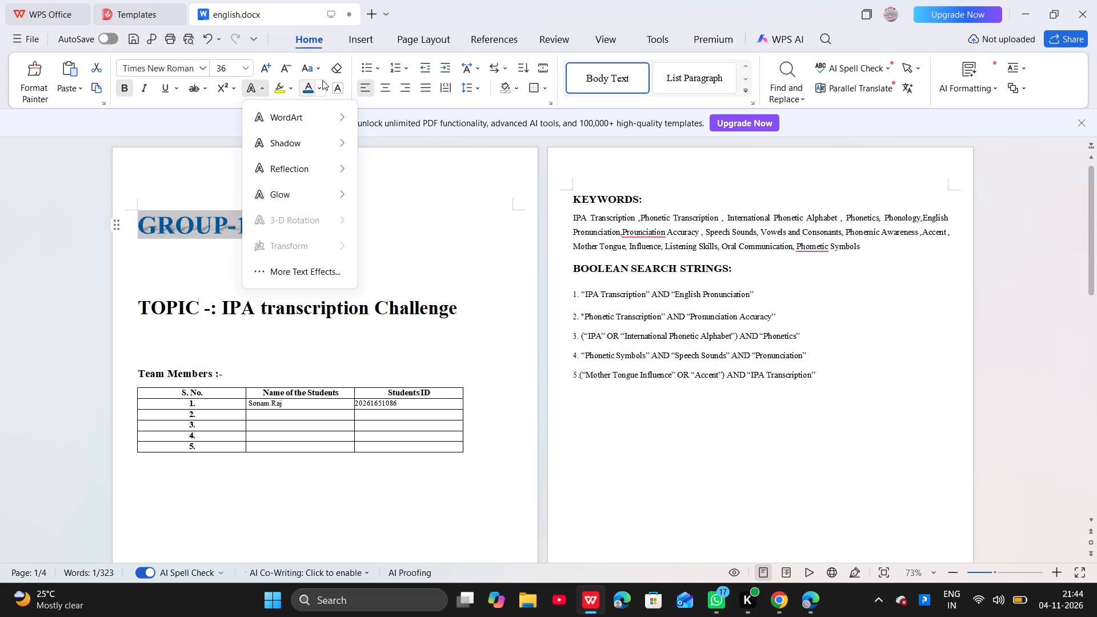
double_click(258, 86)
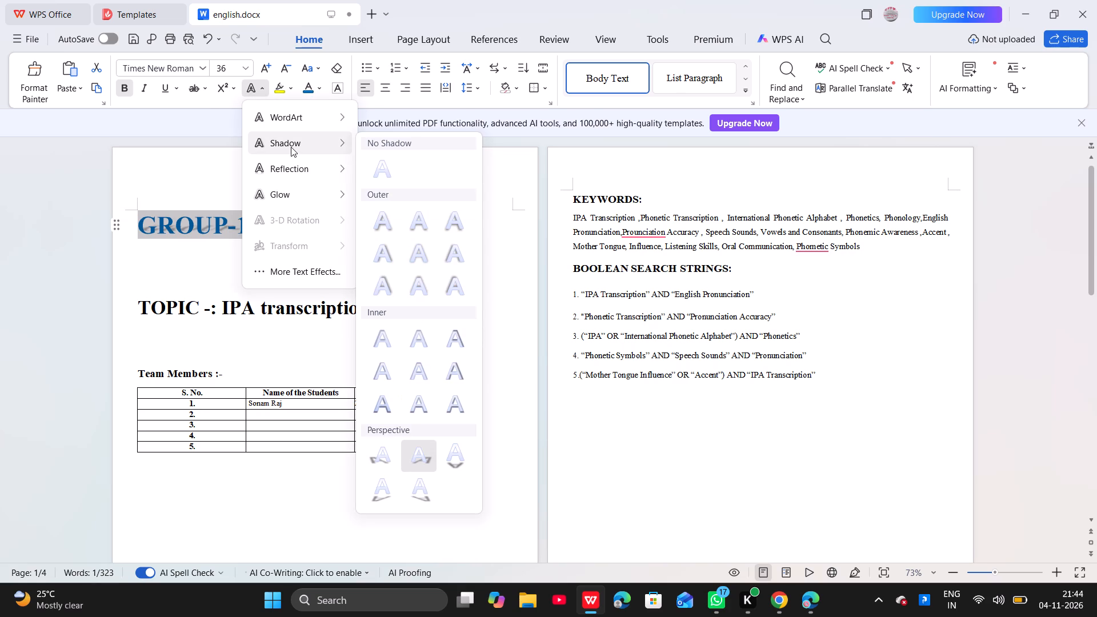
left_click(456, 244)
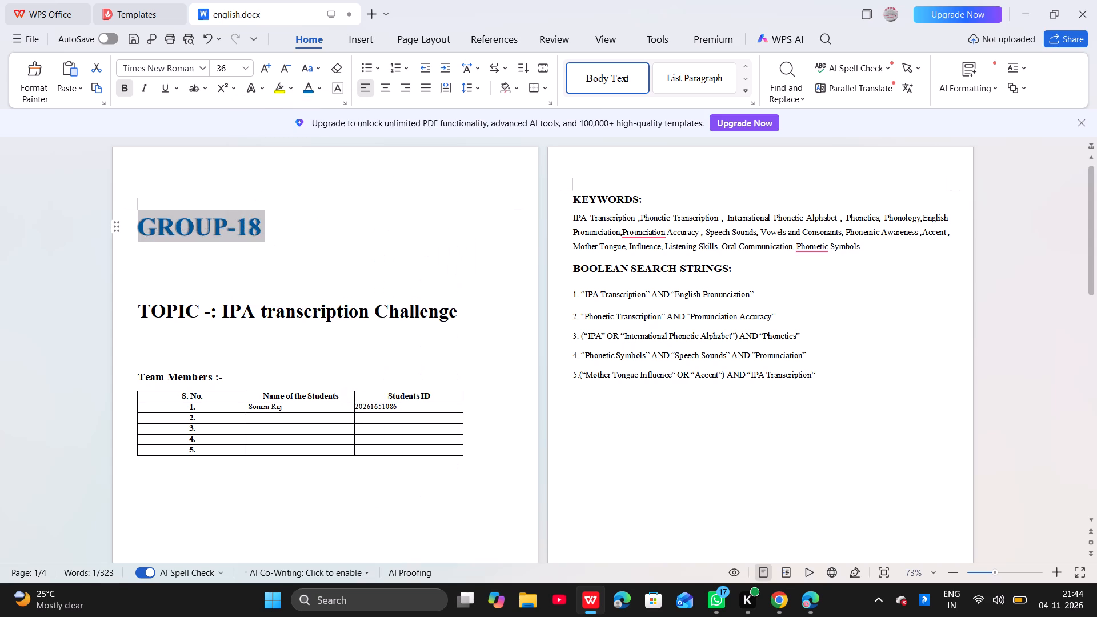
left_click(411, 248)
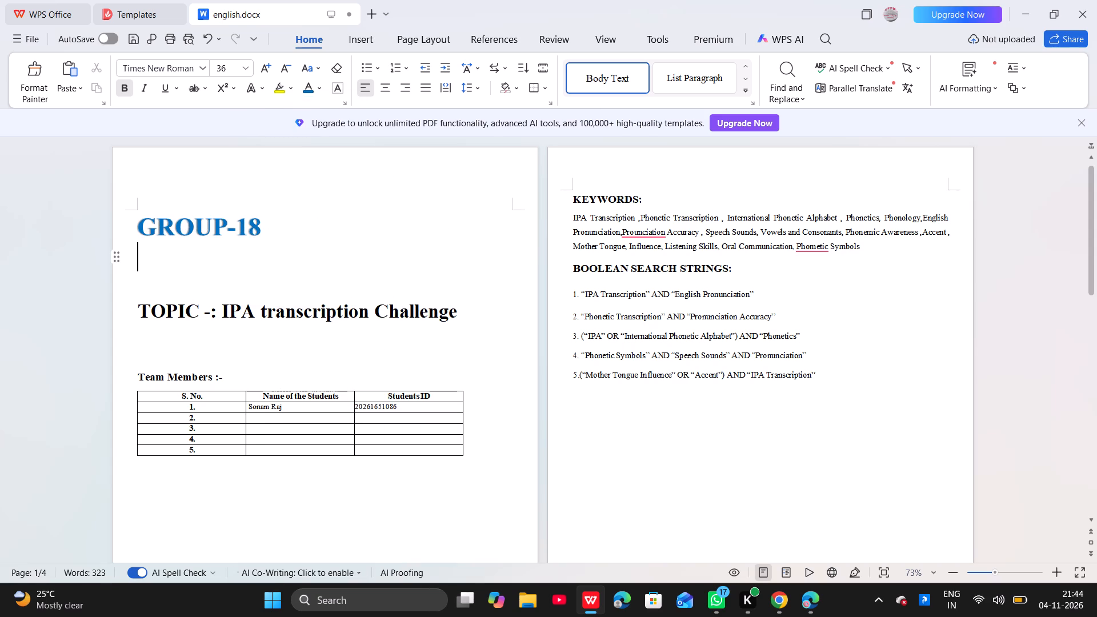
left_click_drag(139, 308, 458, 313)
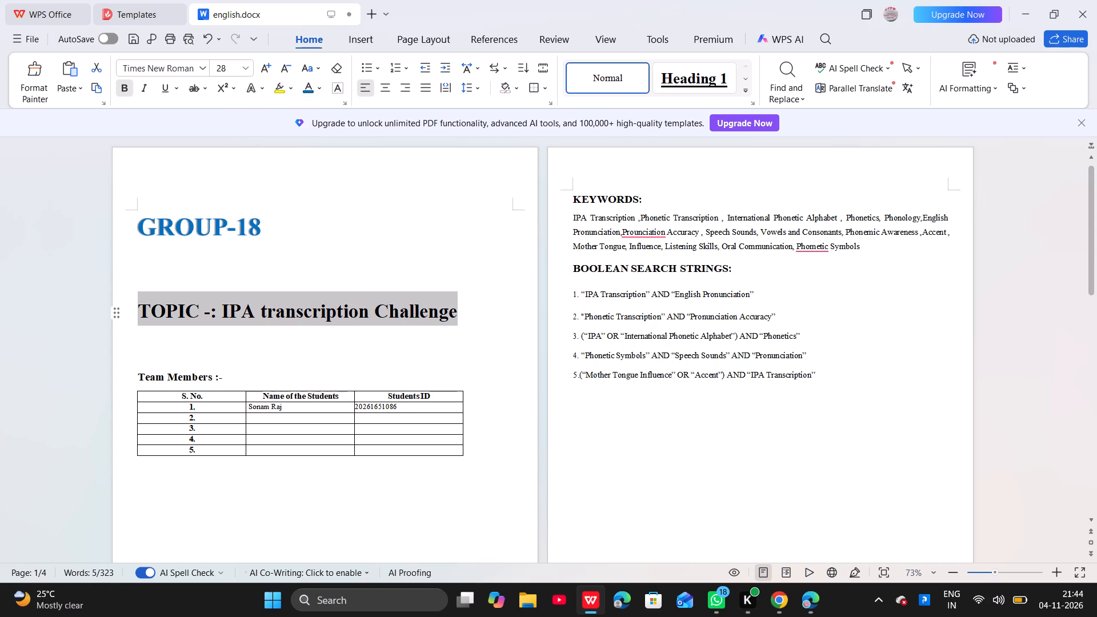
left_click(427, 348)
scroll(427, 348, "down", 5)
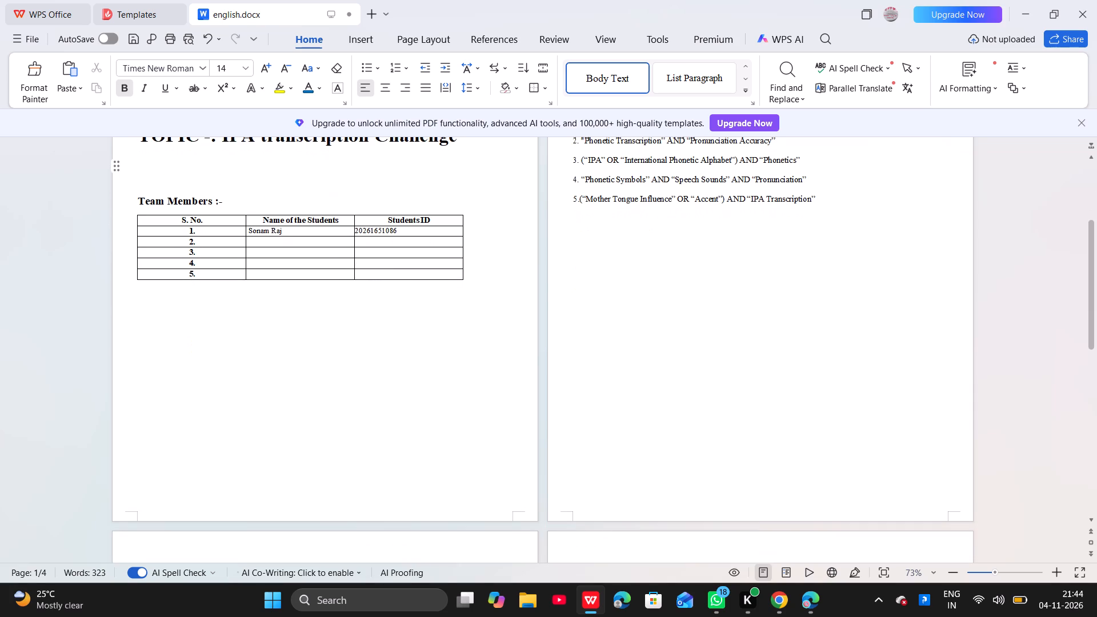
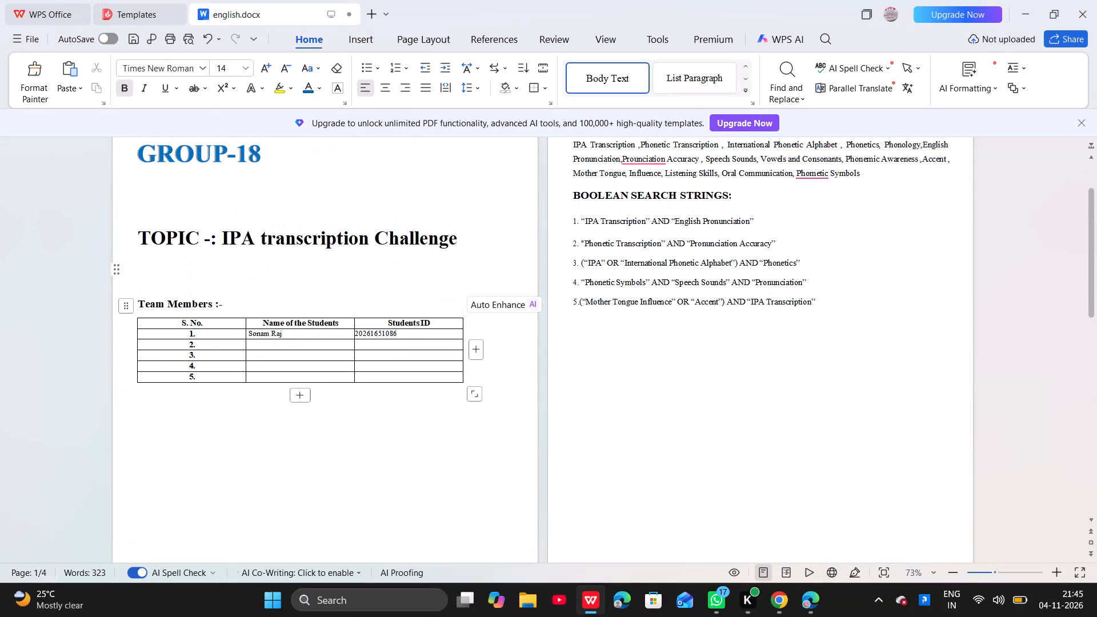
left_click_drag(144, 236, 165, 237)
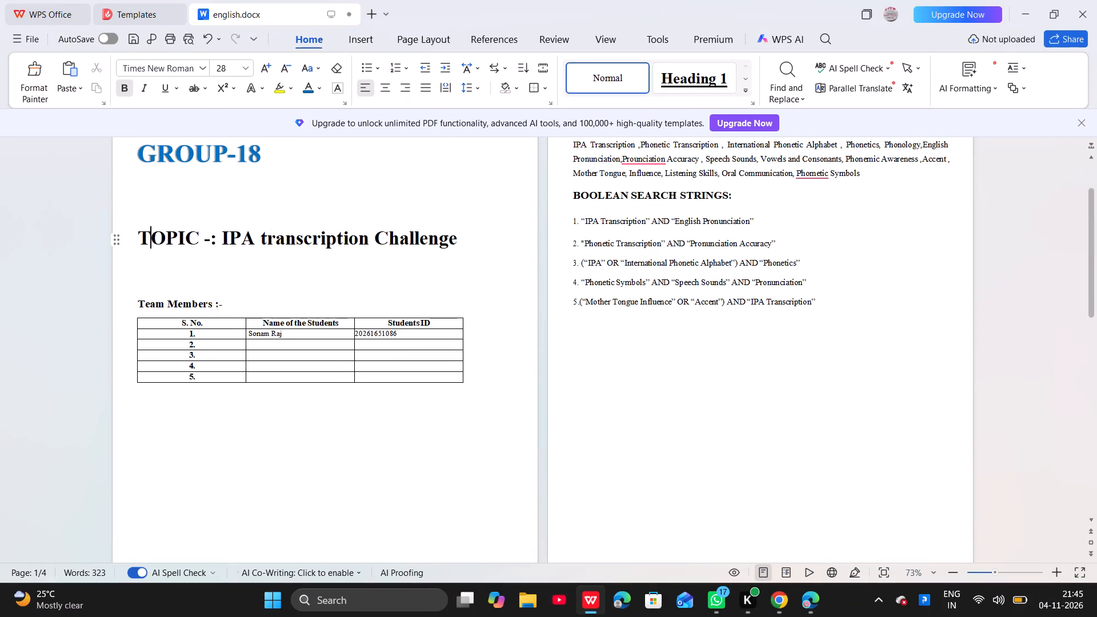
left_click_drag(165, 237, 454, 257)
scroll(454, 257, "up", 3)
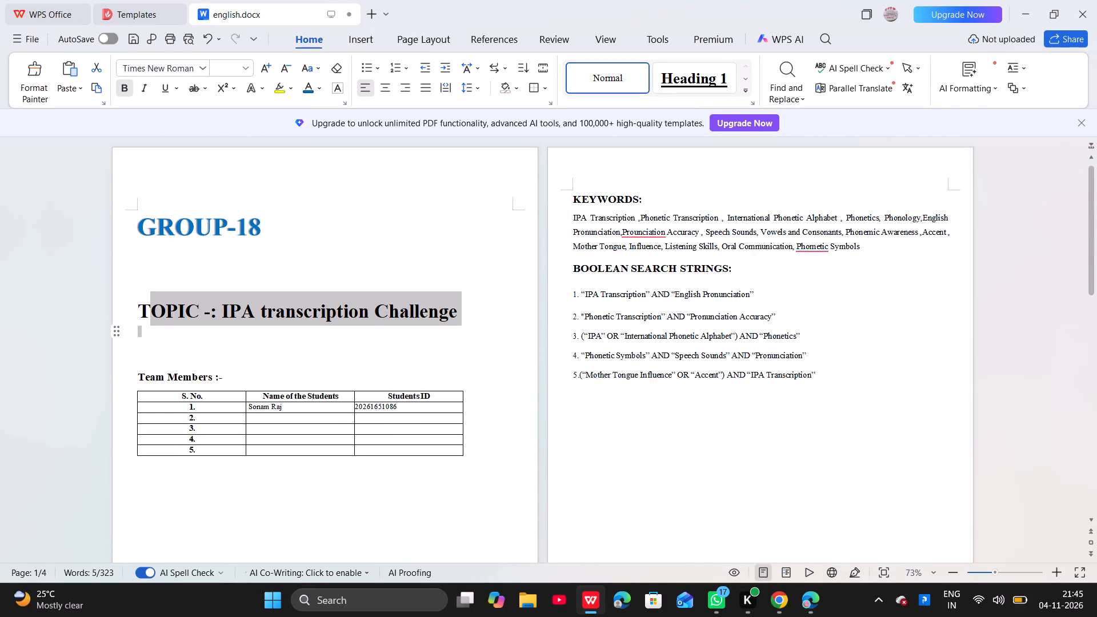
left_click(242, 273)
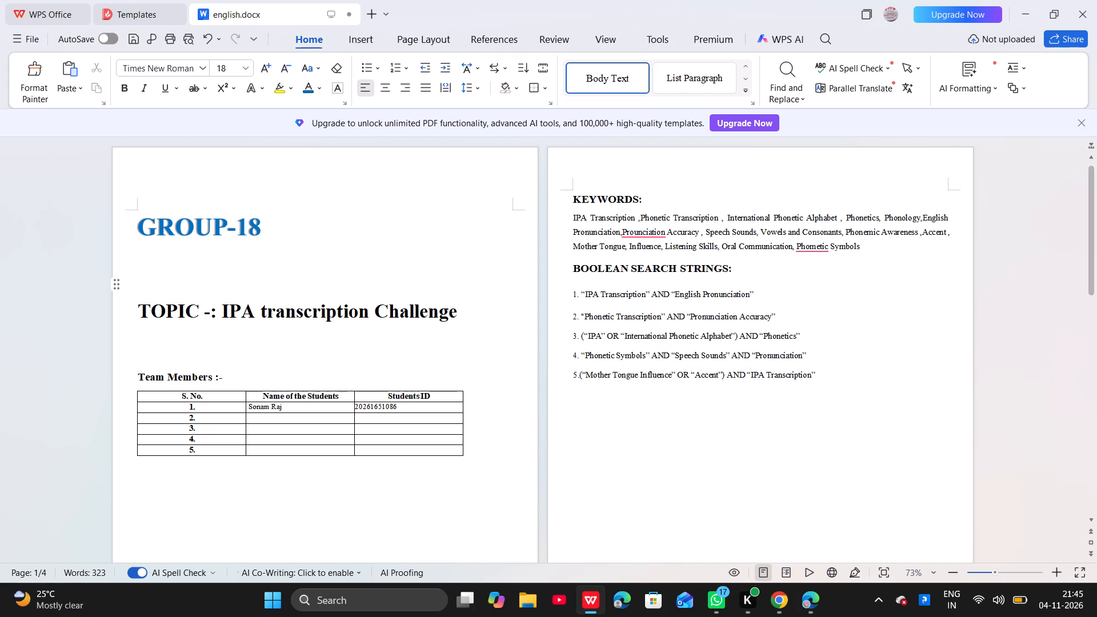
Look through all the document's pages, from the title page to the literature review table and references.
scroll(290, 388, "down", 1)
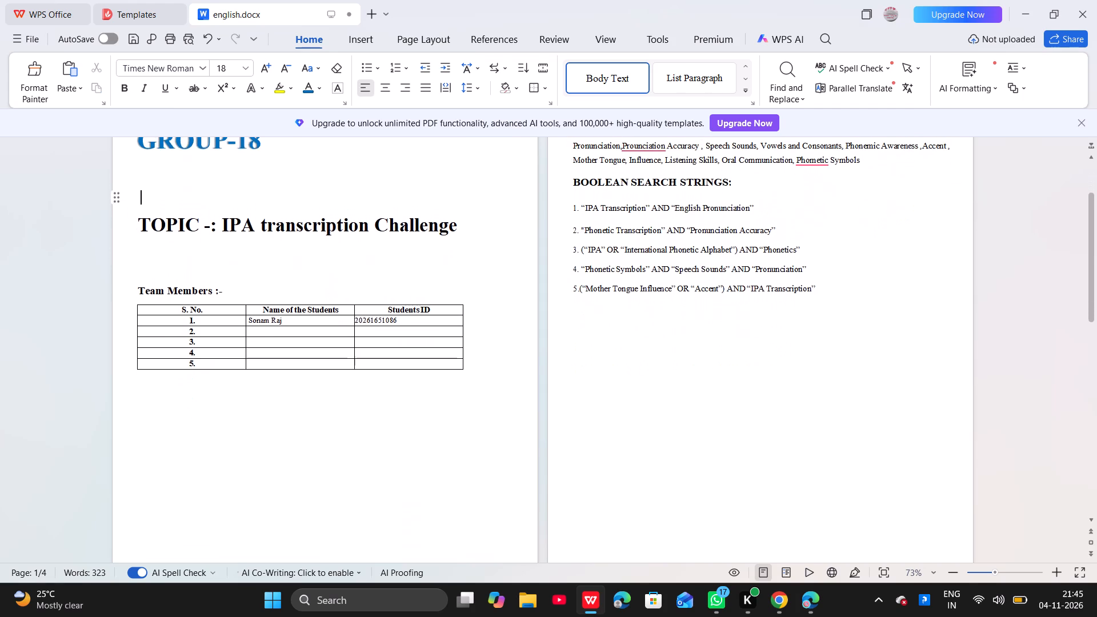
scroll(290, 388, "down", 1)
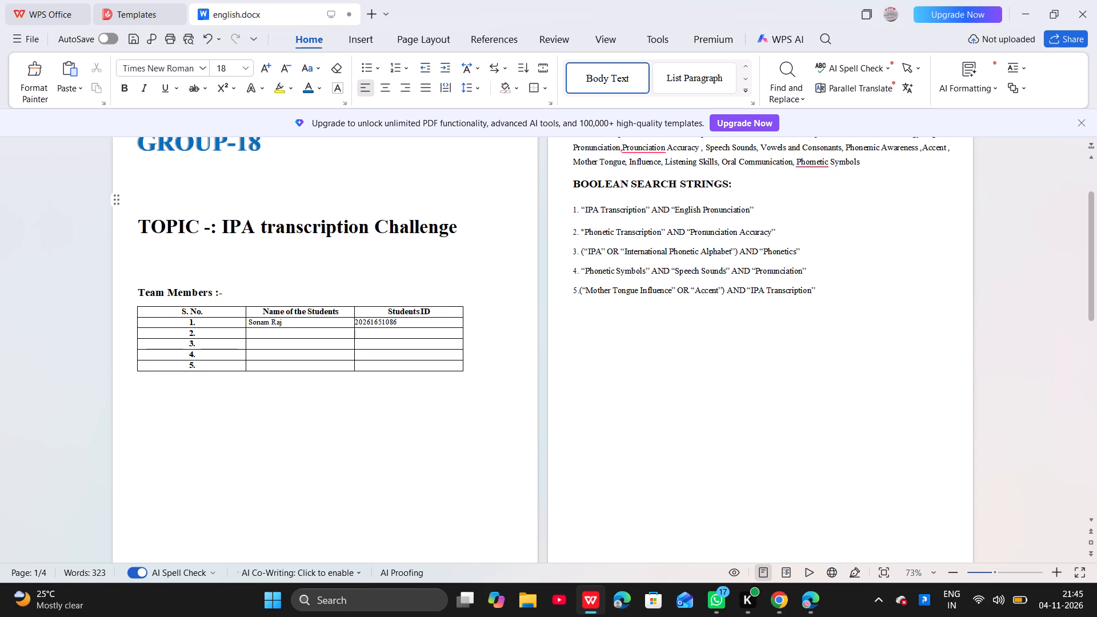
scroll(290, 388, "up", 5)
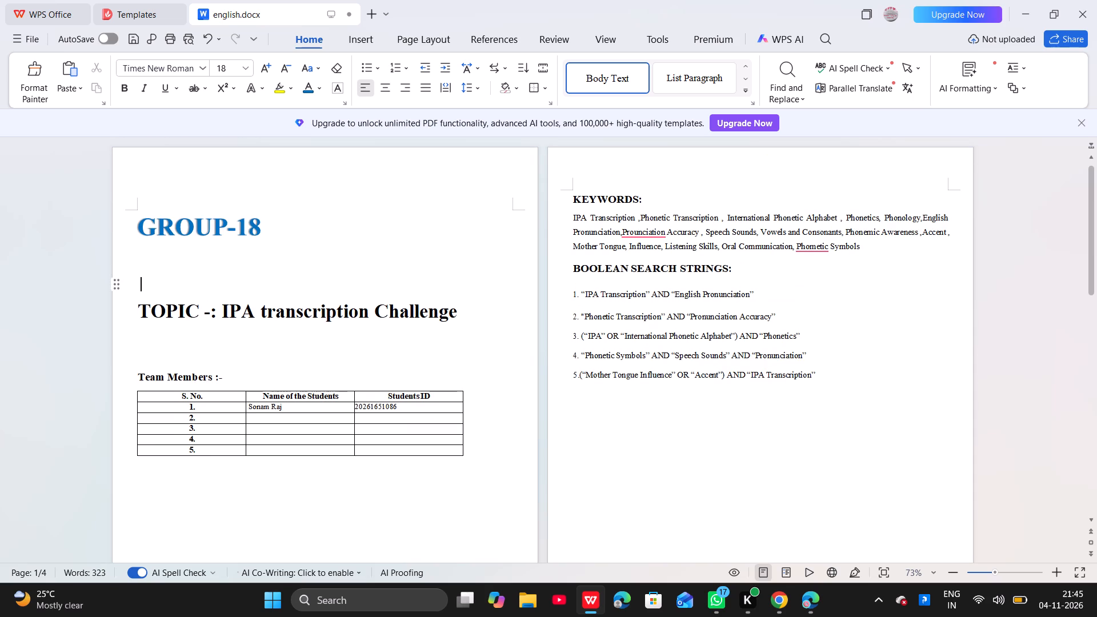
scroll(290, 388, "down", 10)
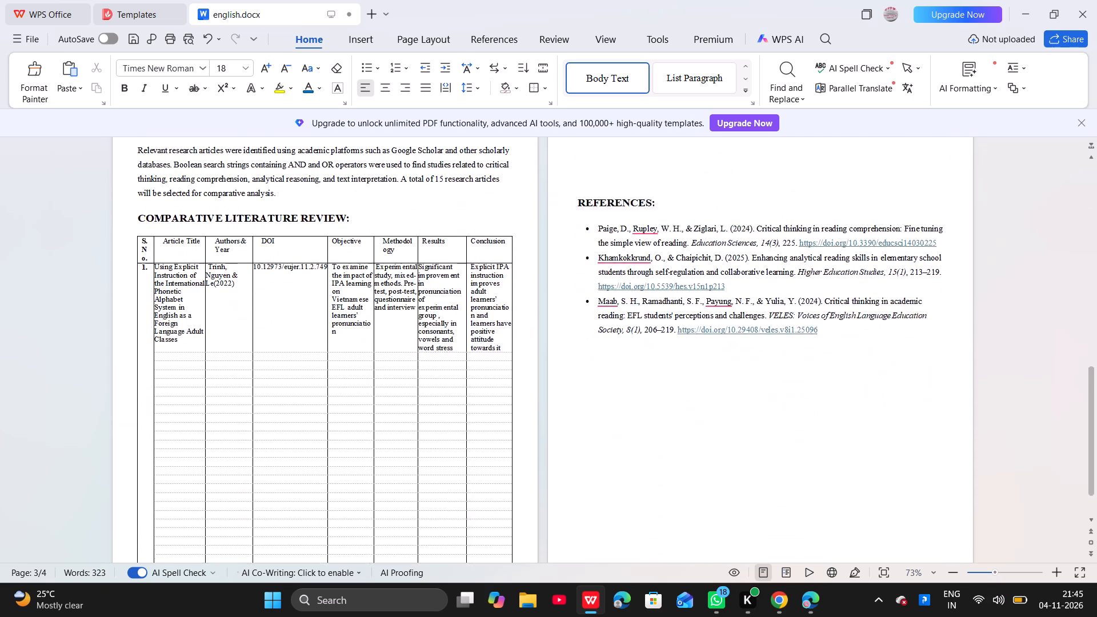
scroll(290, 388, "down", 1)
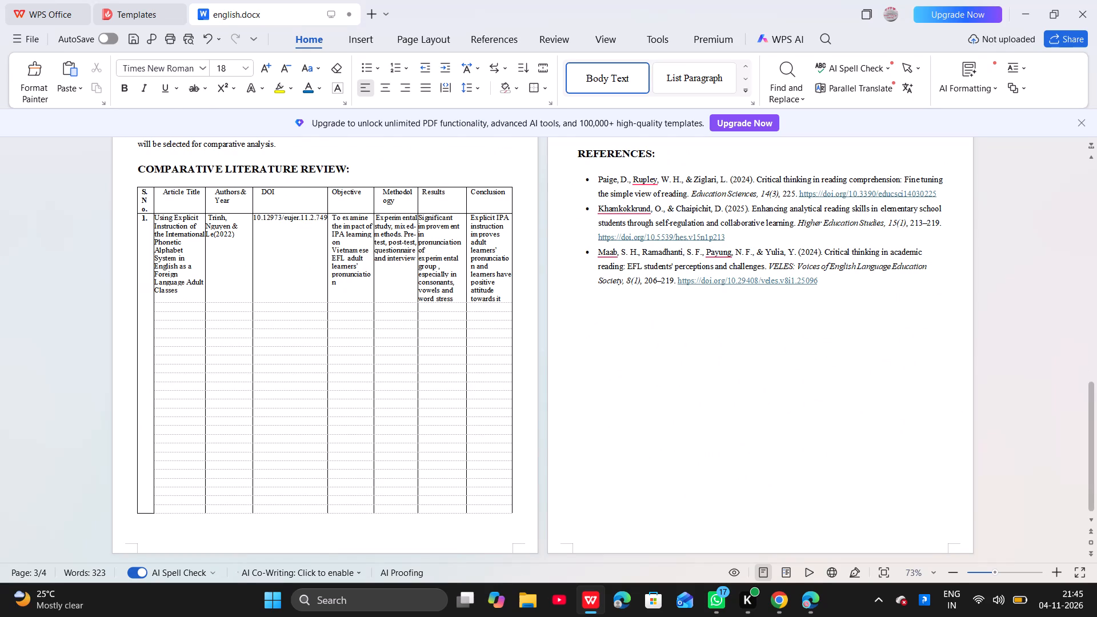
scroll(290, 388, "down", 4)
scroll(375, 355, "up", 6)
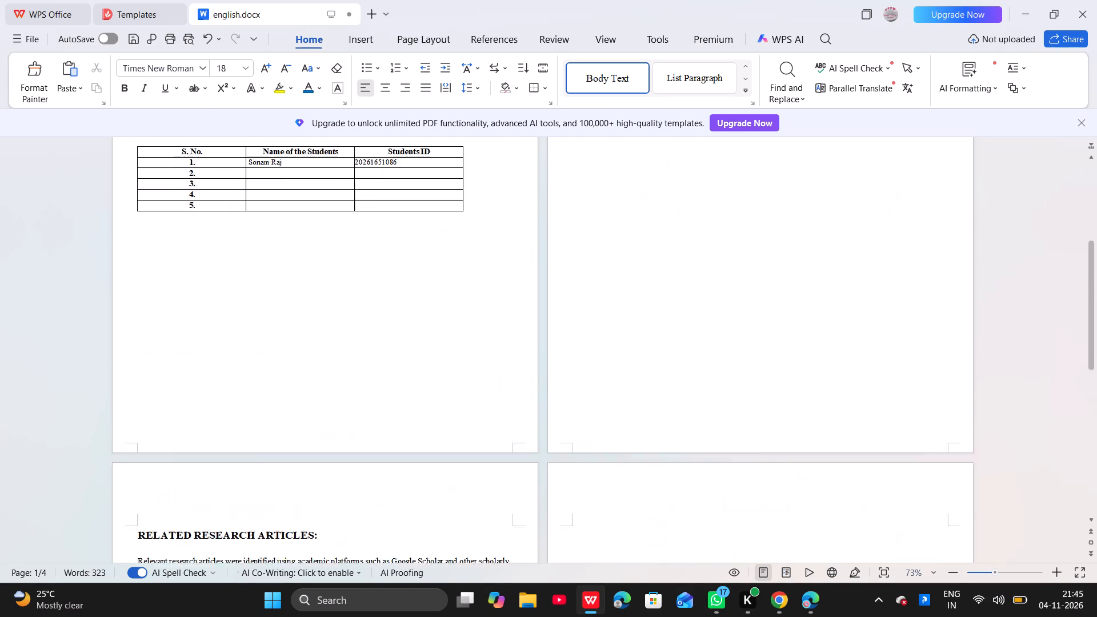
scroll(375, 355, "up", 3)
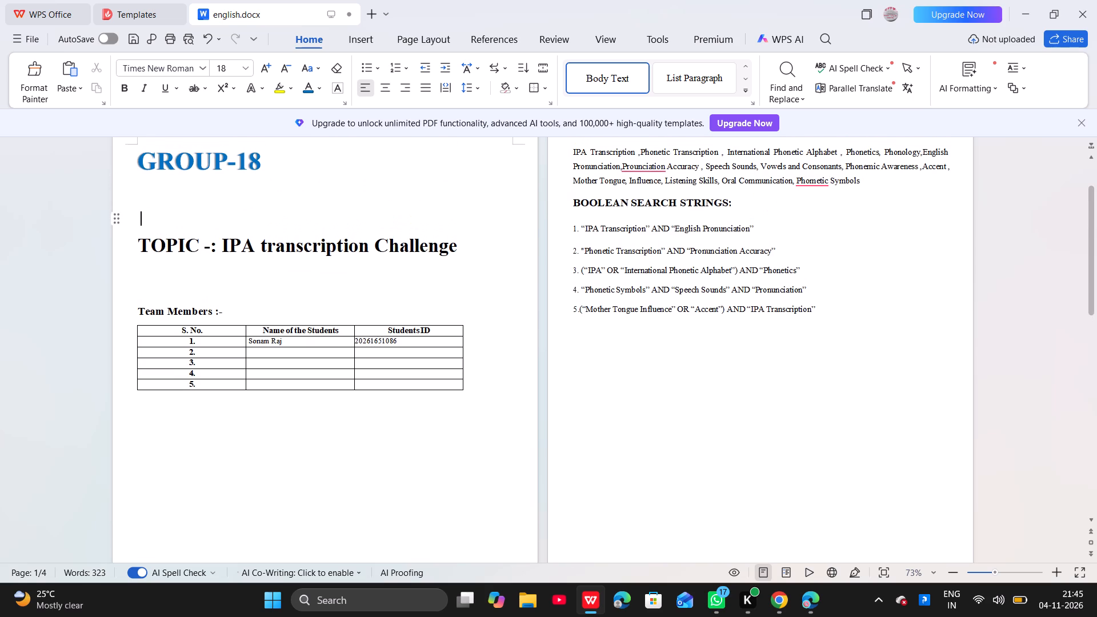
scroll(375, 355, "down", 6)
scroll(375, 355, "up", 1)
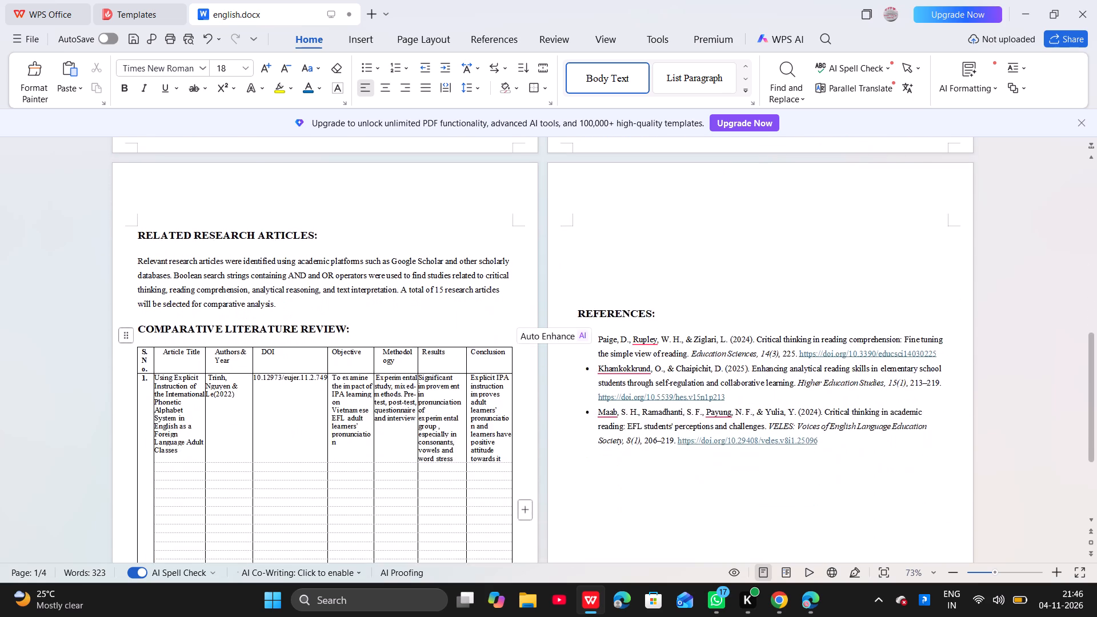
scroll(375, 355, "up", 4)
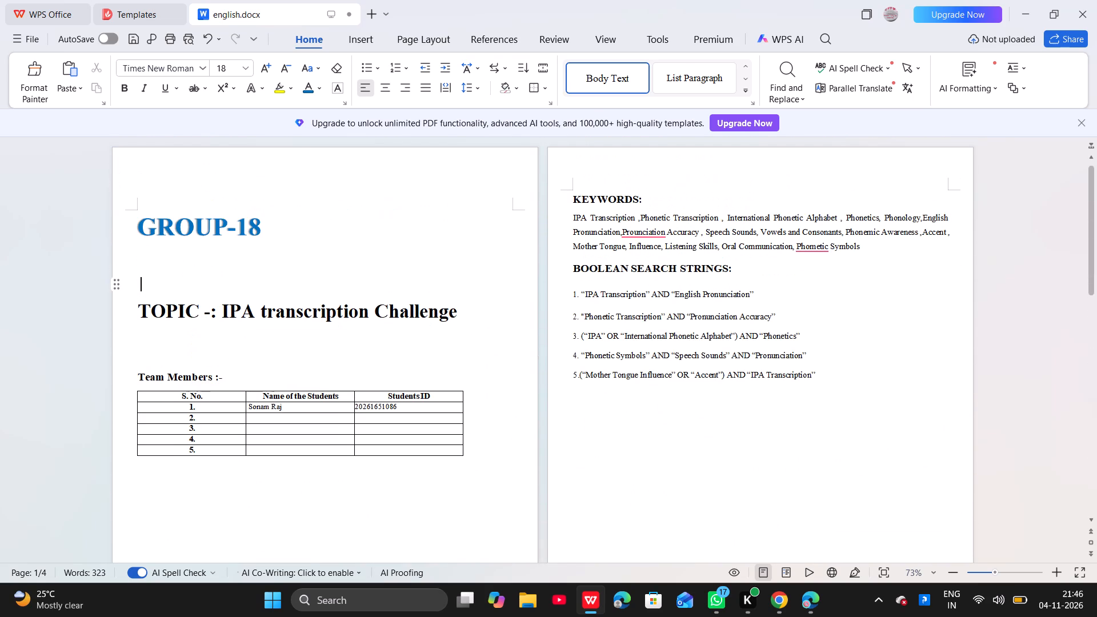
Insert a blank line between the "KEYWORDS:" heading and the keyword paragraph.
left_click(652, 202)
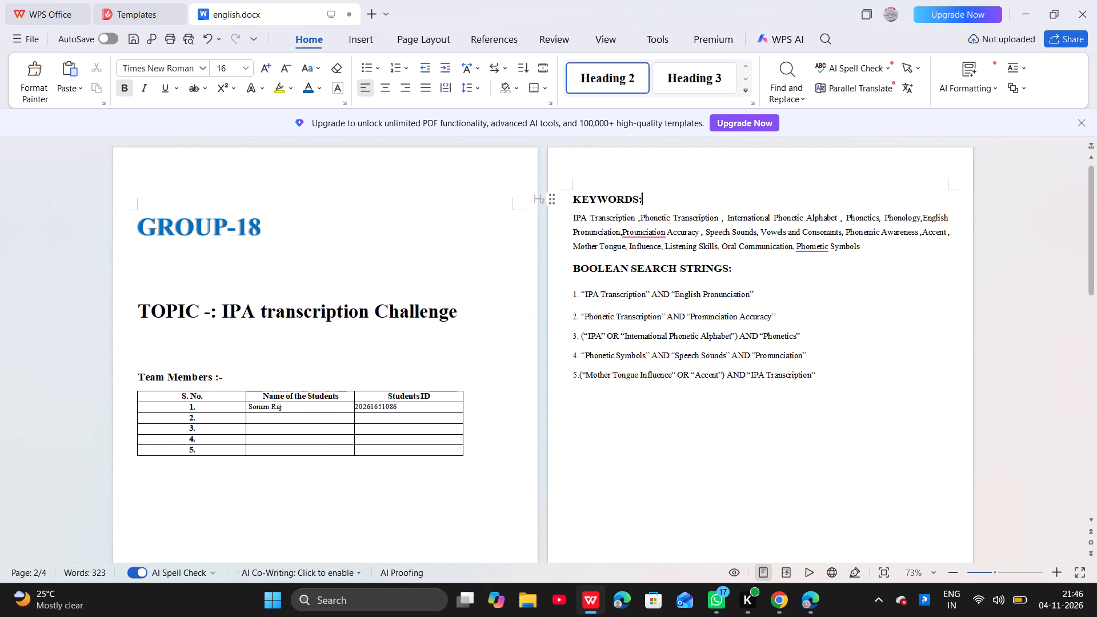
key("Return")
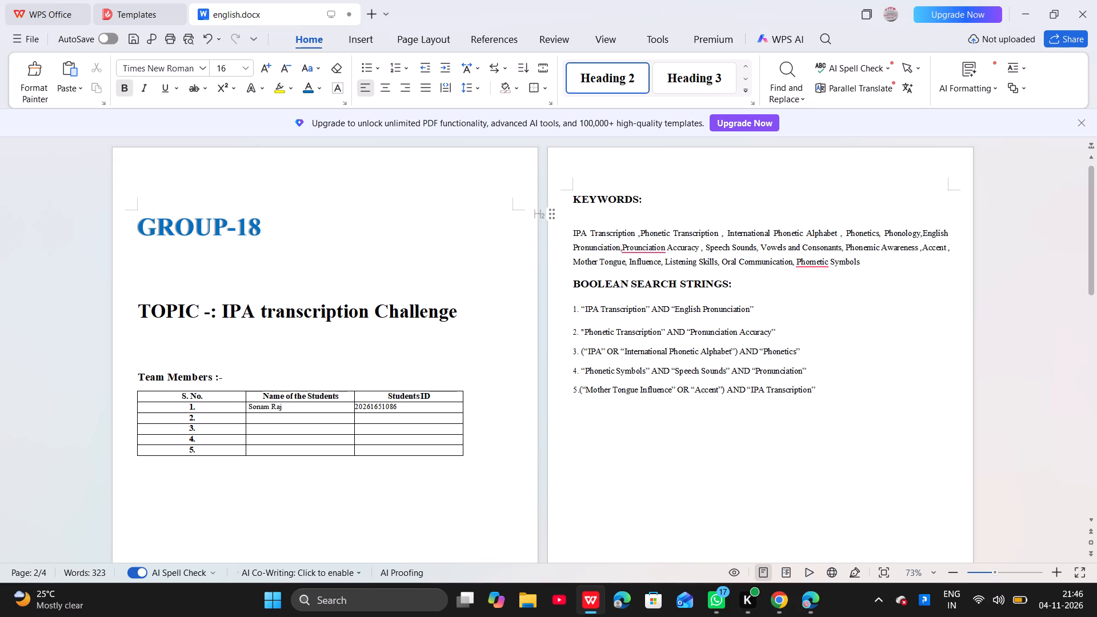
Correct "Phometic" to "Phonetic" in the last keyword and end the keyword paragraph with a full stop.
left_click(874, 265)
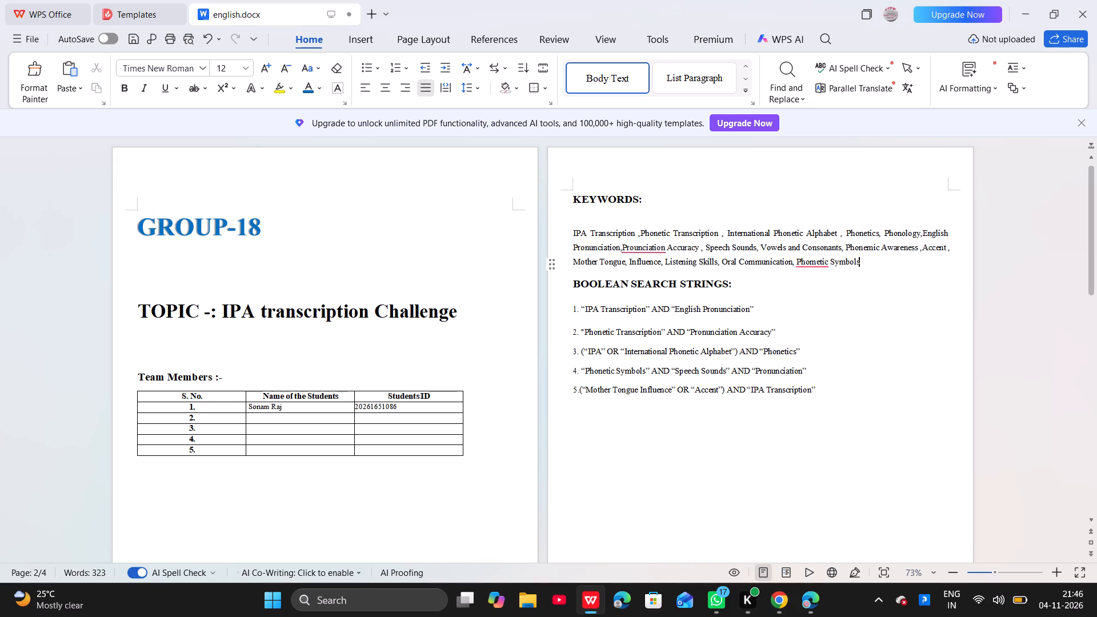
left_click(815, 260)
key("BackSpace")
key("n")
left_click(868, 259)
key("period")
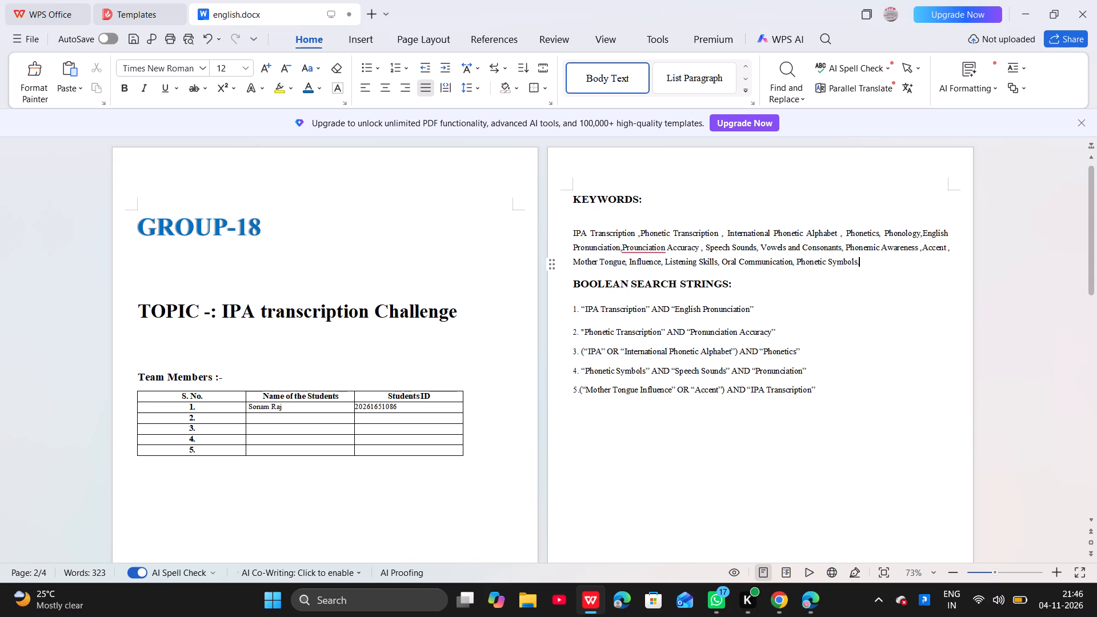
Add a space before the keyword "Prounciation Accuracy" and correct its spelling to "Pronunciation Accuracy".
left_click(621, 247)
key("space")
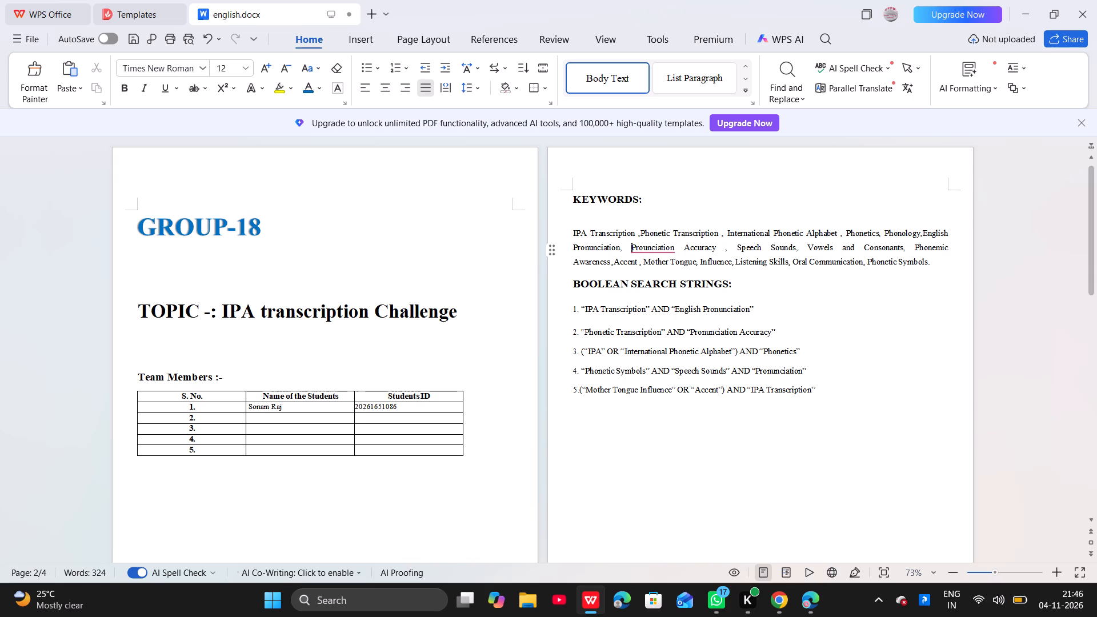
left_click(642, 245)
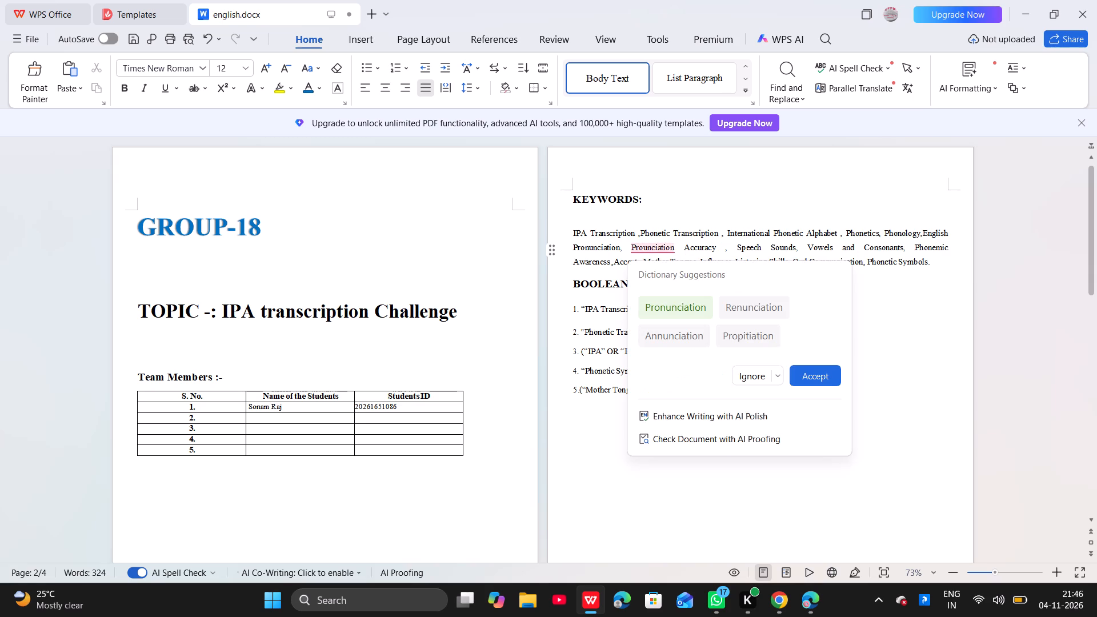
key("u")
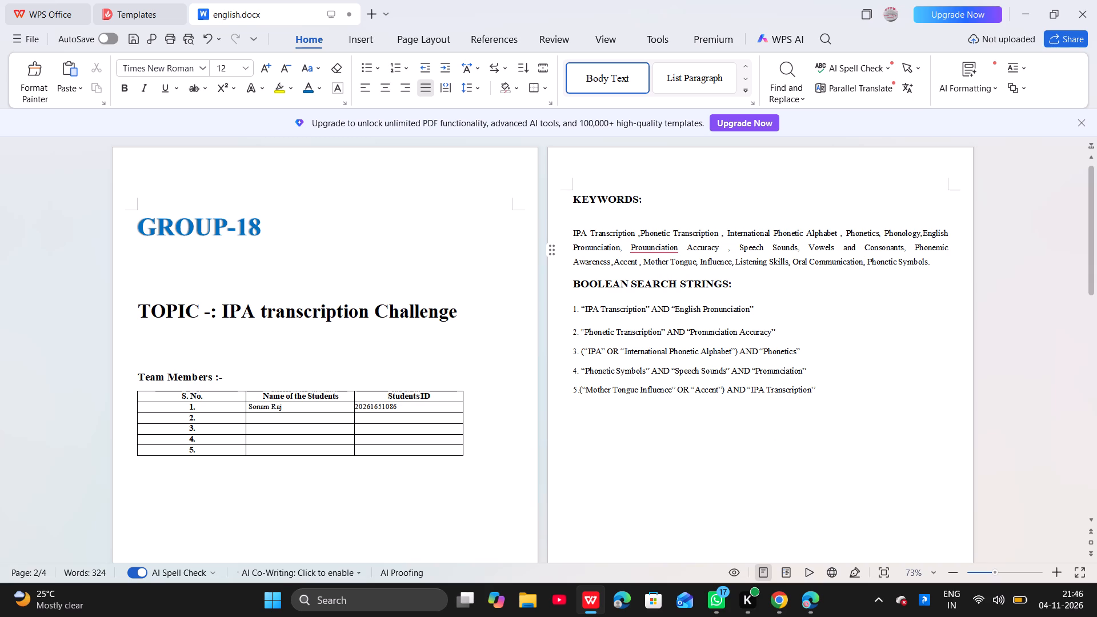
key("BackSpace")
key("n")
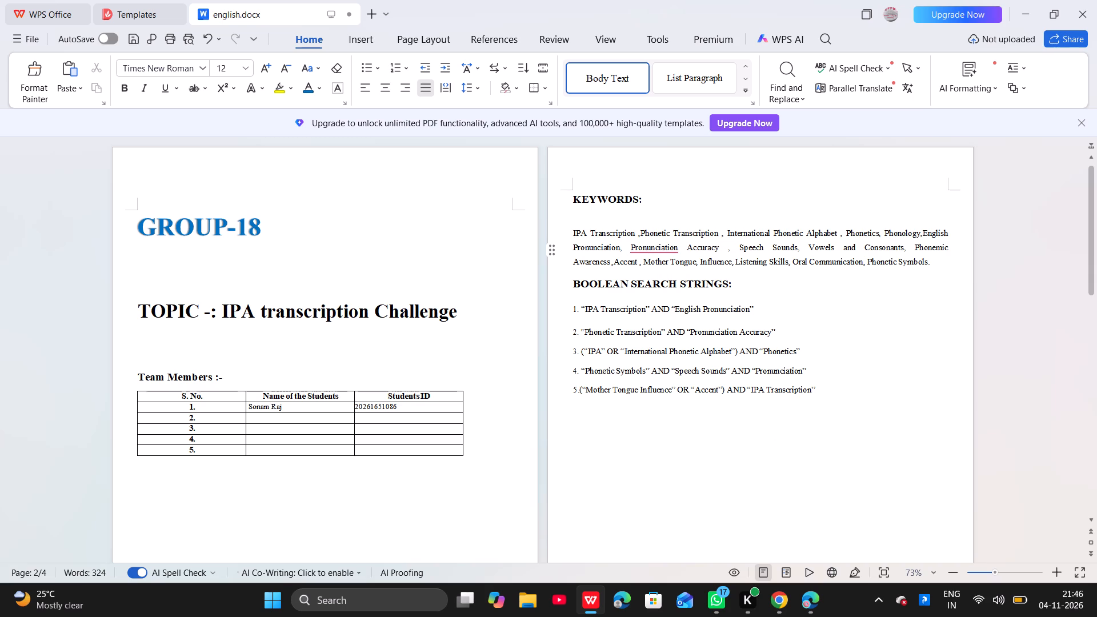
left_click(803, 298)
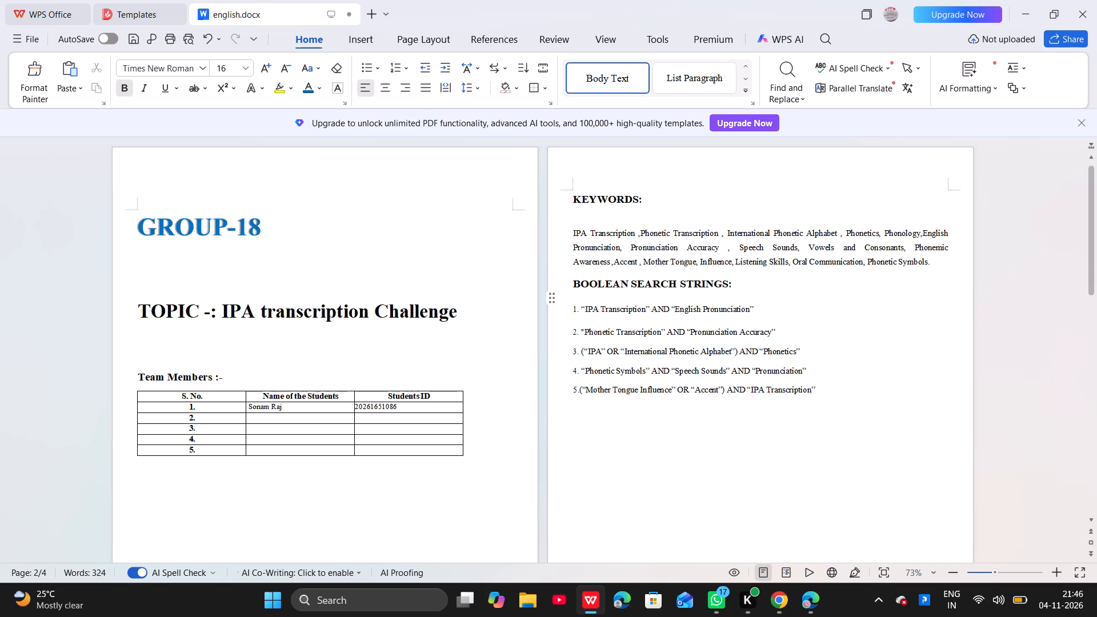
Insert two blank lines between the keyword paragraph and the "BOOLEAN SEARCH STRINGS:" heading.
left_click(935, 263)
key("Return")
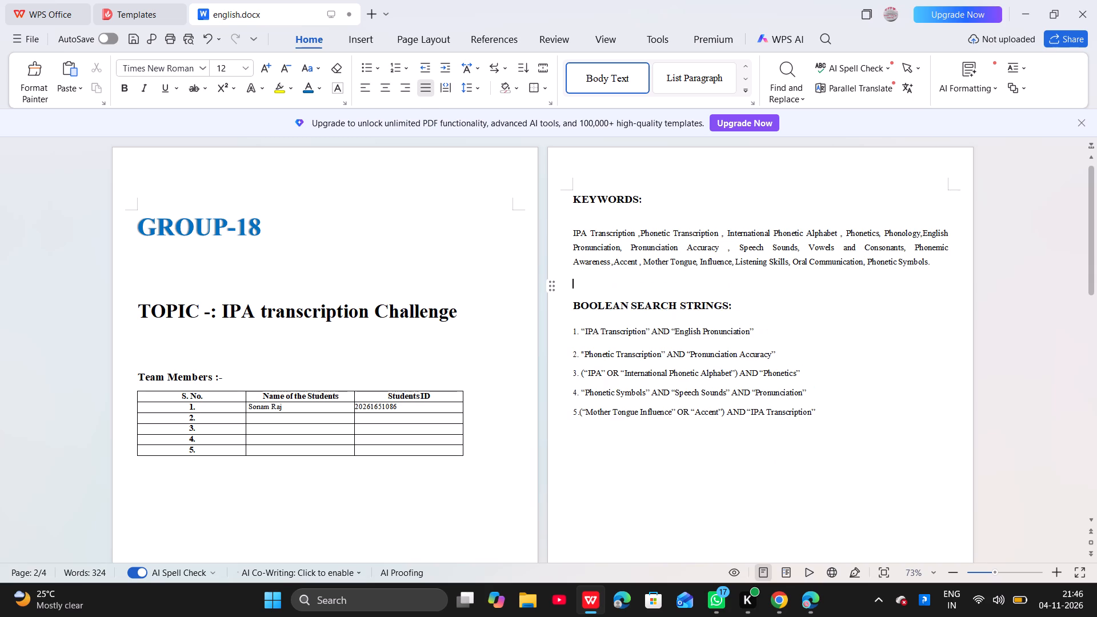
key("Return")
Enlarge the team members table on the title page so its columns are wider and its rows taller.
scroll(935, 315, "down", 2)
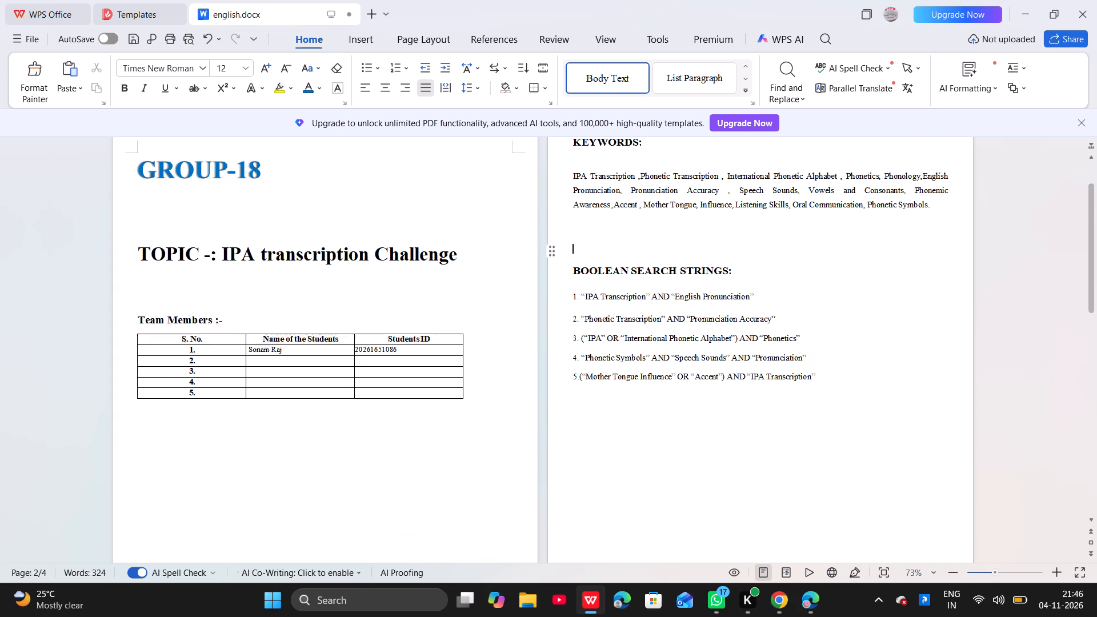
scroll(935, 315, "down", 4)
scroll(935, 315, "up", 3)
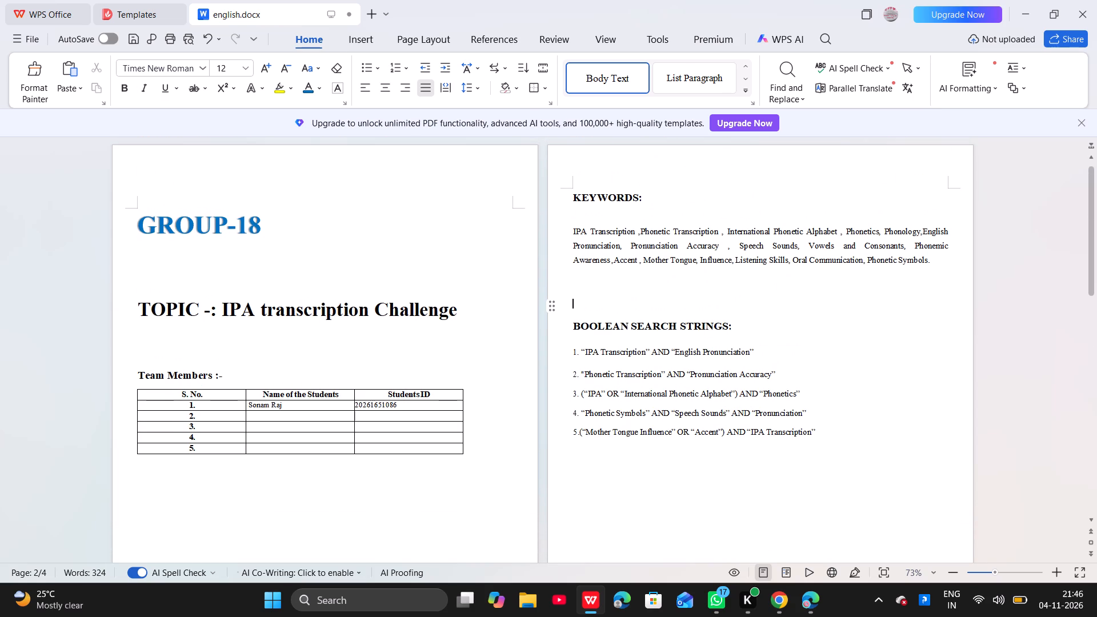
scroll(150, 372, "down", 2)
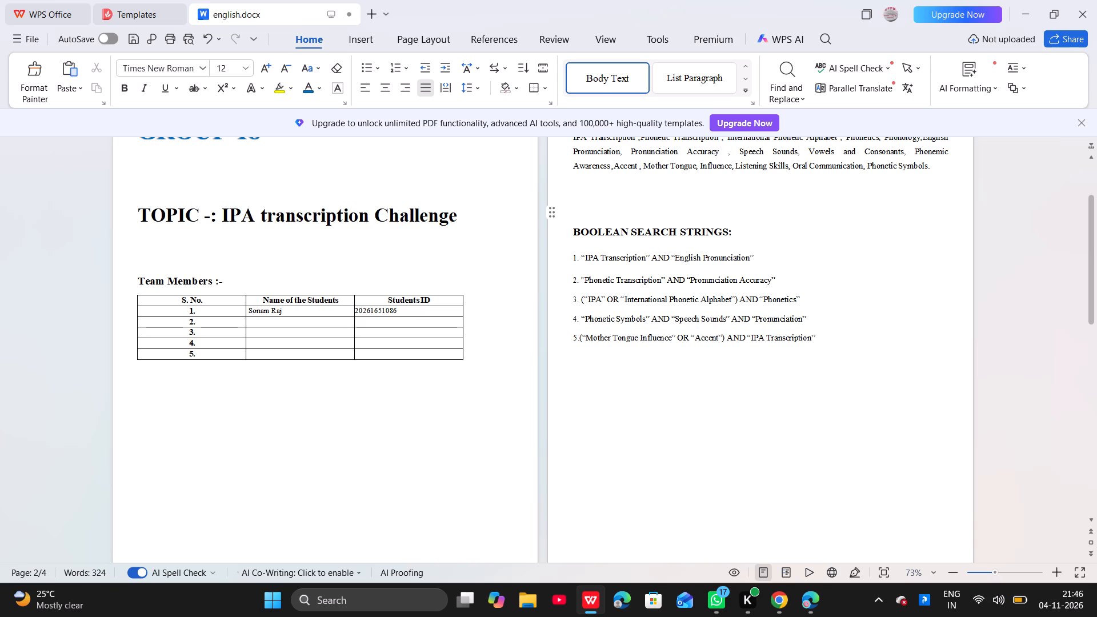
left_click_drag(477, 371, 501, 404)
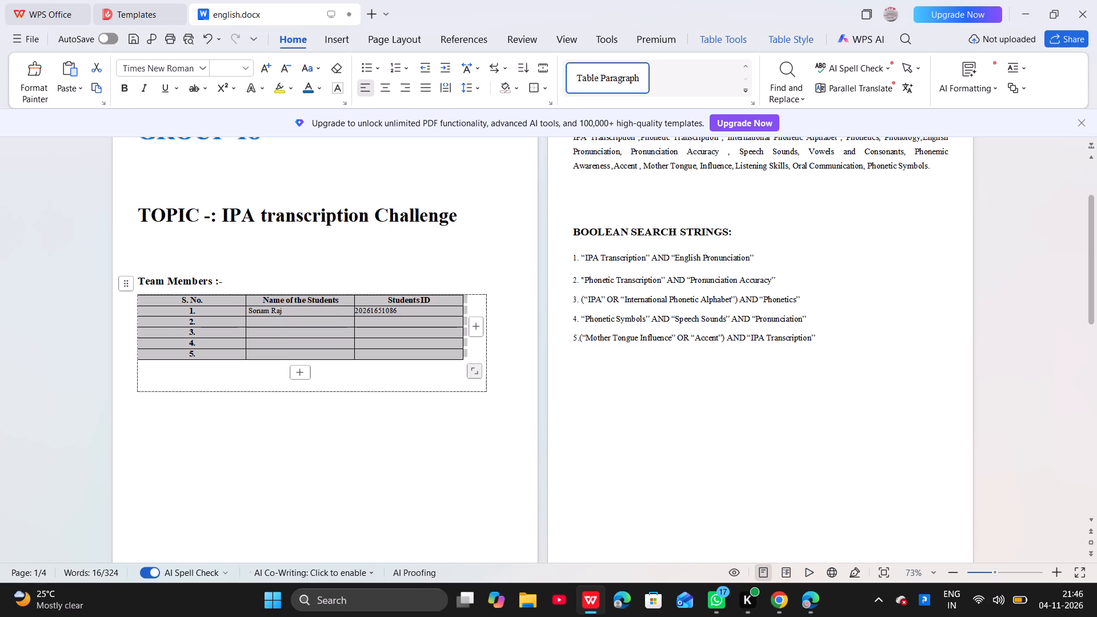
left_click_drag(501, 404, 509, 425)
left_click(446, 479)
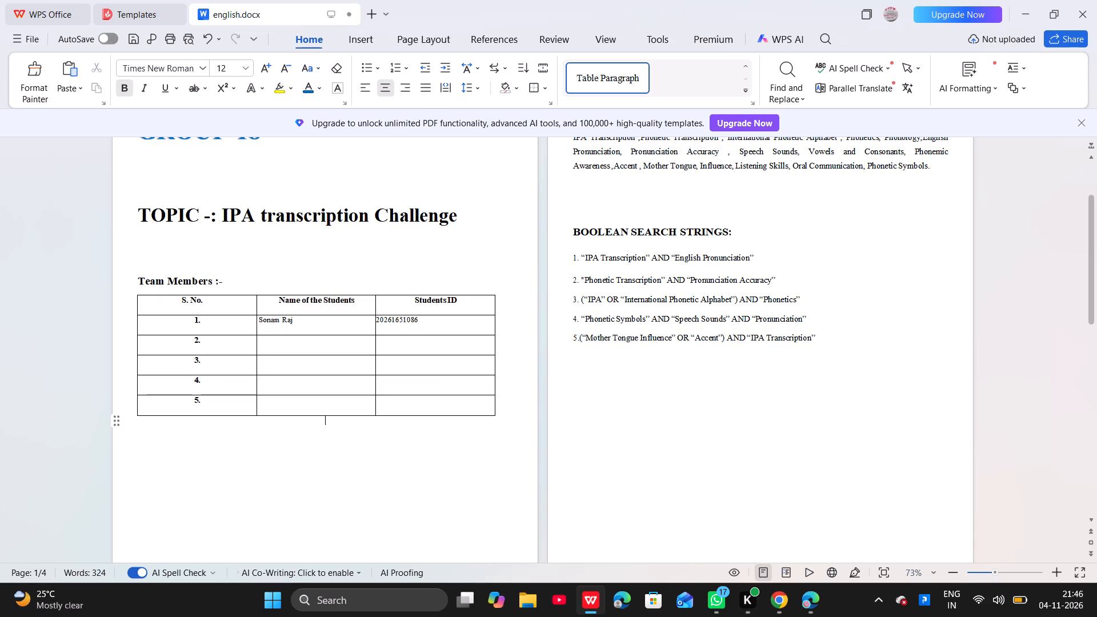
Set the font size of the "Team Members :-" heading on the title page to 22.
left_click_drag(137, 274, 191, 283)
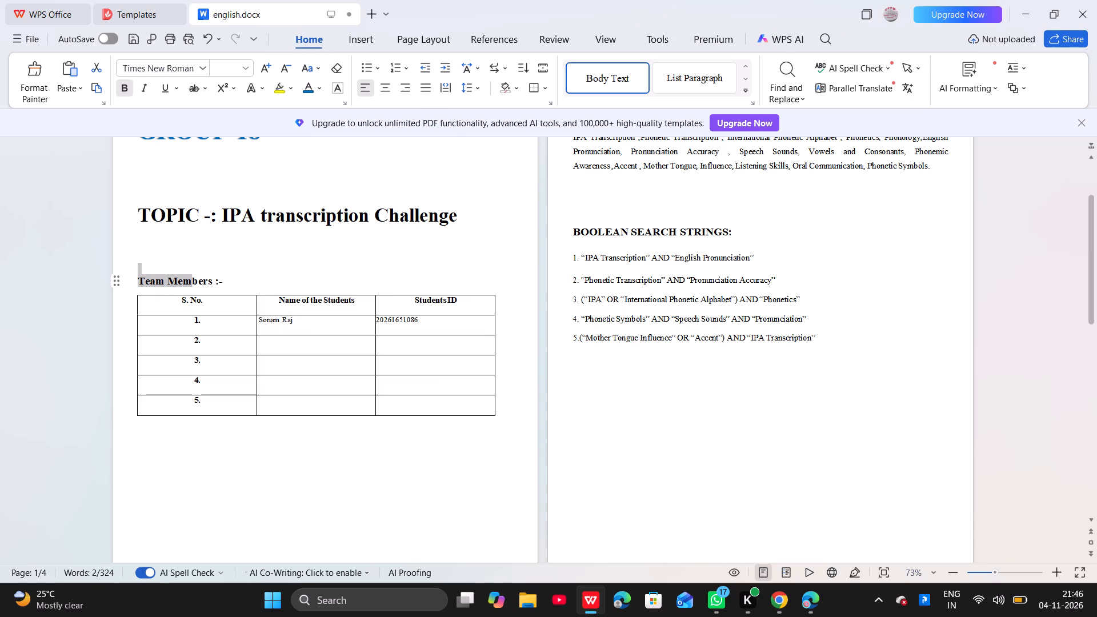
left_click_drag(191, 283, 231, 284)
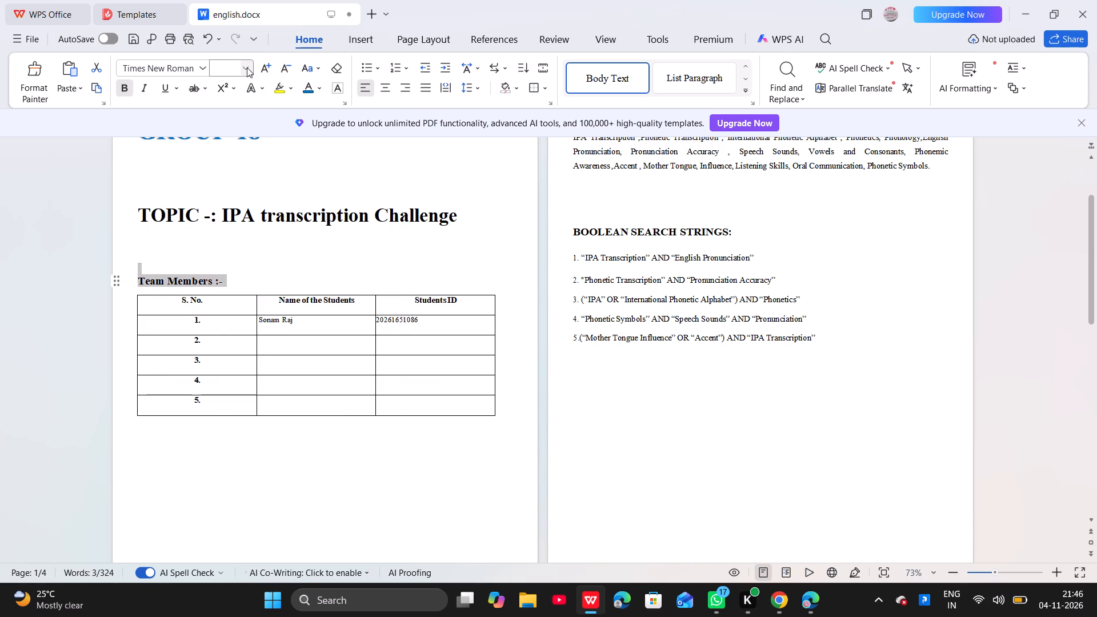
left_click(247, 67)
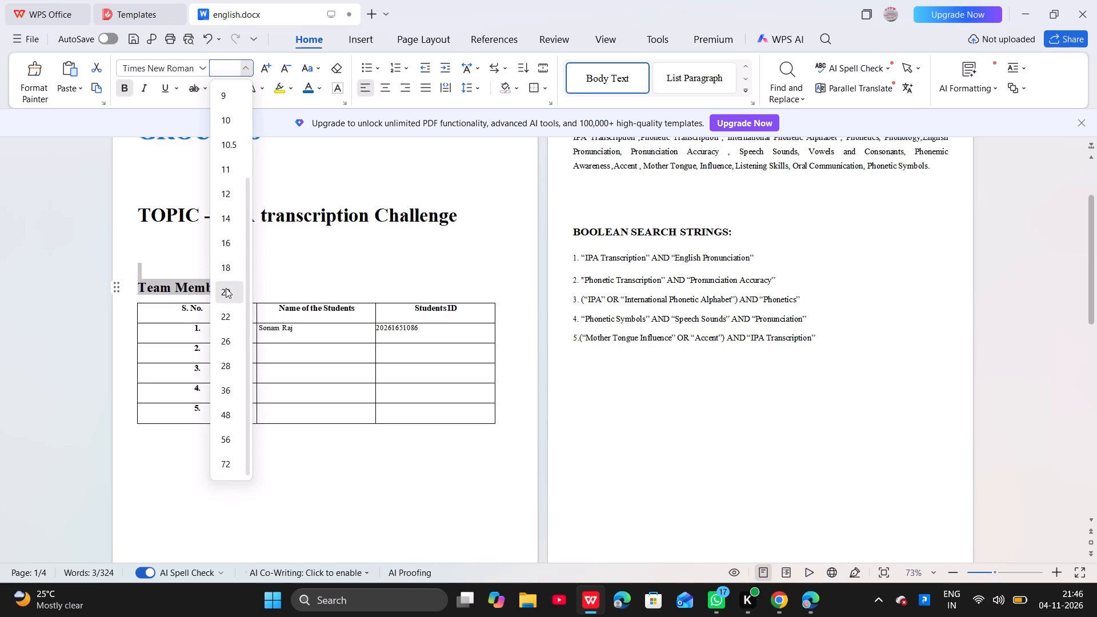
left_click(226, 312)
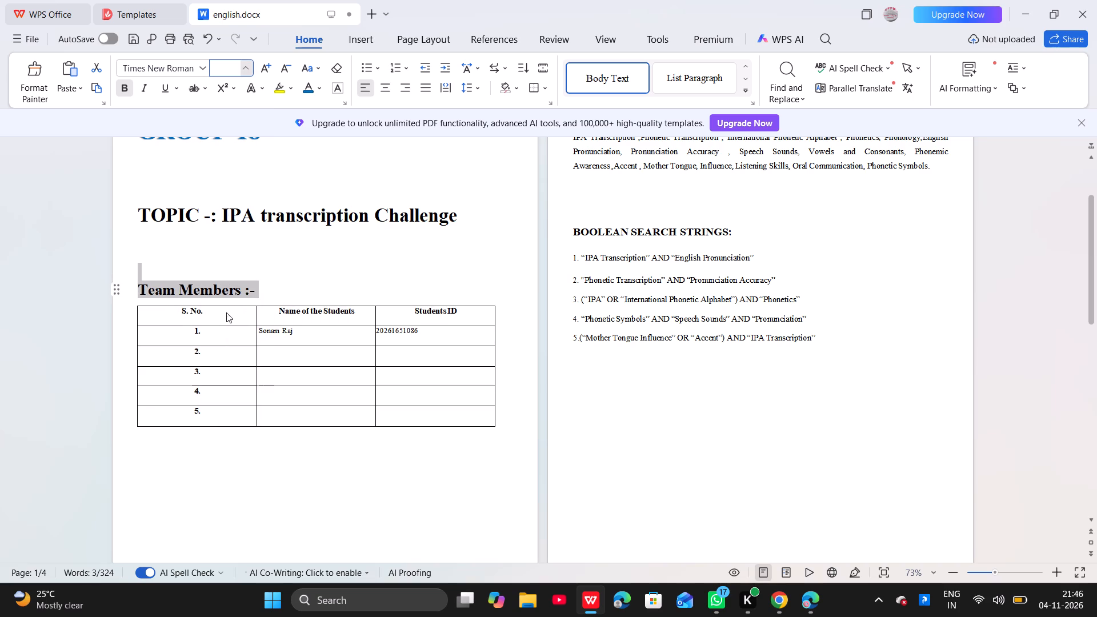
Add an empty row at the bottom of the team members table.
left_click(319, 444)
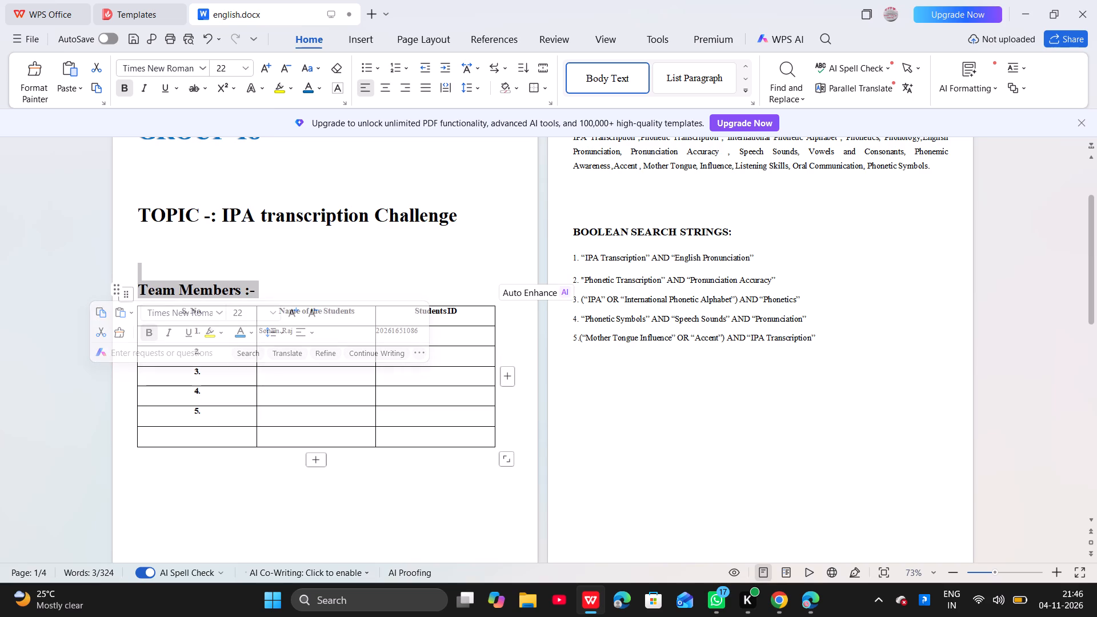
Undo the addition of the empty row at the bottom of the team members table.
key("ctrl+z")
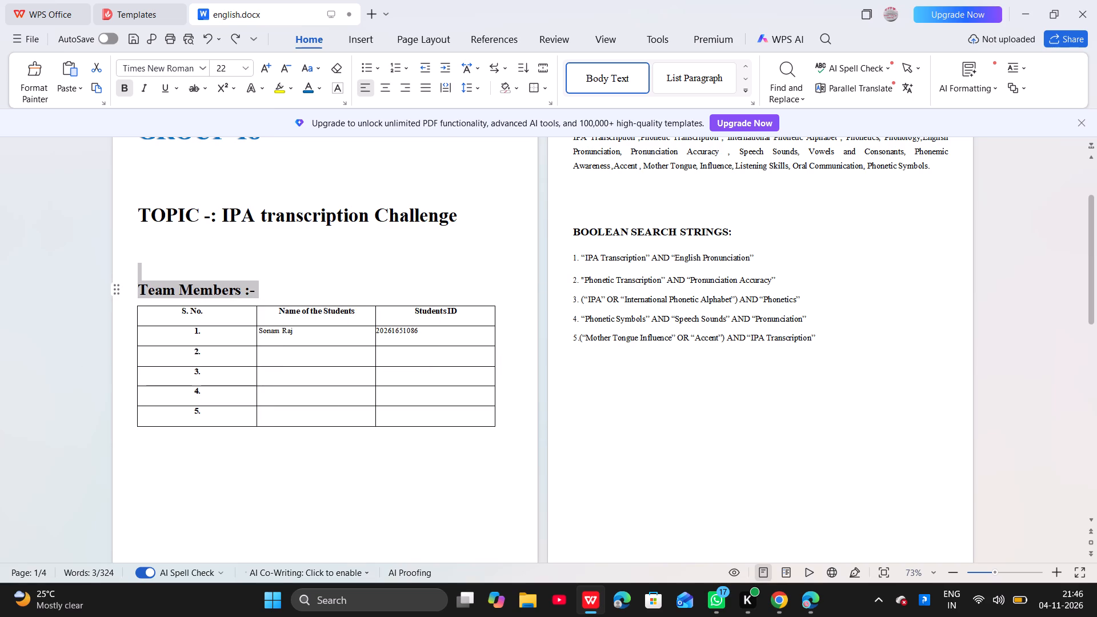
left_click(307, 479)
Set the font size of the first student's name and student ID in the team members table to 16.
scroll(307, 479, "up", 1)
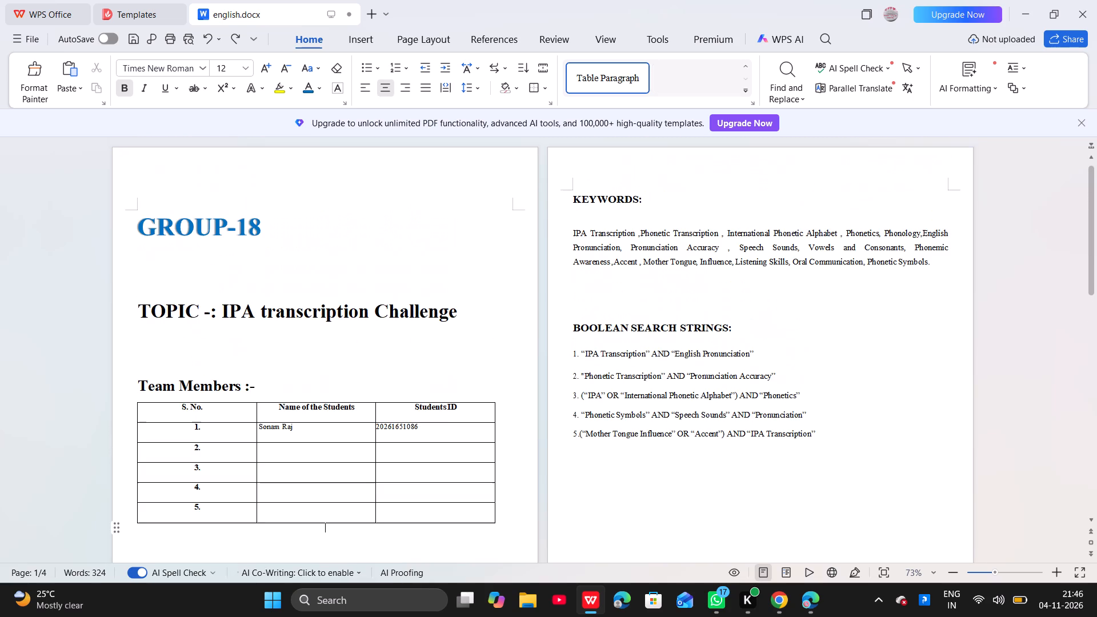
scroll(307, 479, "up", 1)
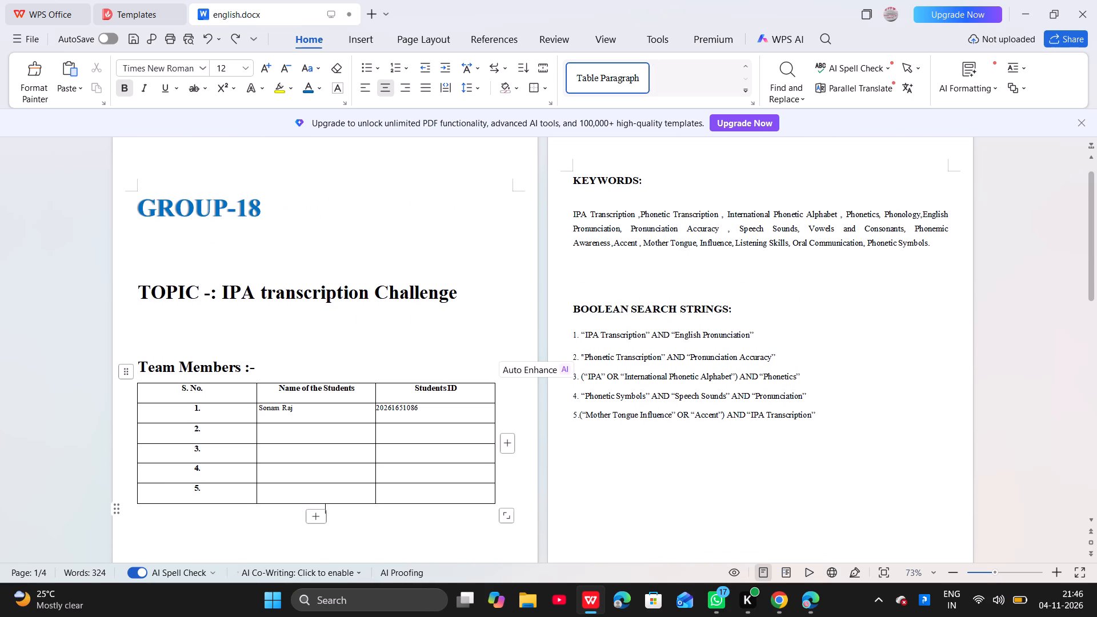
left_click_drag(261, 406, 298, 408)
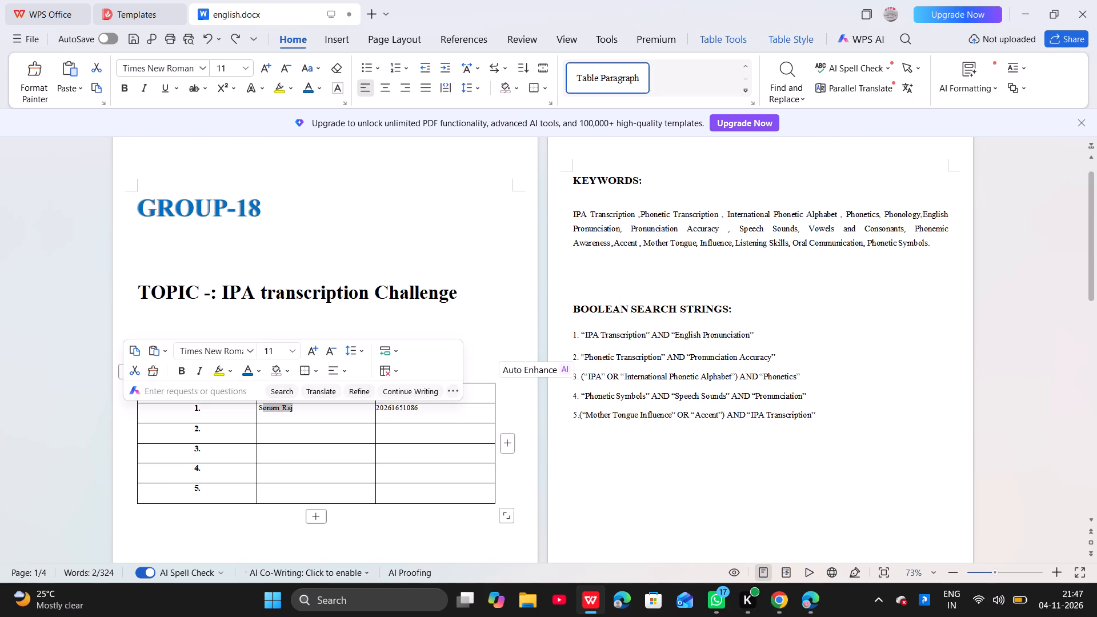
left_click(300, 408)
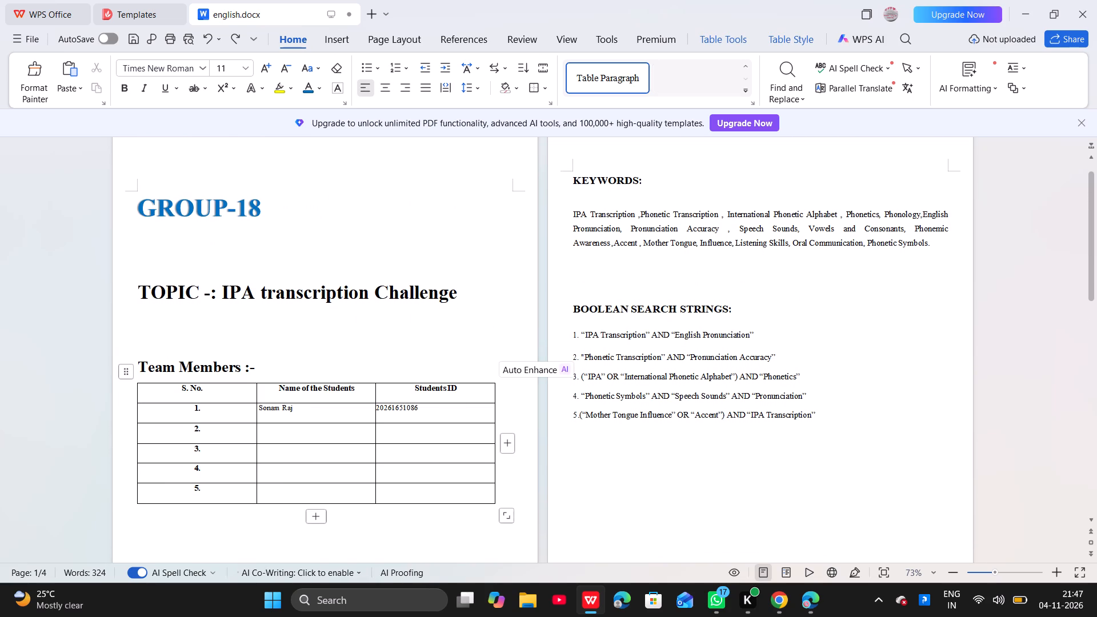
left_click_drag(259, 406, 303, 414)
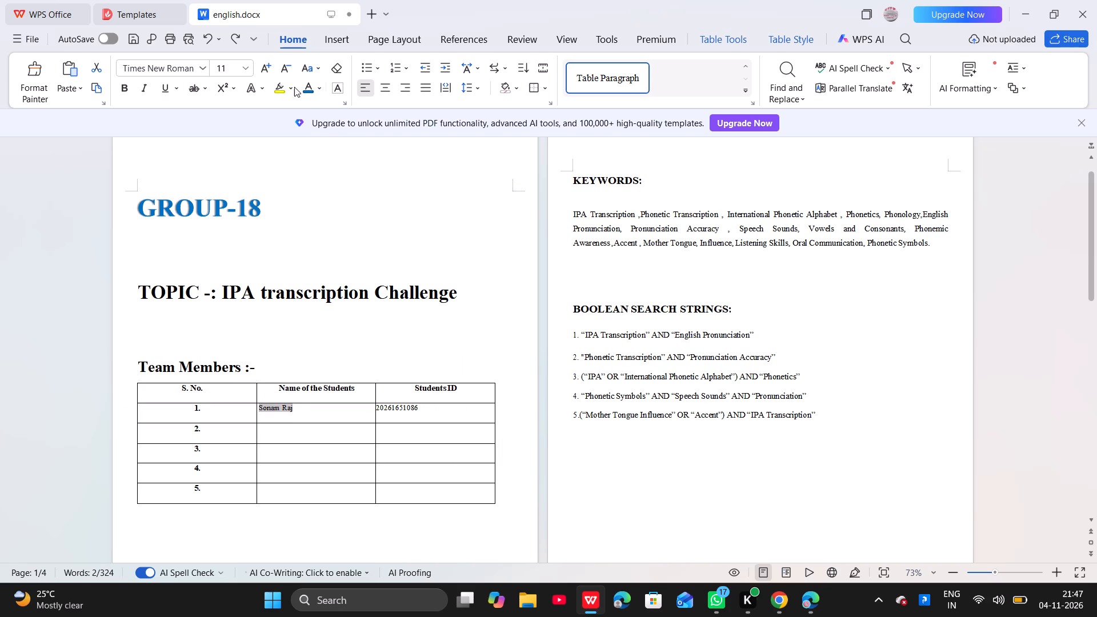
left_click(249, 69)
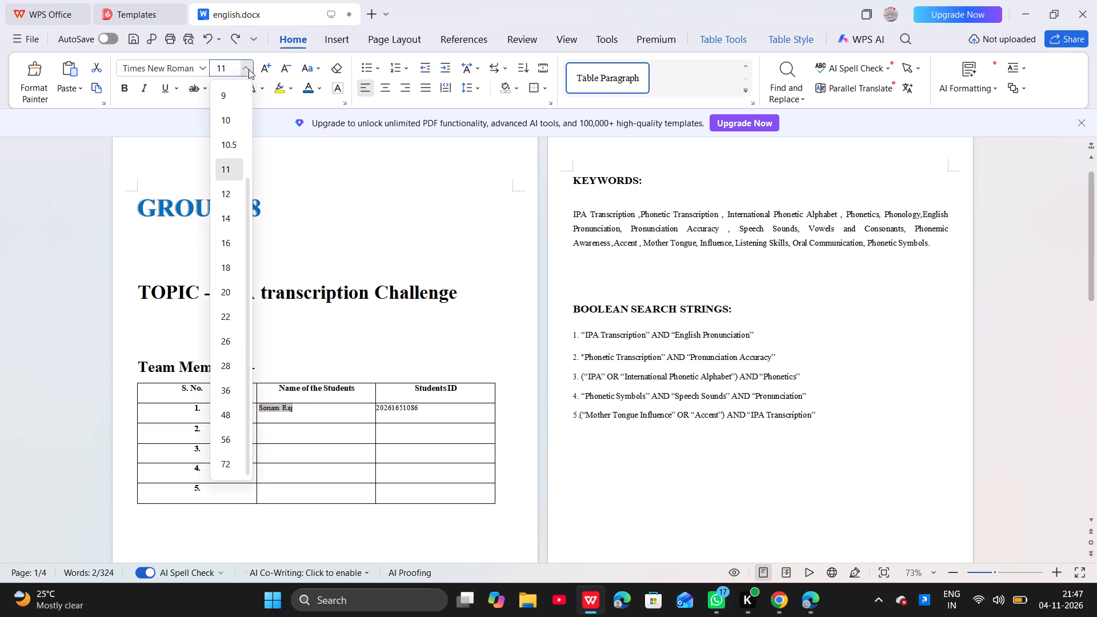
left_click(229, 240)
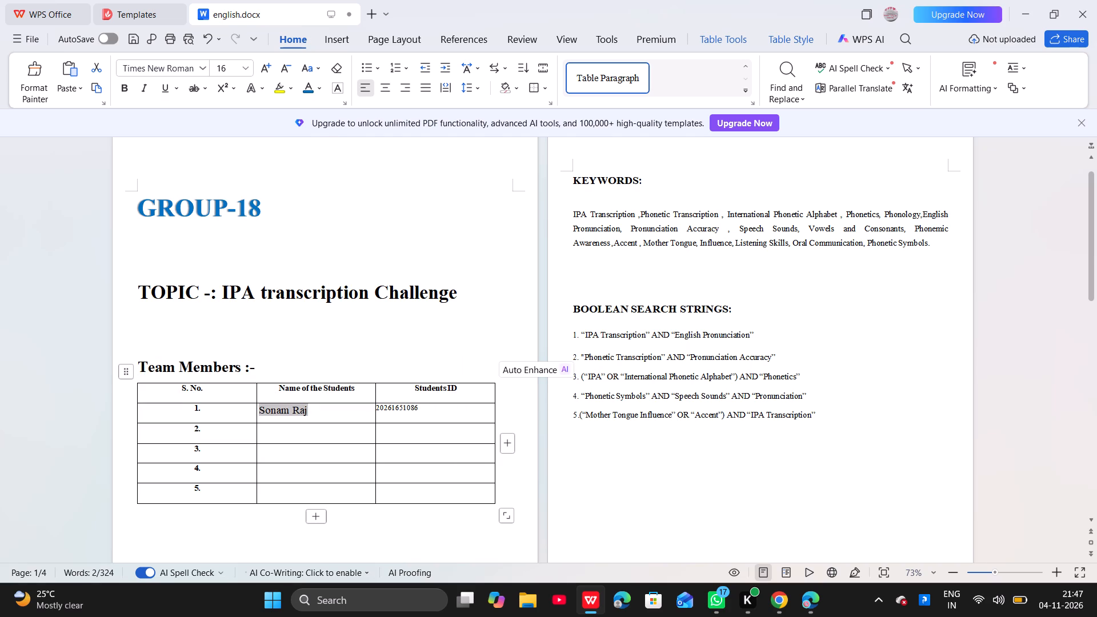
left_click_drag(378, 405, 422, 412)
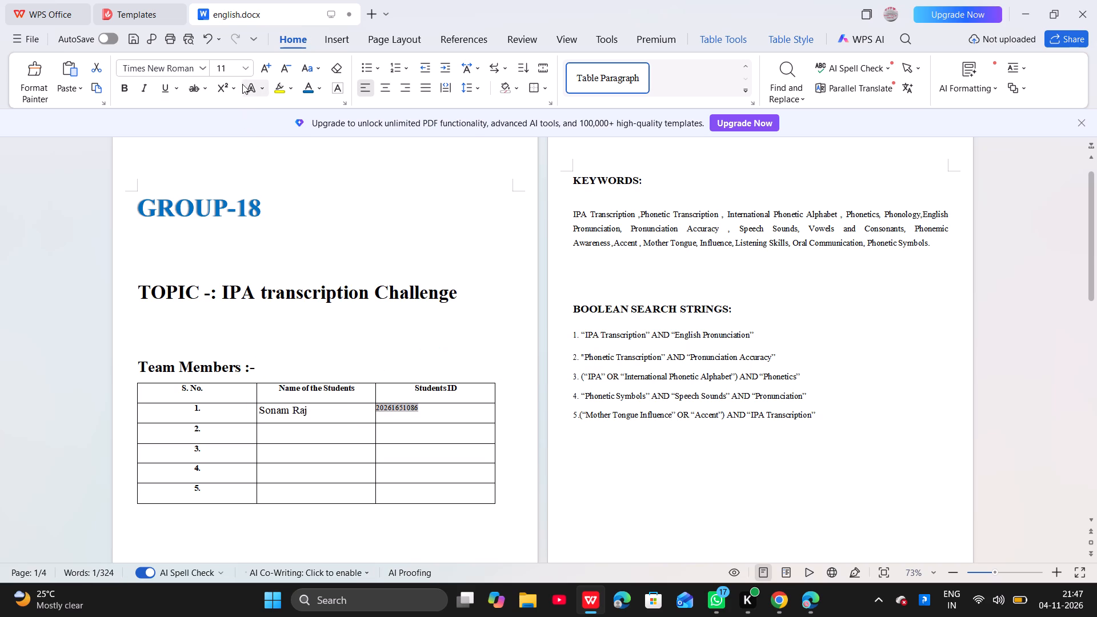
left_click(241, 75)
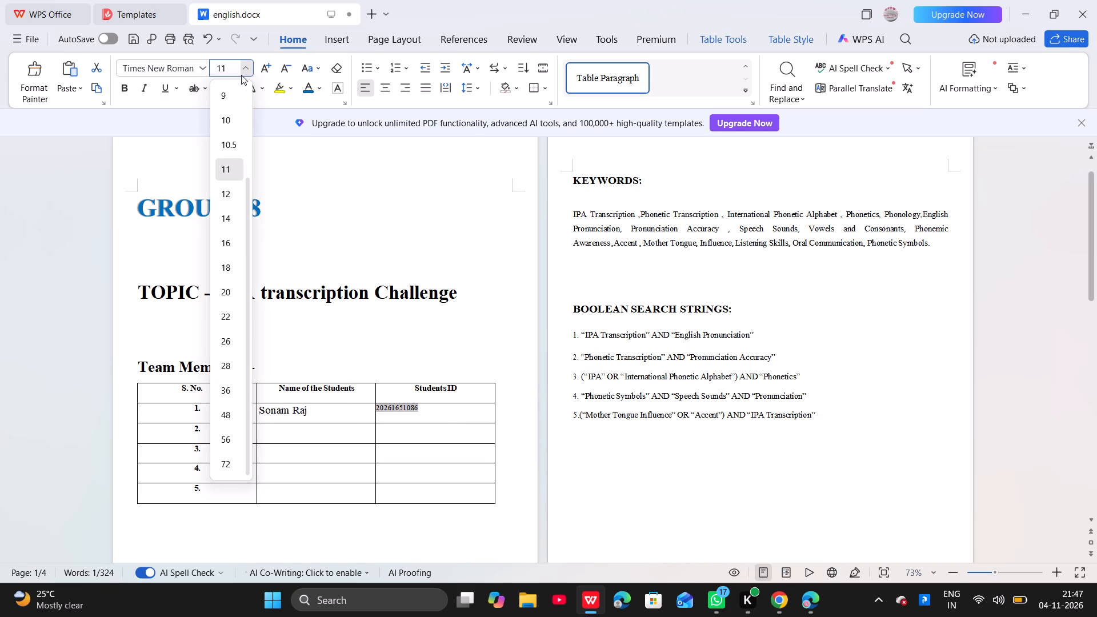
left_click(232, 245)
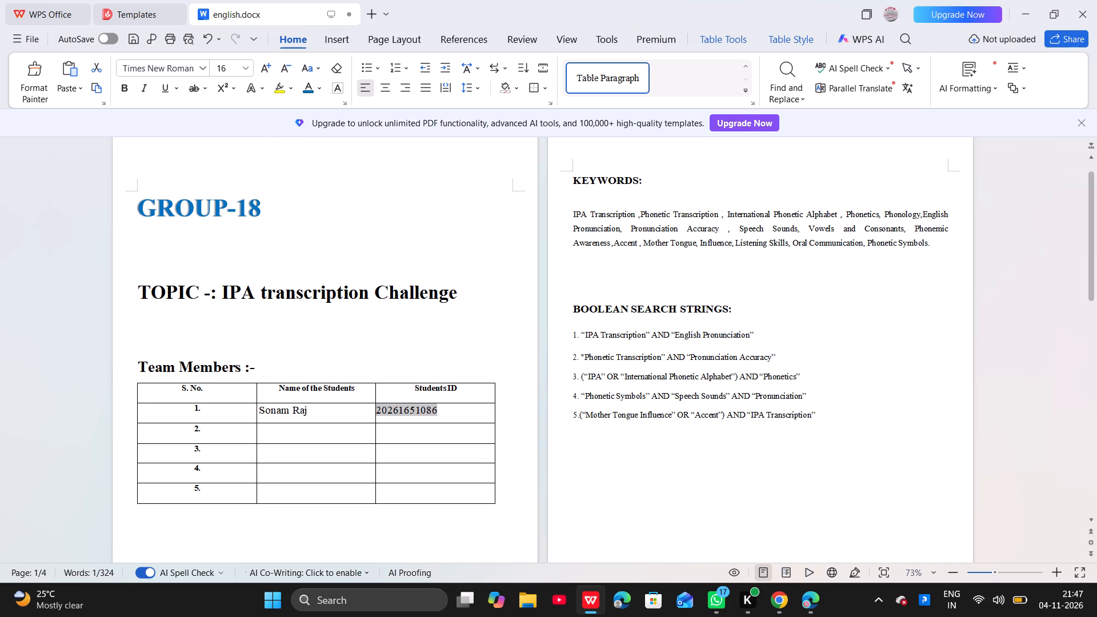
left_click(366, 348)
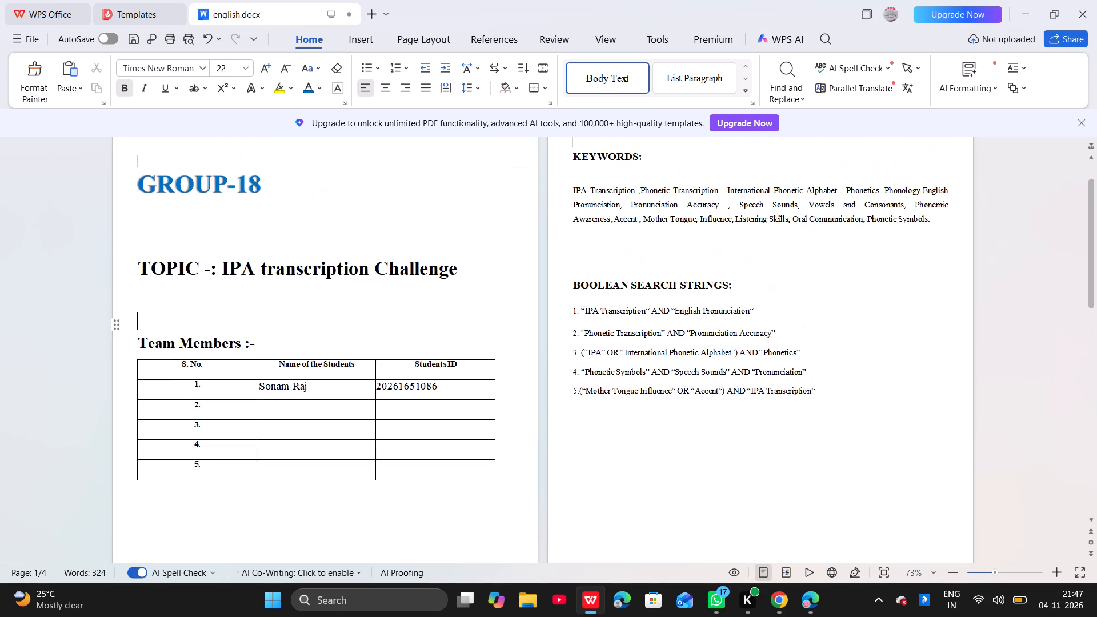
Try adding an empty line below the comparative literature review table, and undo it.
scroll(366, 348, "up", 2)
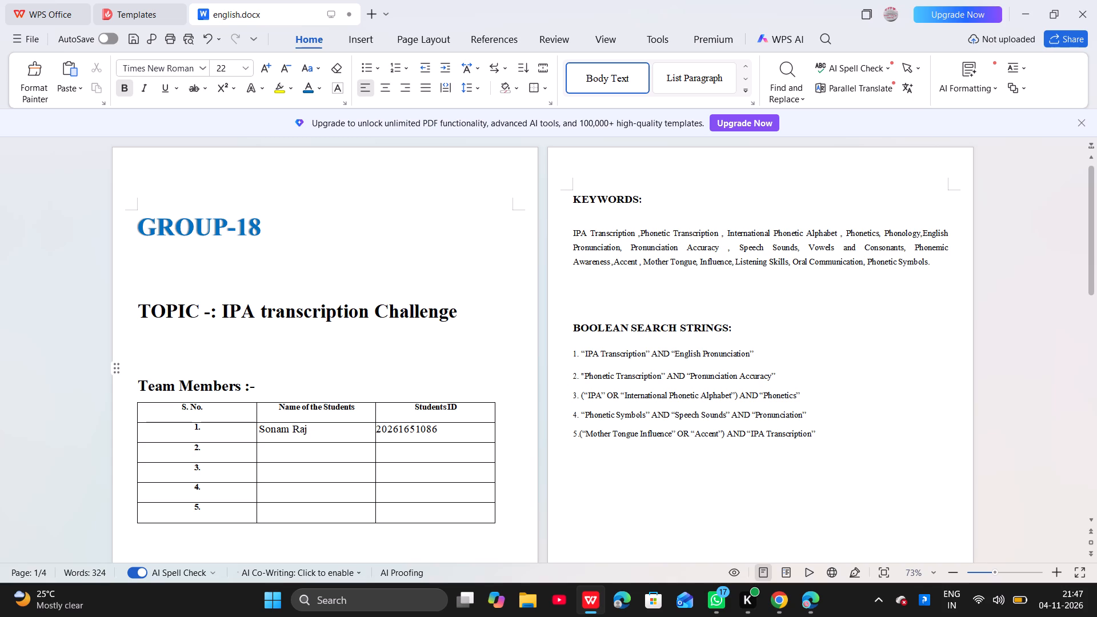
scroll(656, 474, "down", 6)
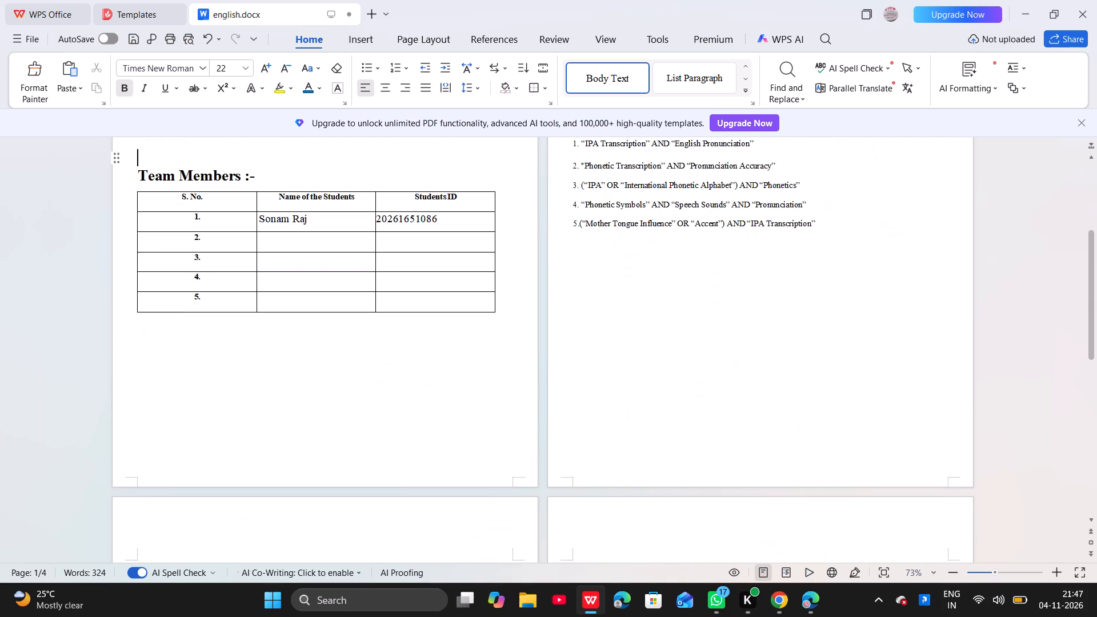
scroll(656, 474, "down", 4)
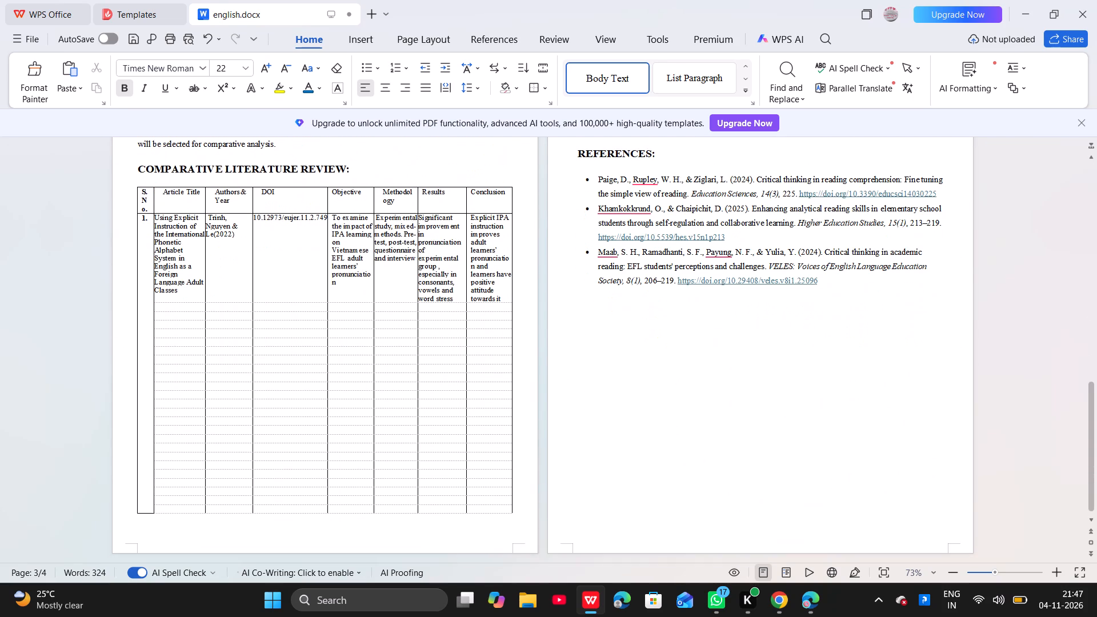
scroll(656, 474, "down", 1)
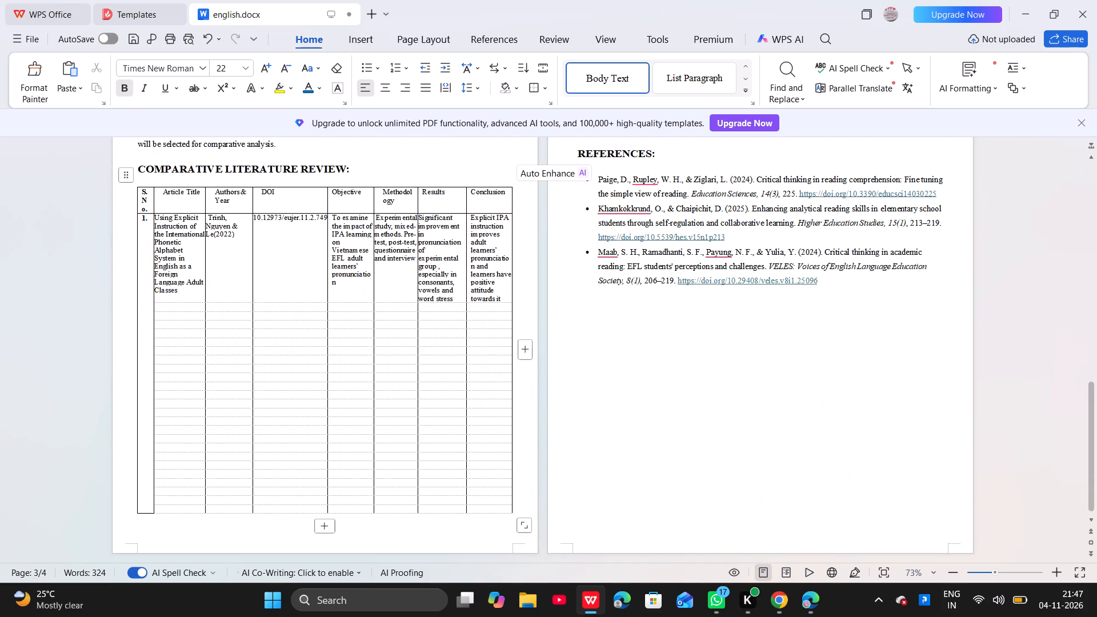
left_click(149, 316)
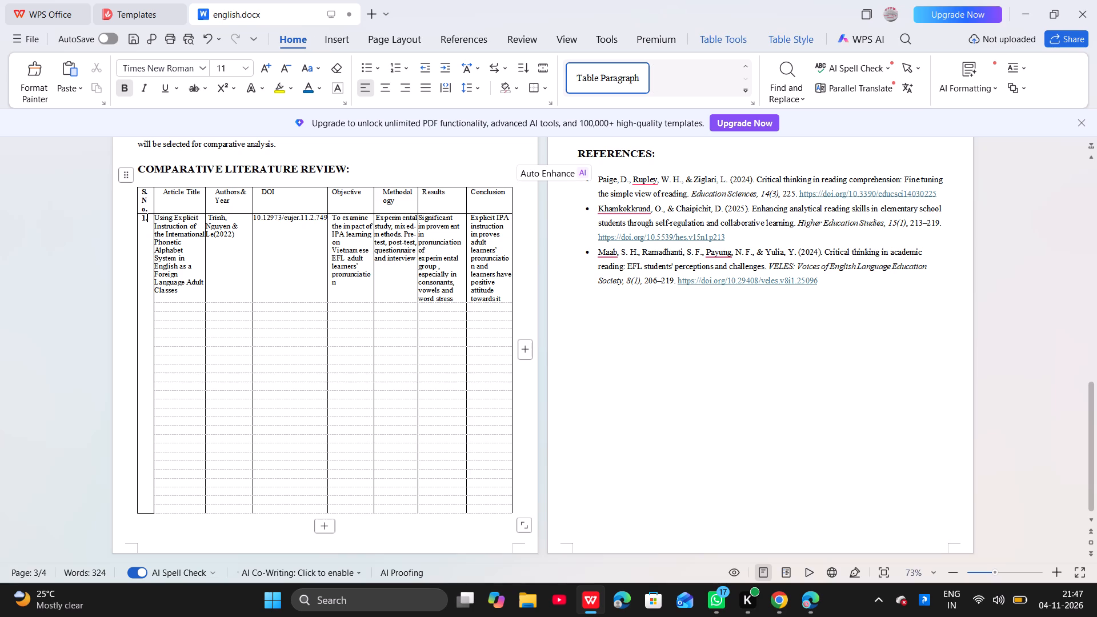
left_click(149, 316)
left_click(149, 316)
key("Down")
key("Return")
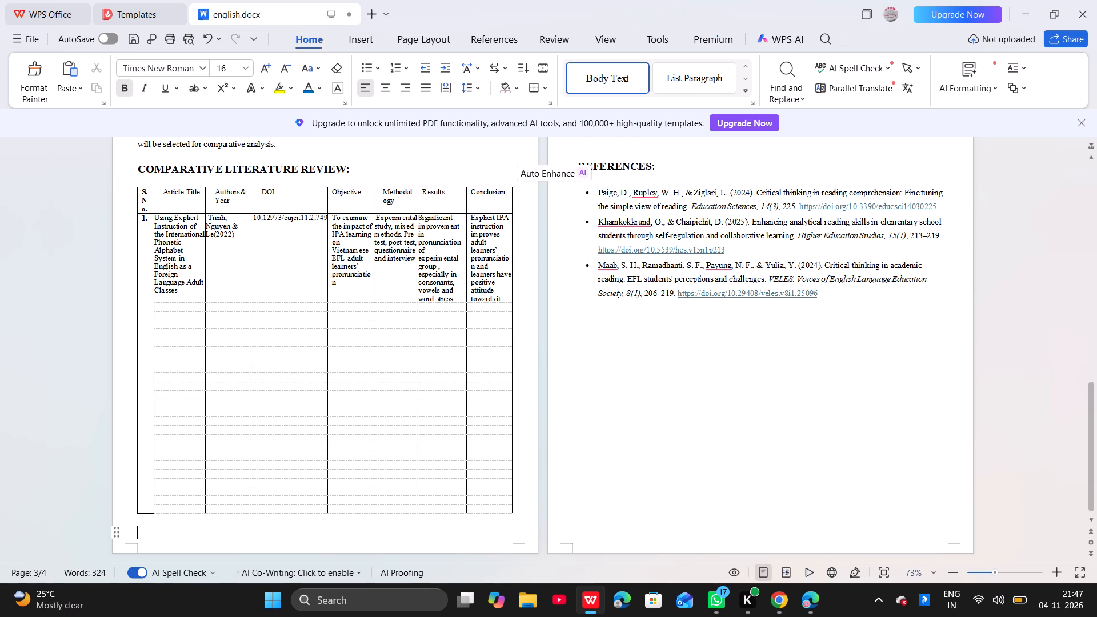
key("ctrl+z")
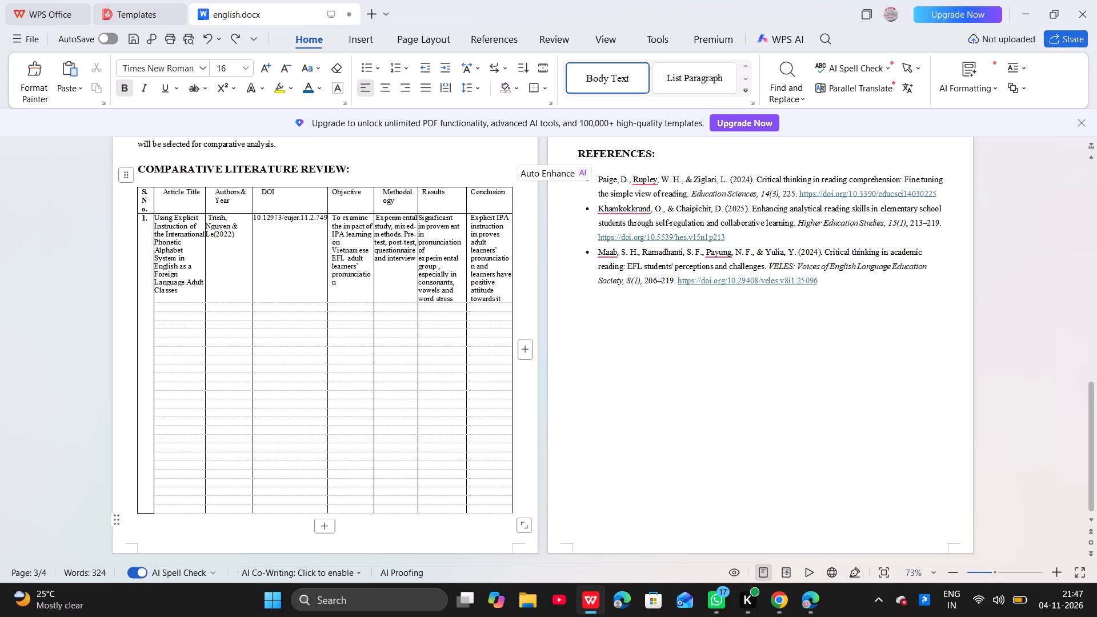
Resize the comparative literature review table to be slightly shorter and slightly wider.
left_click_drag(523, 524, 502, 422)
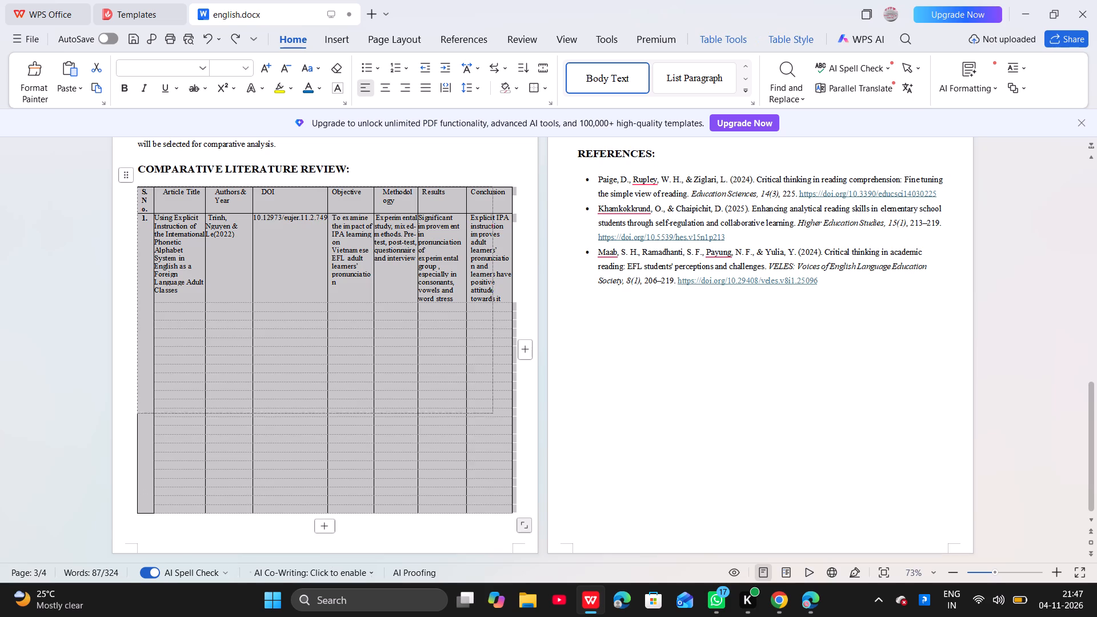
left_click_drag(502, 422, 523, 317)
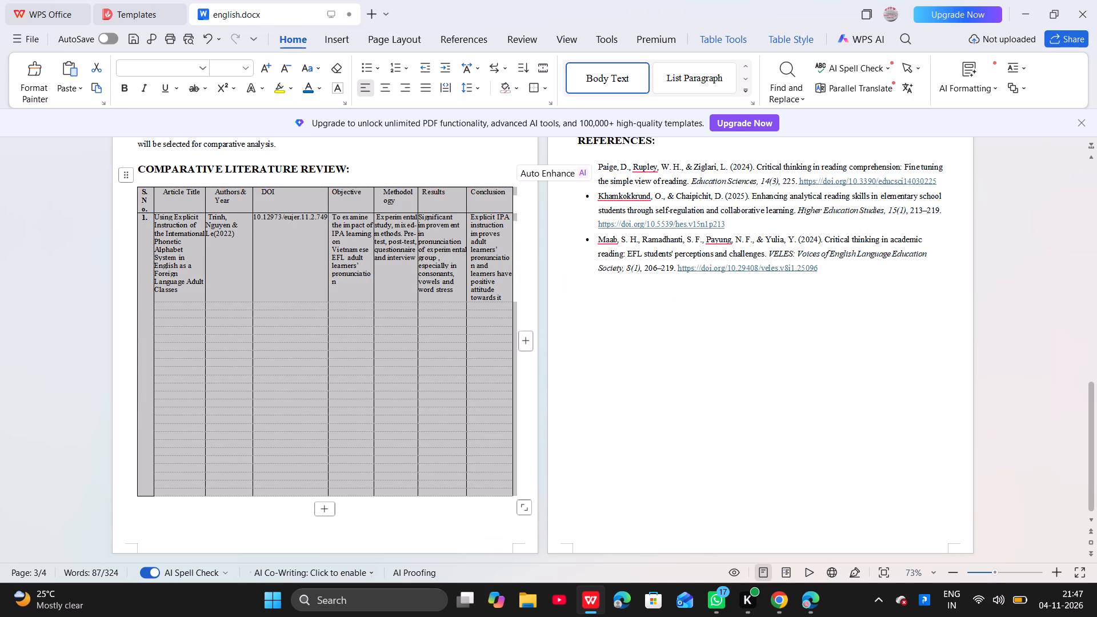
left_click_drag(523, 502, 510, 383)
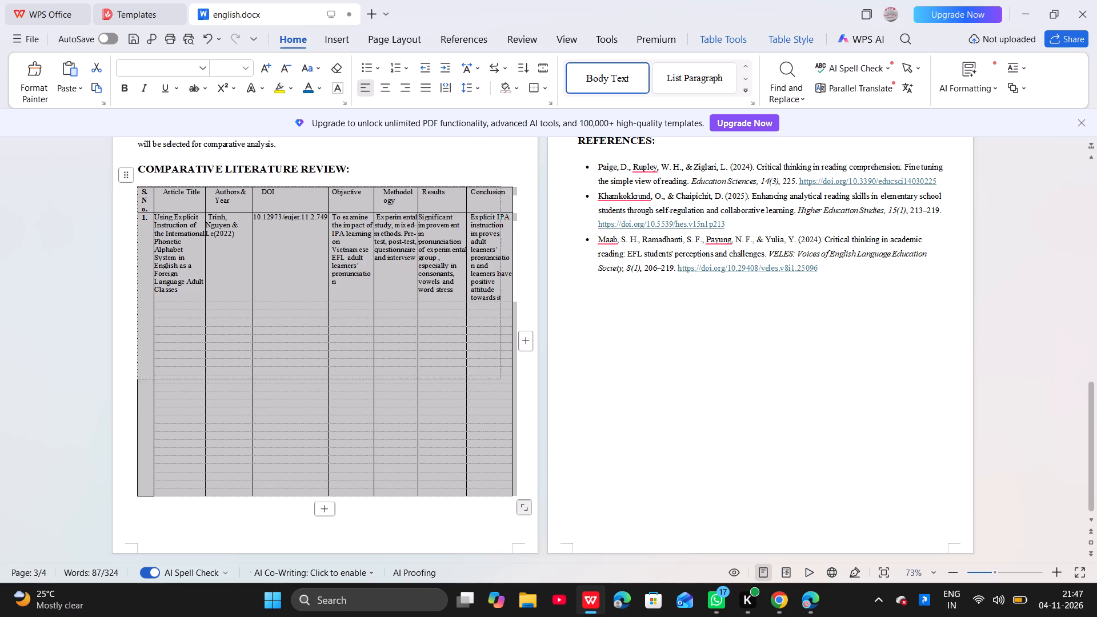
left_click_drag(510, 383, 526, 306)
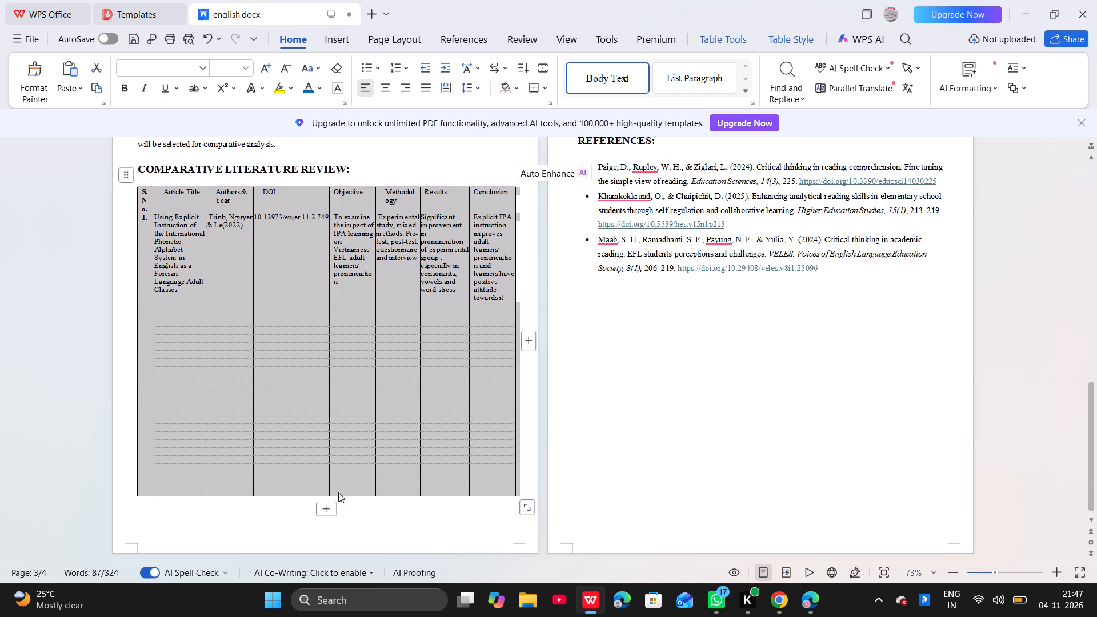
Add an empty column after the Conclusion column of the comparative literature review table.
left_click(527, 346)
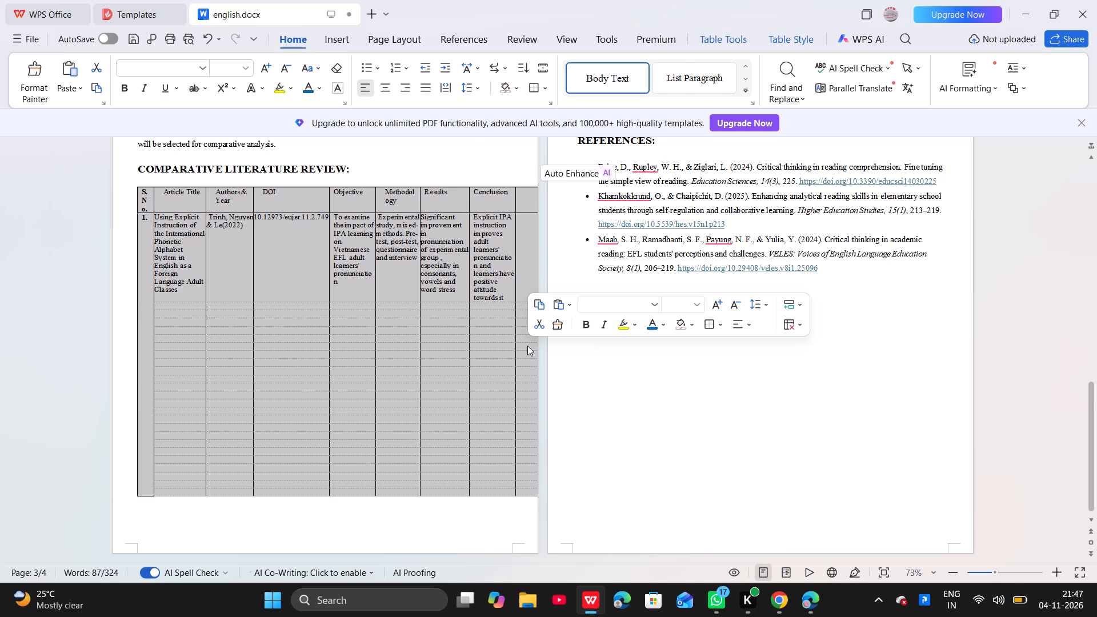
left_click(387, 361)
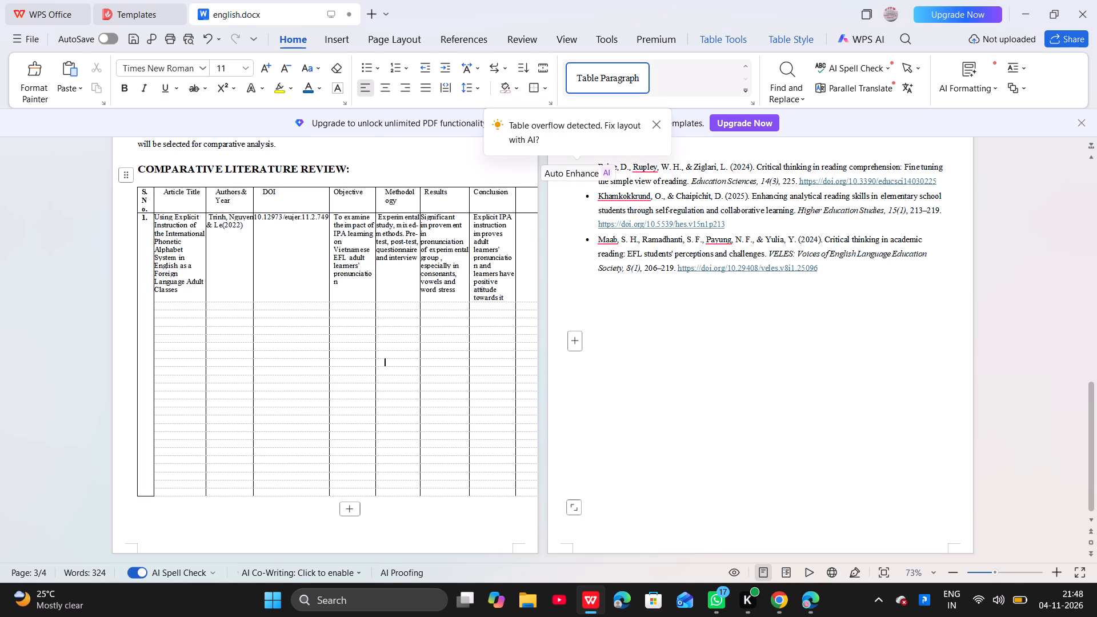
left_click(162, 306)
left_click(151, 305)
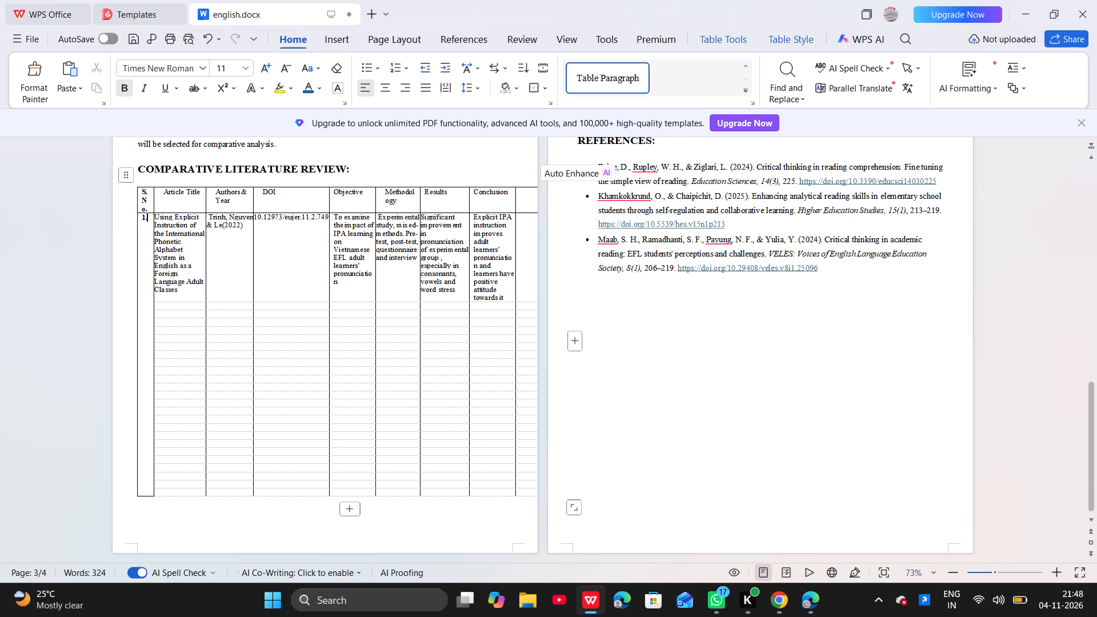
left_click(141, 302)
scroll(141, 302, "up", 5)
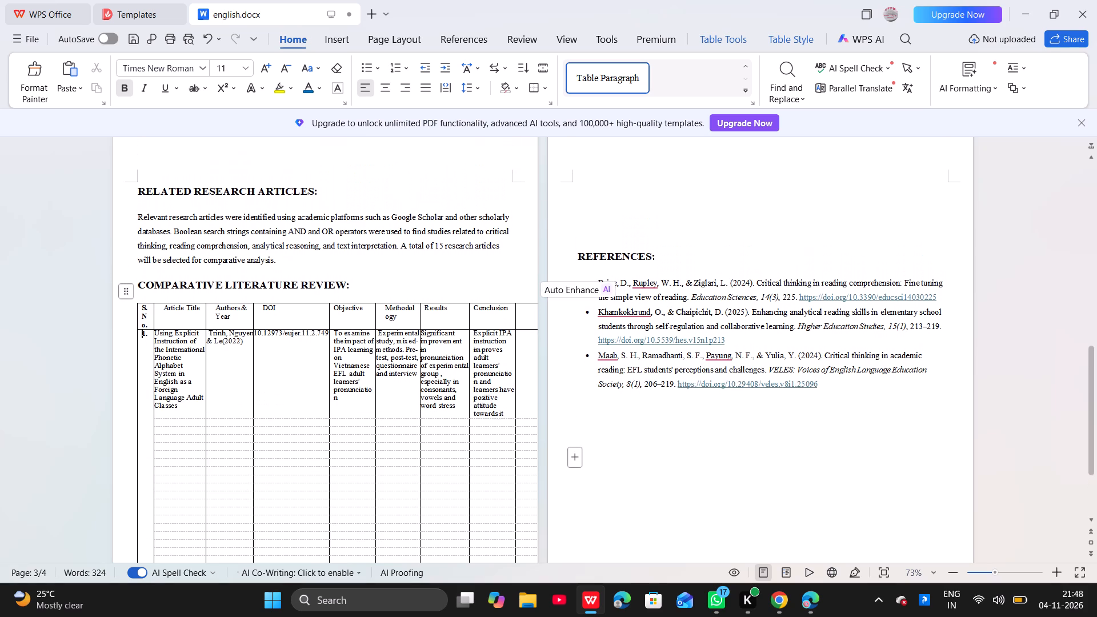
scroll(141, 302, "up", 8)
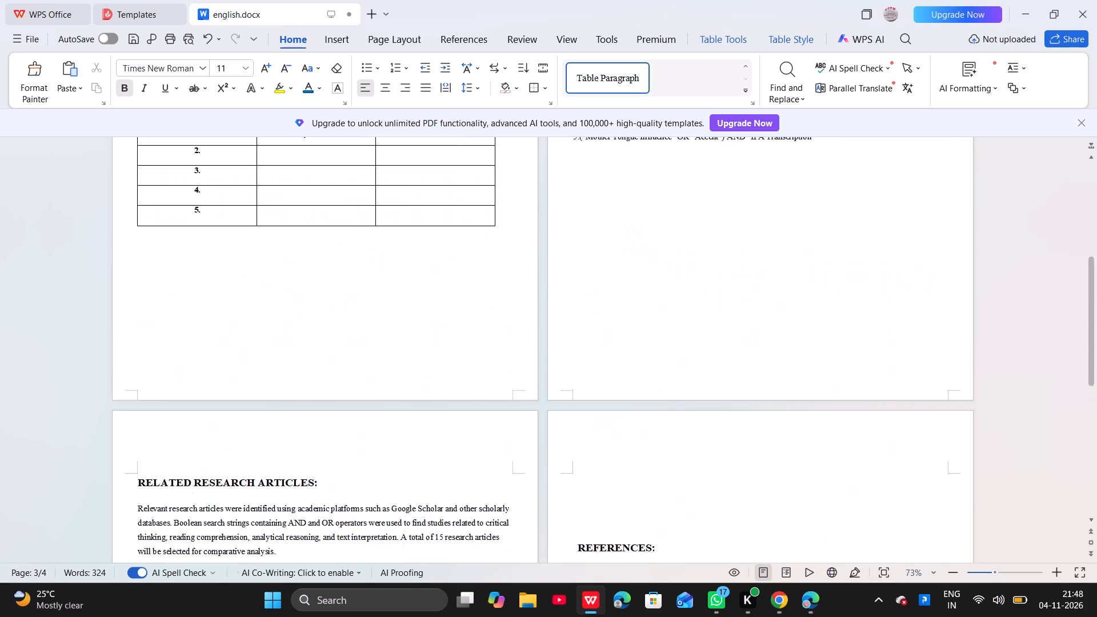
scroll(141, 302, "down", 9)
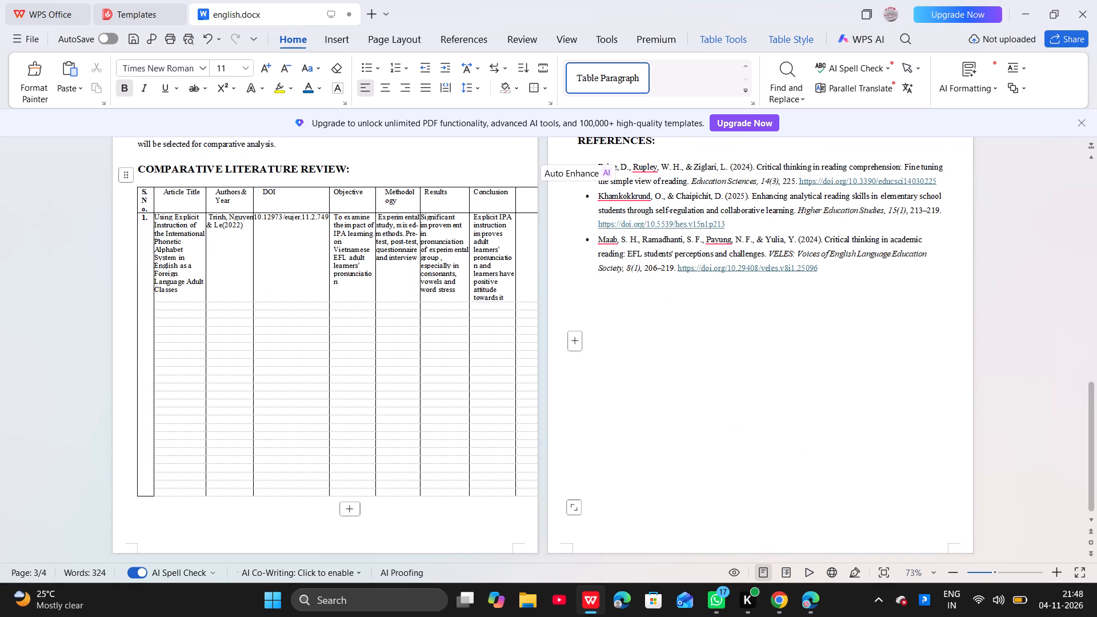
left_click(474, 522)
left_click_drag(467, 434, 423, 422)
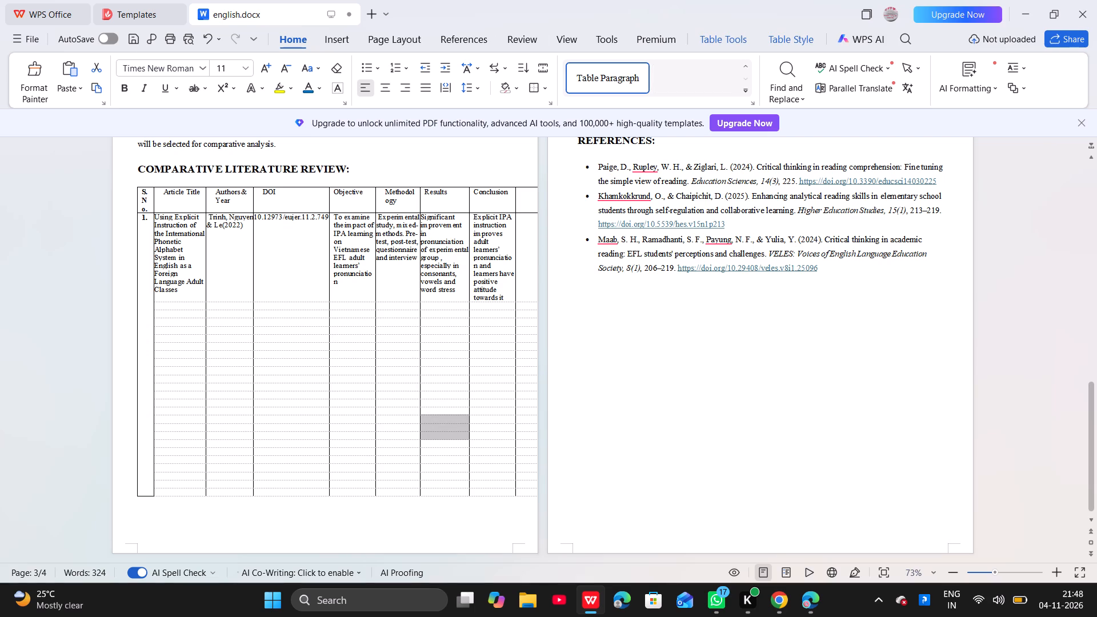
Move the comparative literature review table to the left edge of the page and slightly down, so the new column fits on the page.
left_click_drag(129, 178, 115, 177)
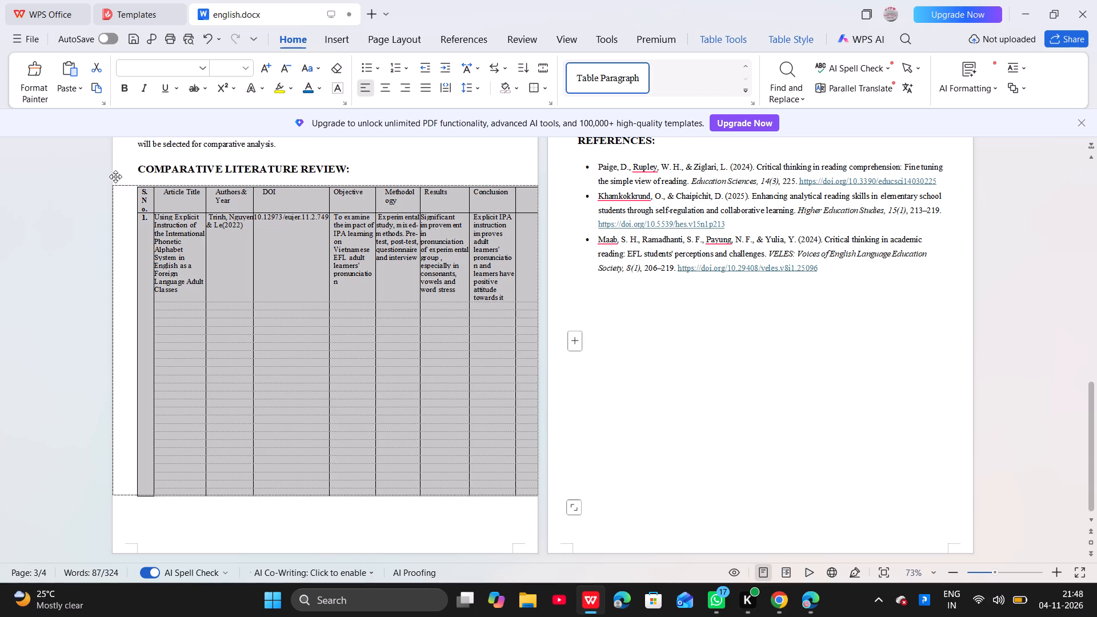
left_click_drag(115, 177, 158, 195)
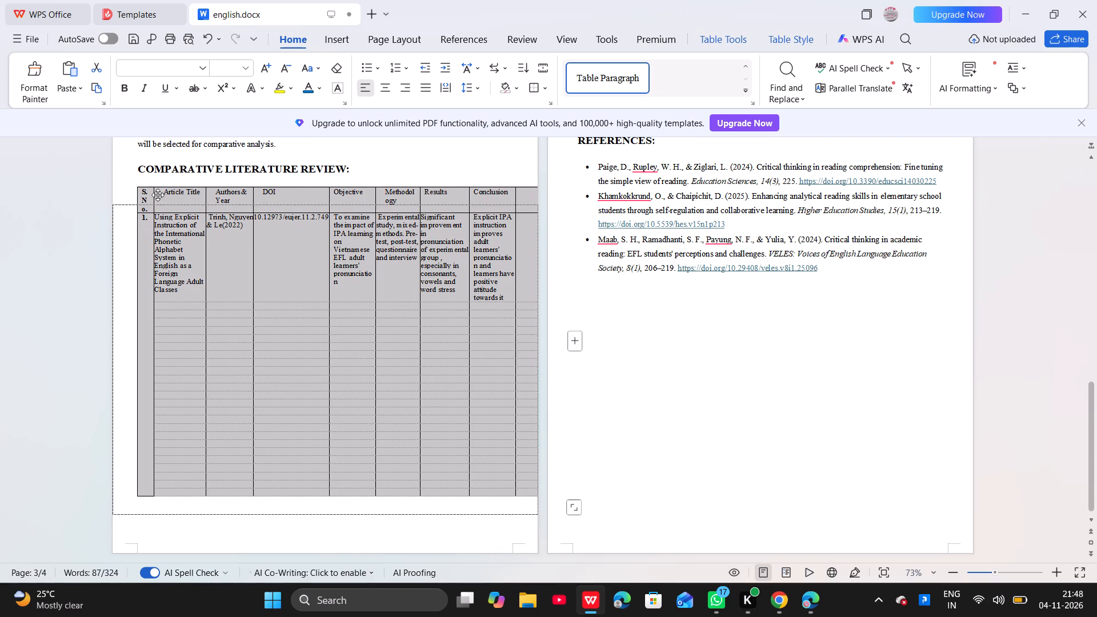
left_click_drag(158, 195, 155, 182)
scroll(387, 296, "left", 1)
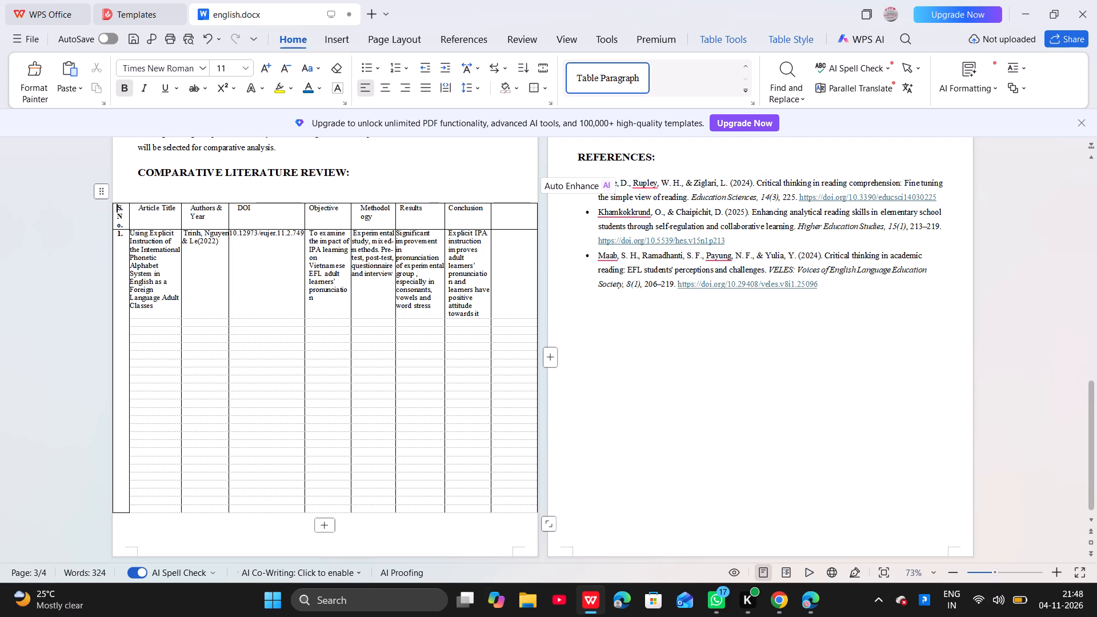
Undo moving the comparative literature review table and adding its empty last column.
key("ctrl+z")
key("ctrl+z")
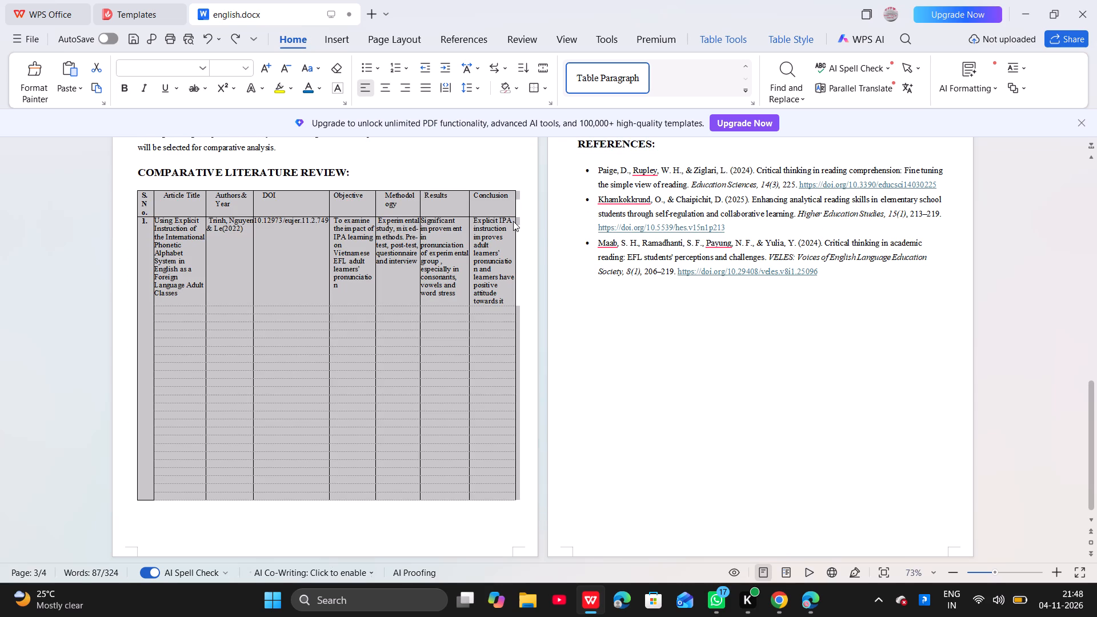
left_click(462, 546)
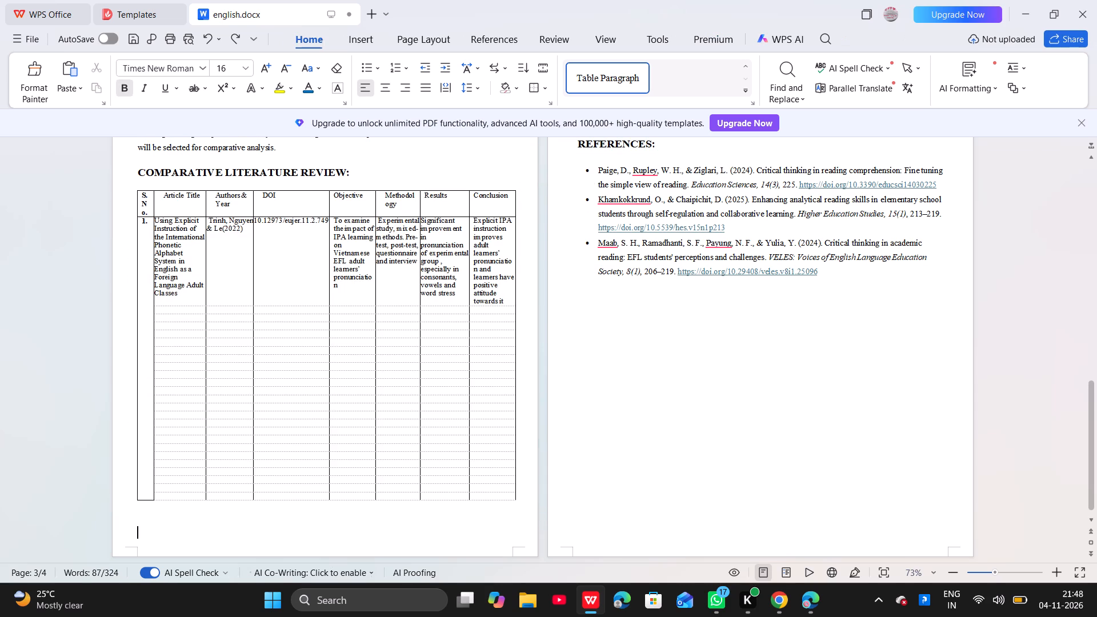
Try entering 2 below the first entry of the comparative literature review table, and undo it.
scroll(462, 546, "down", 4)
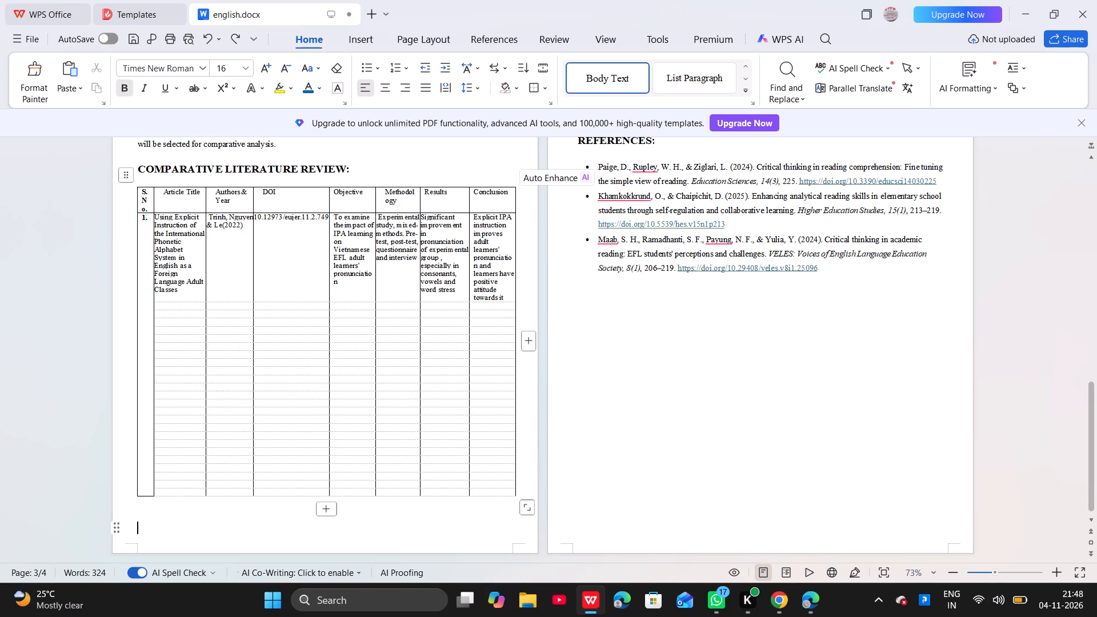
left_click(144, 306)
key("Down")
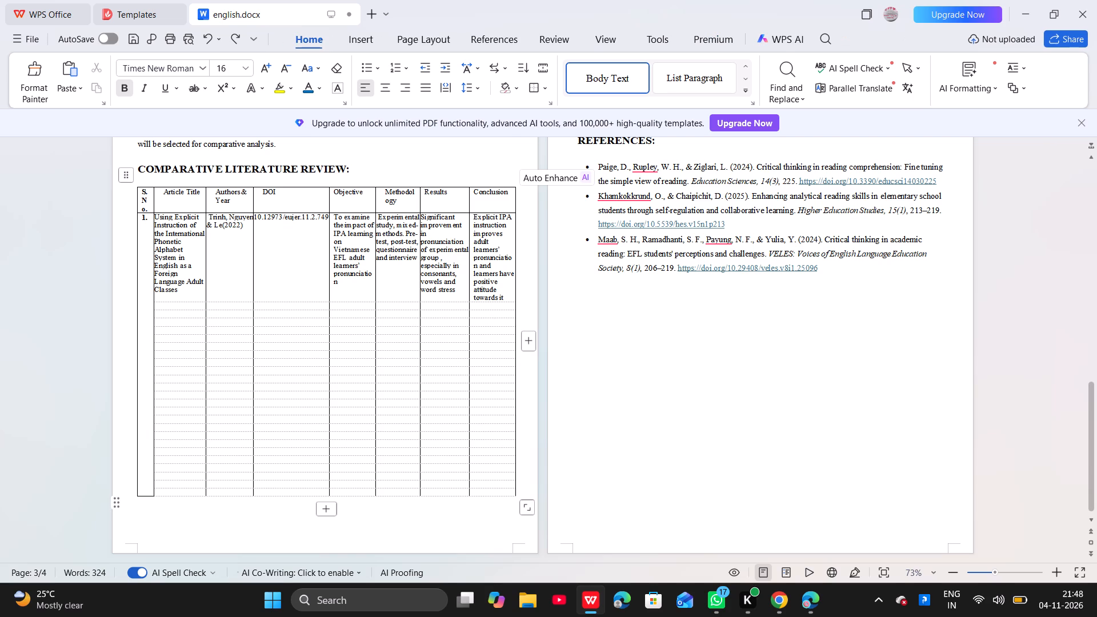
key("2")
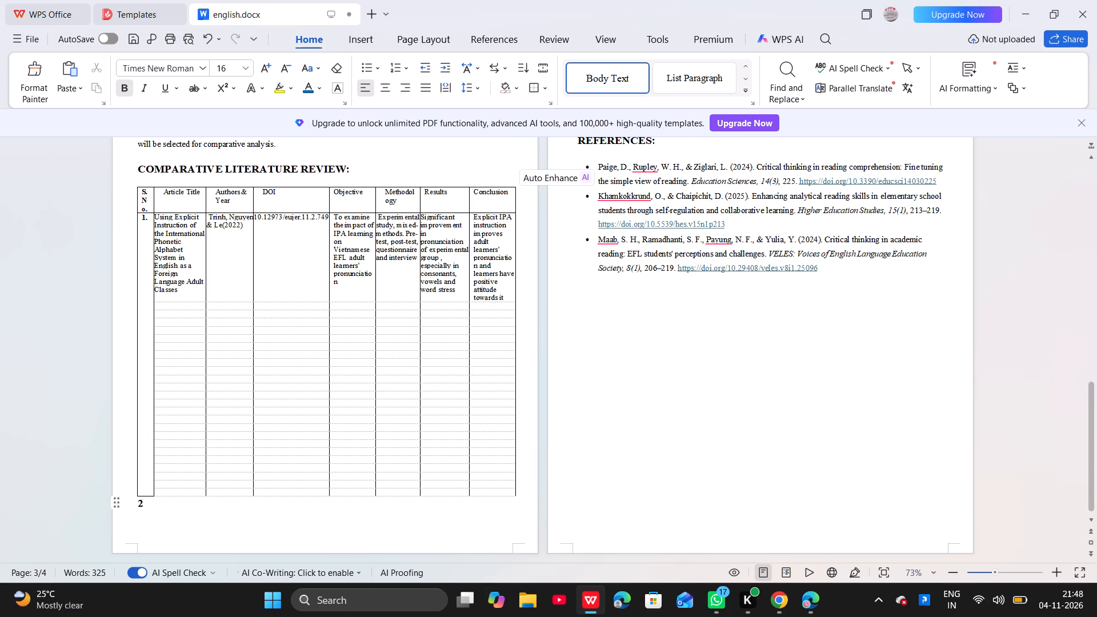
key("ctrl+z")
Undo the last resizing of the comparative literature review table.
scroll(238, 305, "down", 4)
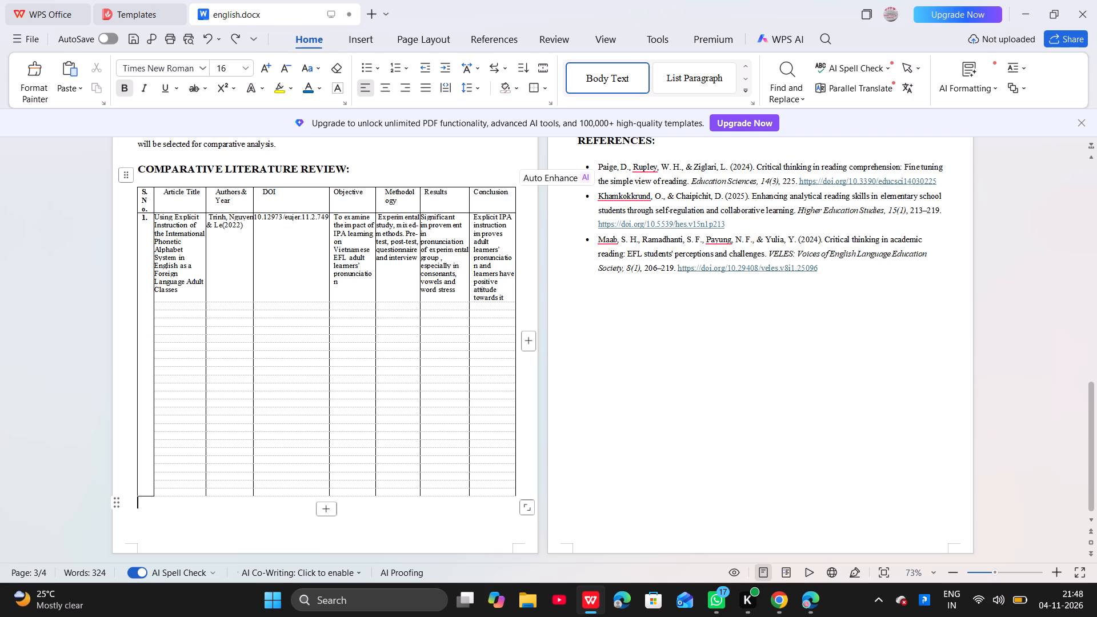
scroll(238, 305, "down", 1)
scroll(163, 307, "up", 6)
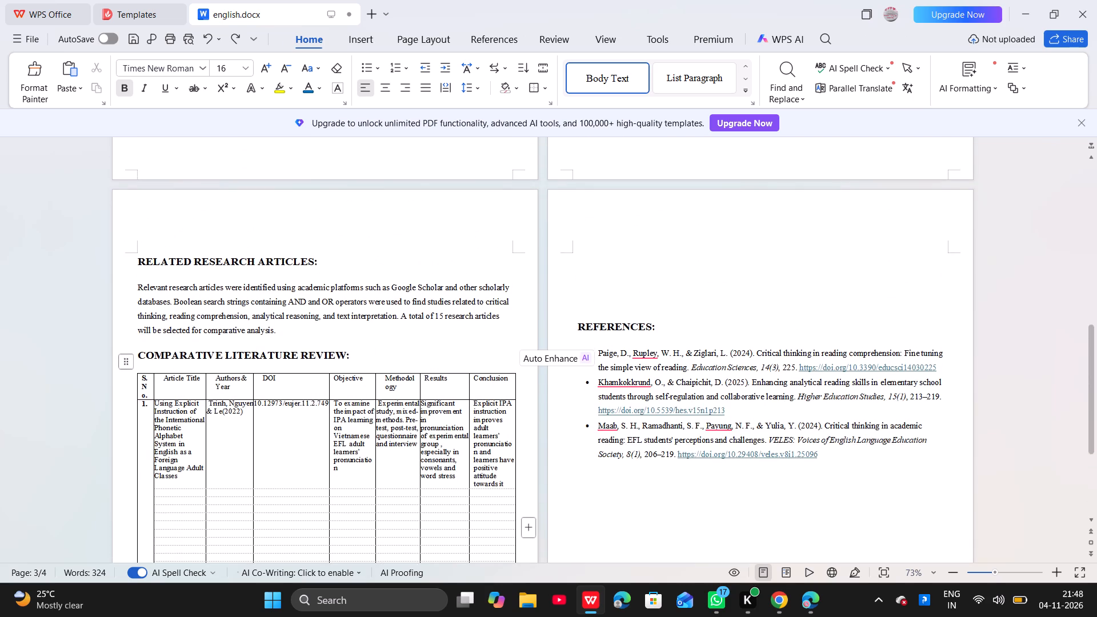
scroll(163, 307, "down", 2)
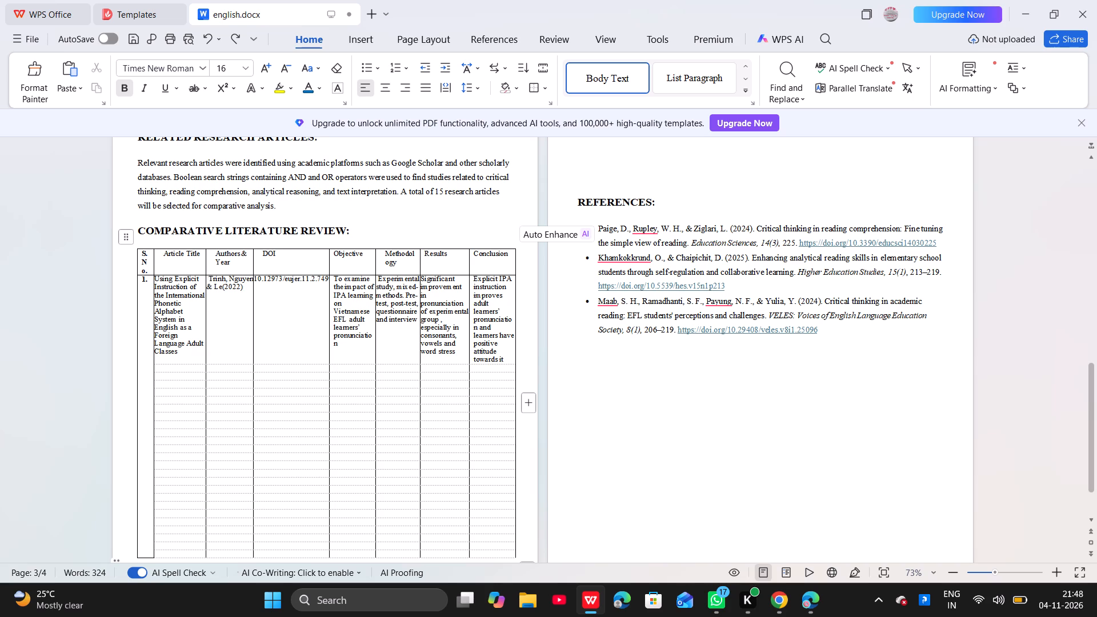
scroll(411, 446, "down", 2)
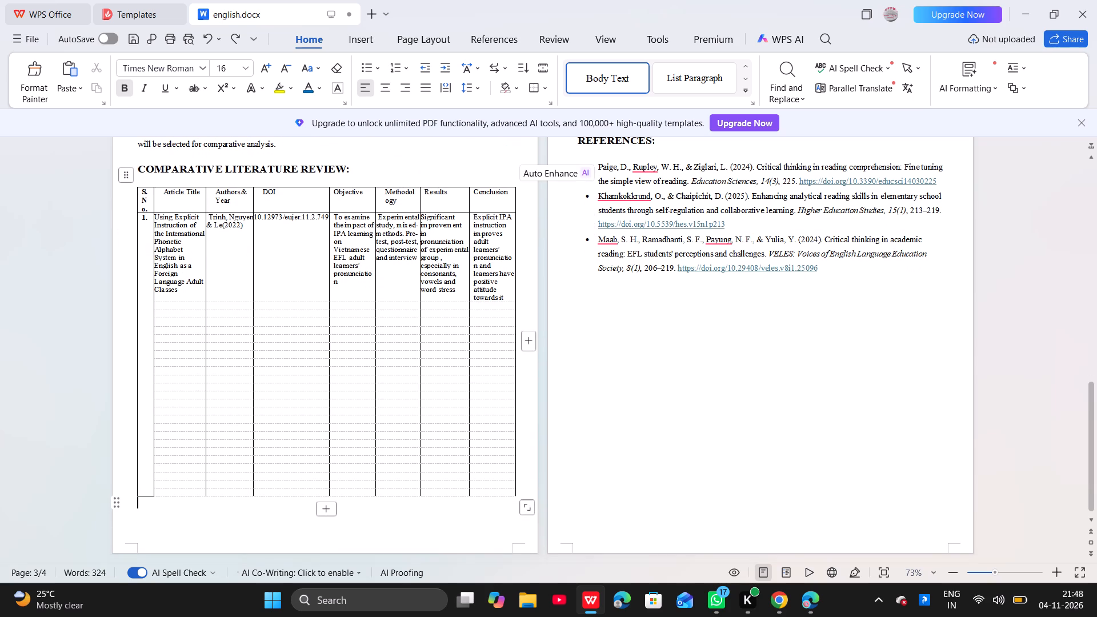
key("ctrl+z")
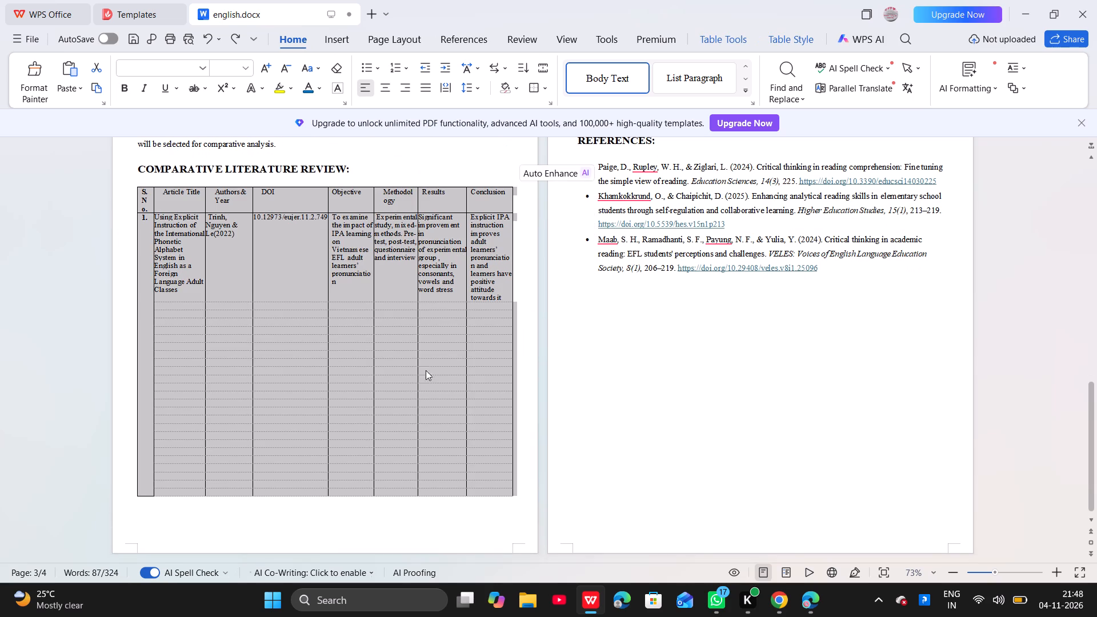
Cut the whole existing comparative literature review table out of the document.
right_click(420, 375)
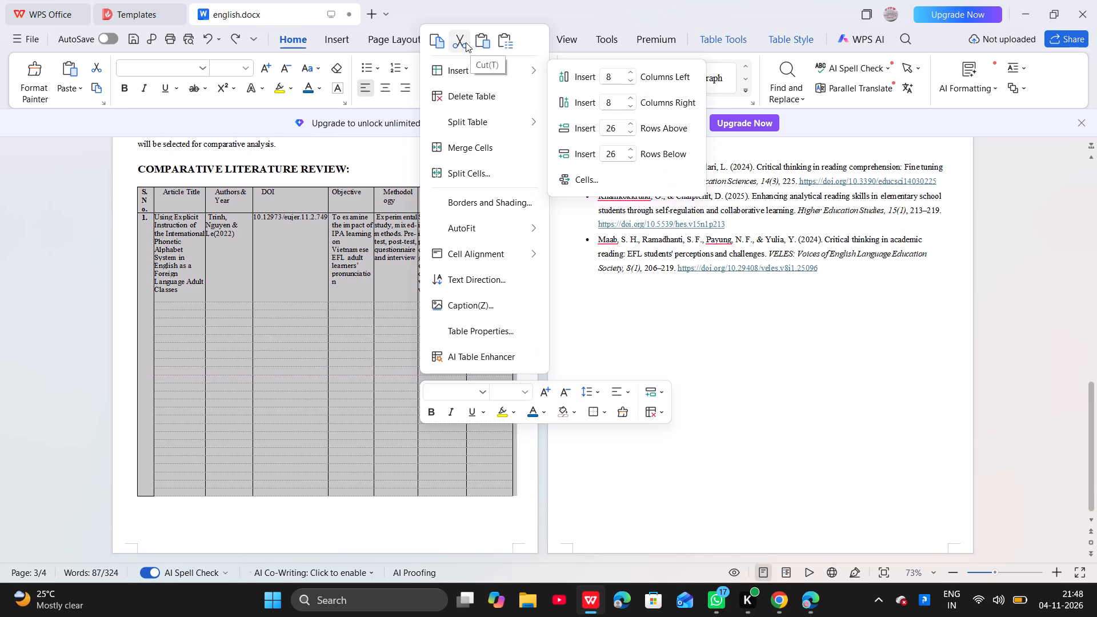
left_click(466, 42)
Insert a new table with 8 rows and 7 columns under the COMPARATIVE LITERATURE REVIEW heading.
scroll(513, 233, "up", 2)
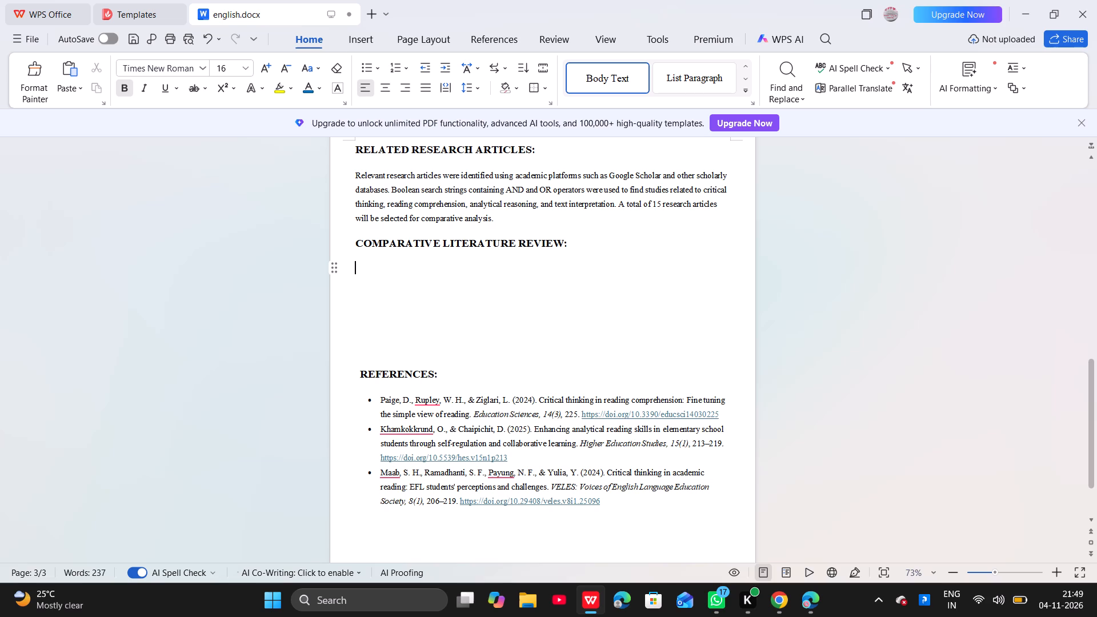
left_click(359, 39)
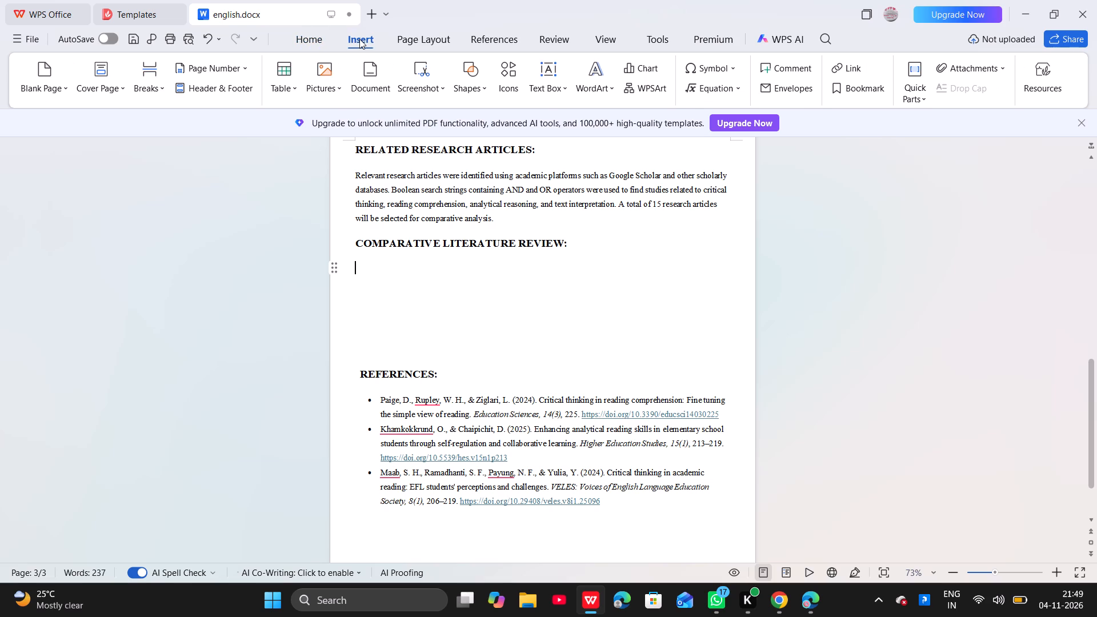
left_click(286, 76)
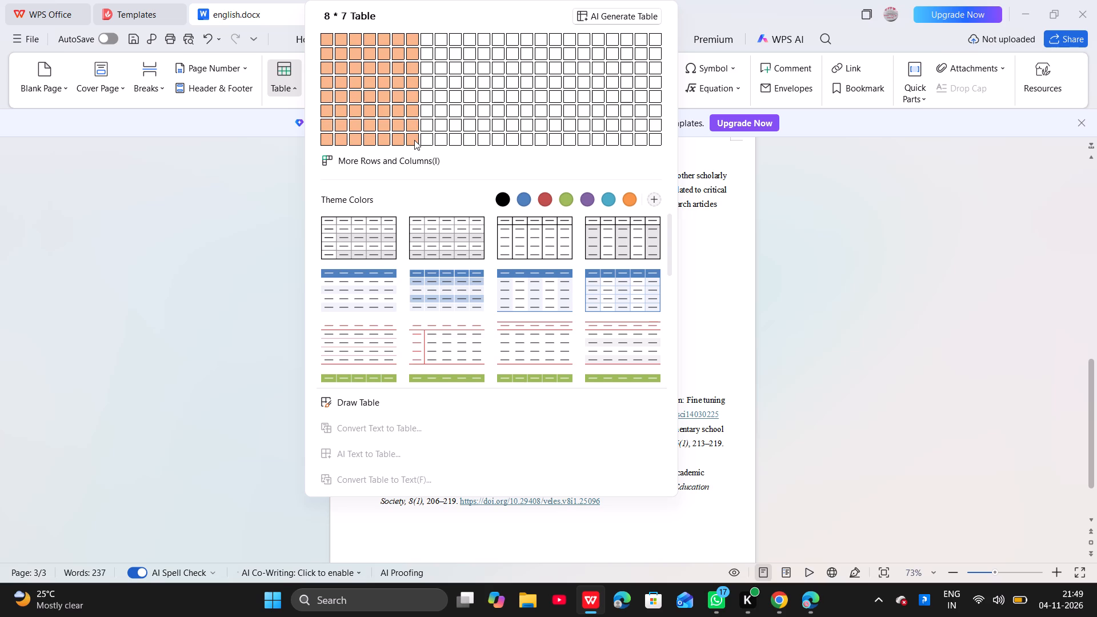
key("Return")
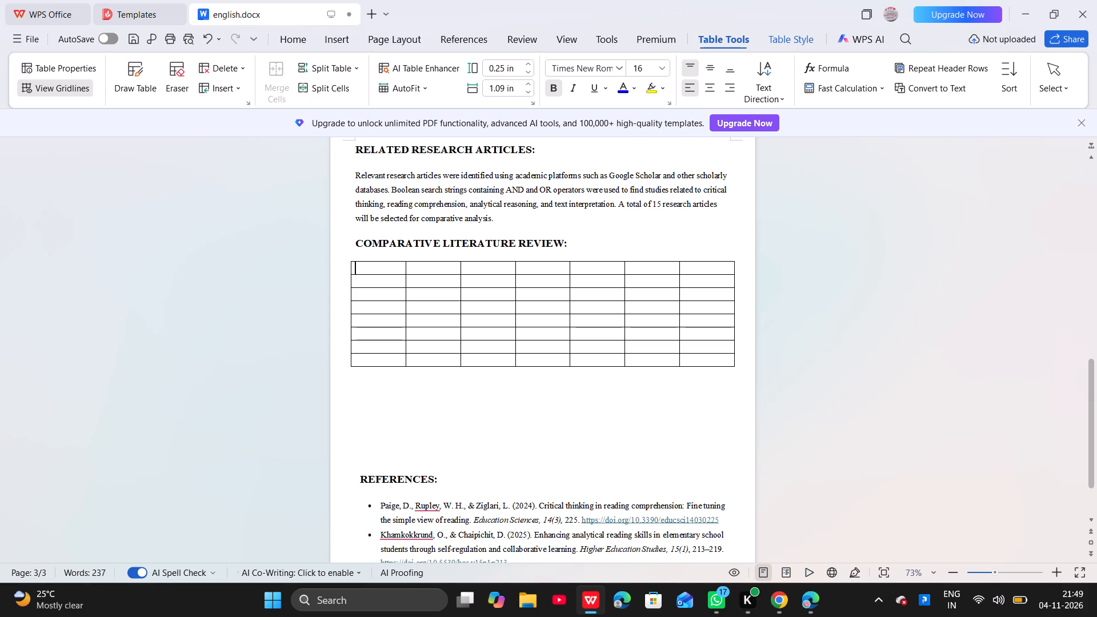
Enter the headers S.No and Article Title in the first two columns of the new table.
key("shift+s")
type(".No")
key("Right")
type("Article Tit")
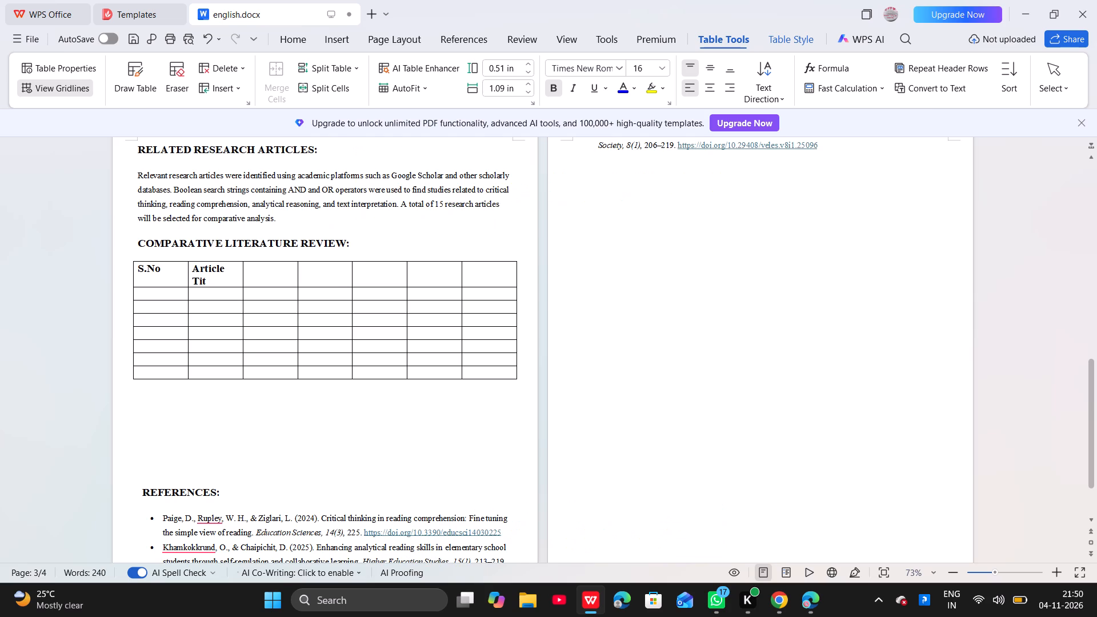
type("le")
key("space")
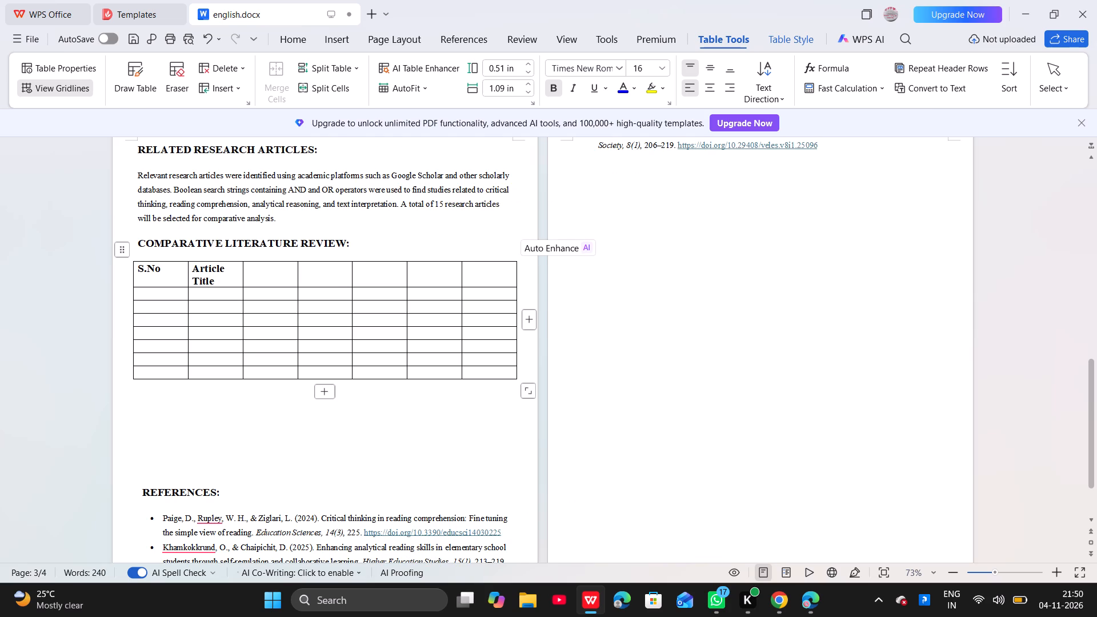
Enter Authors and publication year as the header of the table's third column.
left_click(257, 281)
type("Authors and pu")
key("l")
key("BackSpace")
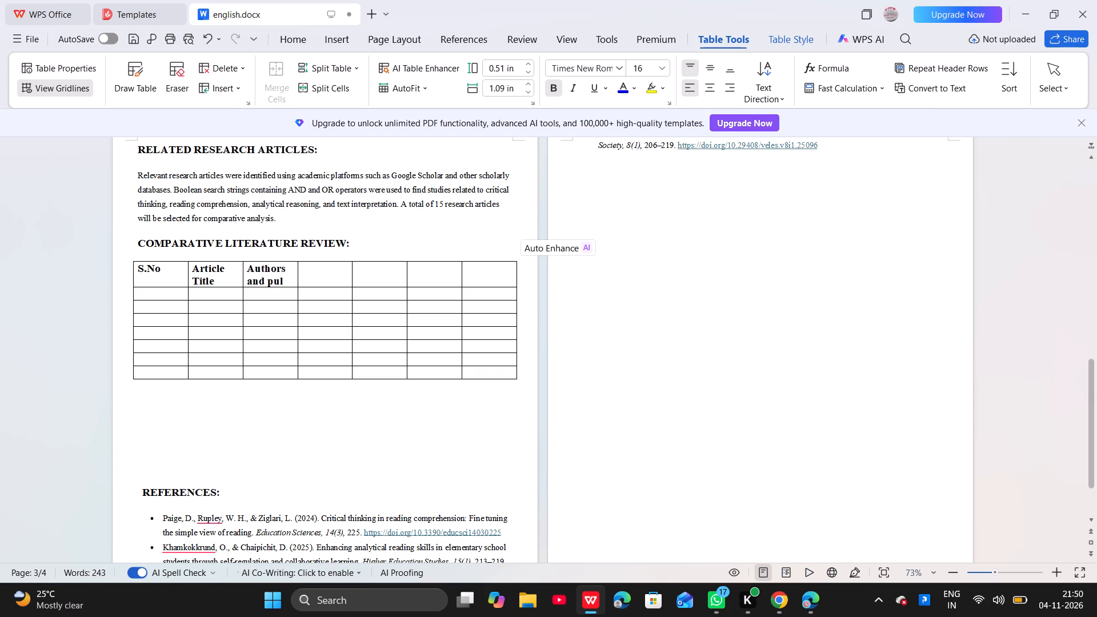
type("blicatiion")
key("space")
key("BackSpace")
key("BackSpace")
key("BackSpace")
key("BackSpace")
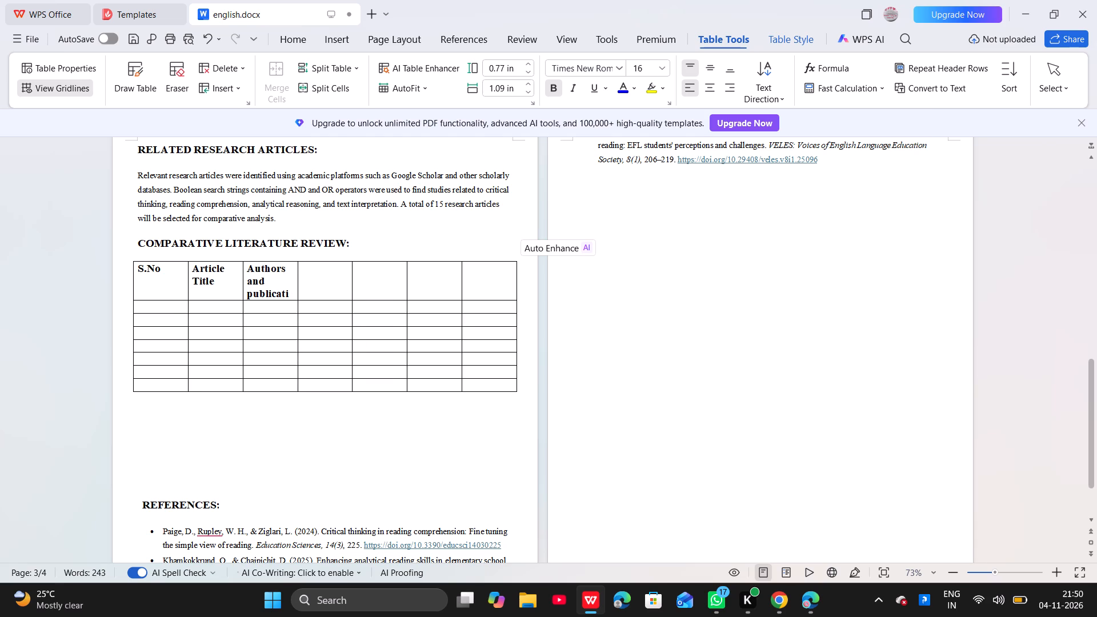
type("on year")
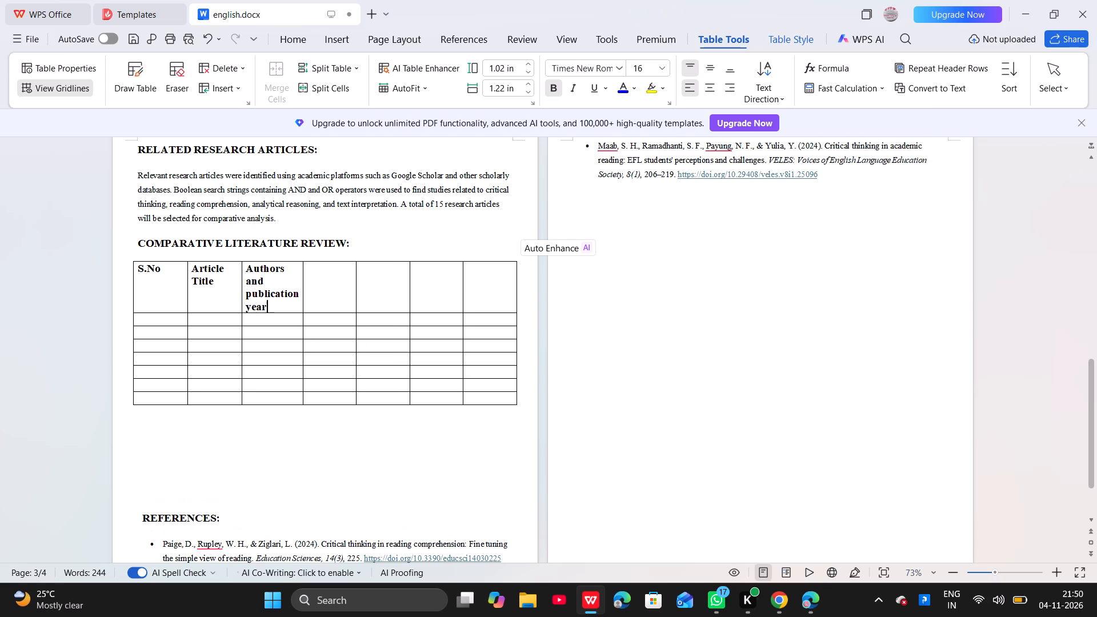
key("space")
Fill the remaining four column headers of the table with DOI, Objective, Methodology and Results.
left_click(321, 273)
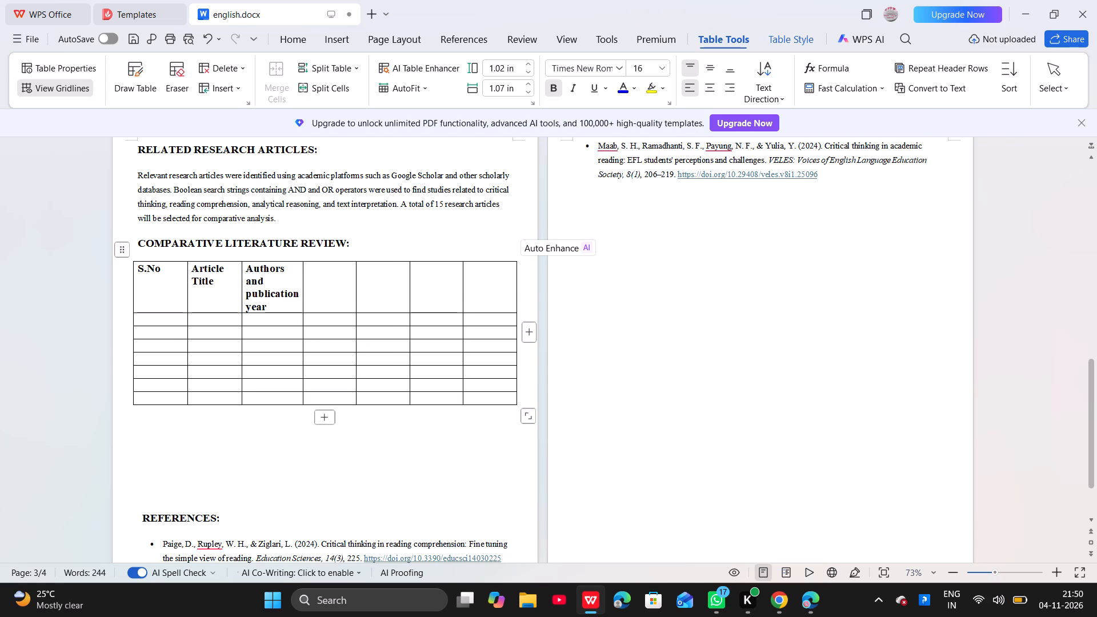
type("DOI")
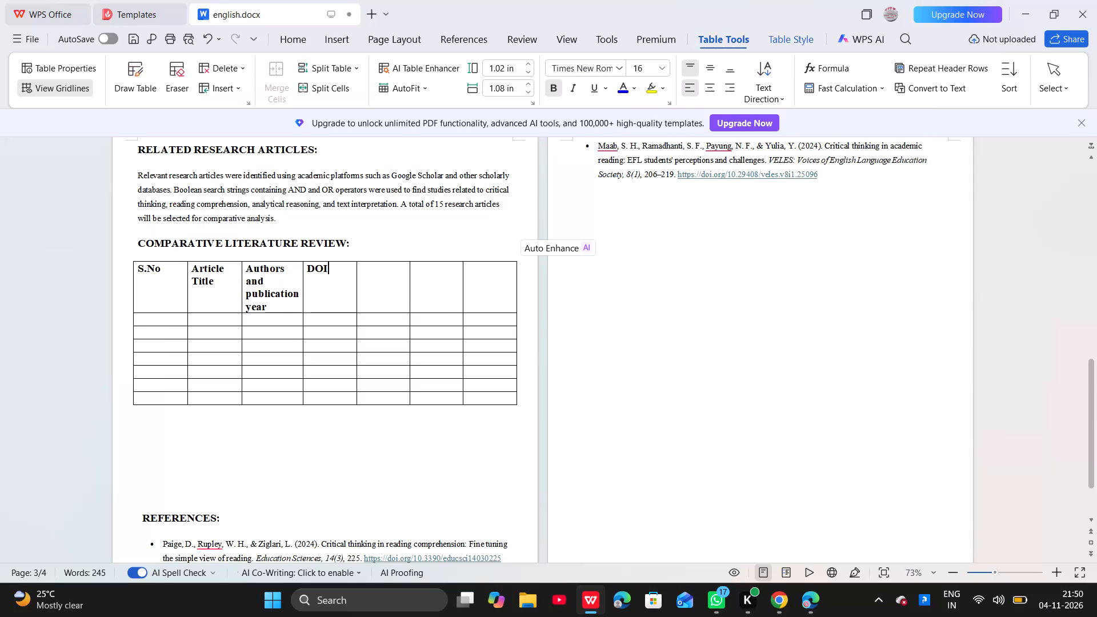
left_click(370, 276)
type("Objective")
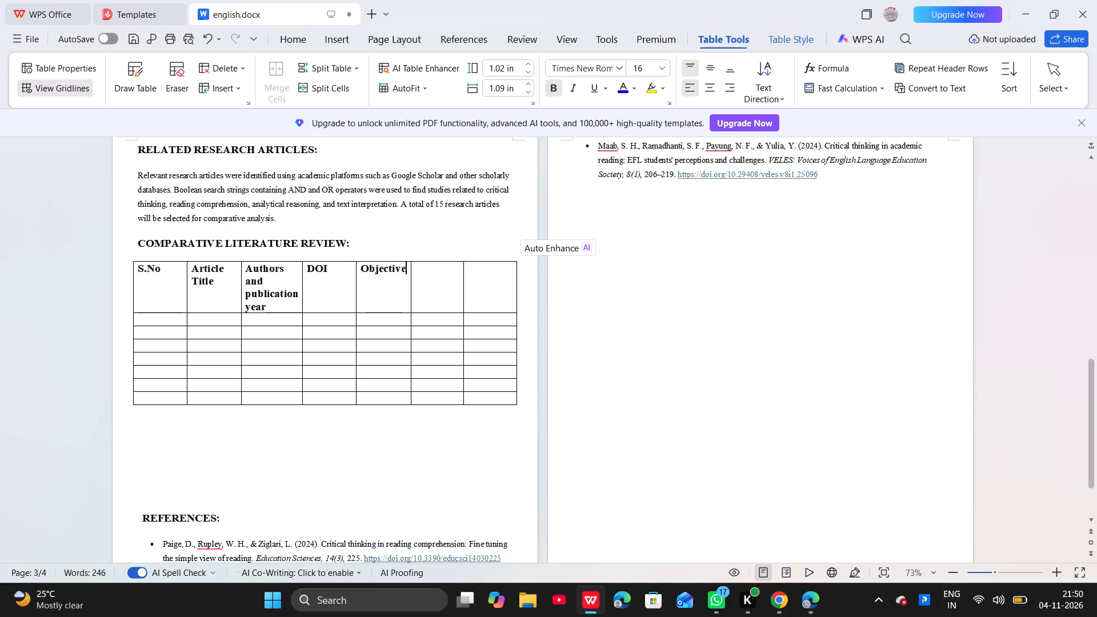
left_click(431, 273)
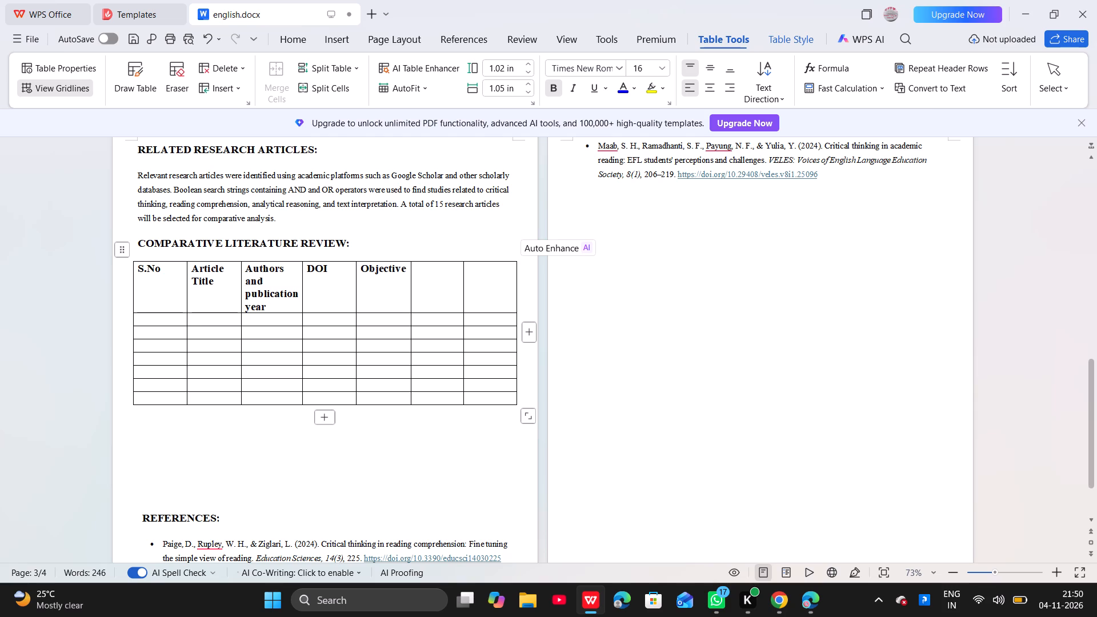
type("Meth")
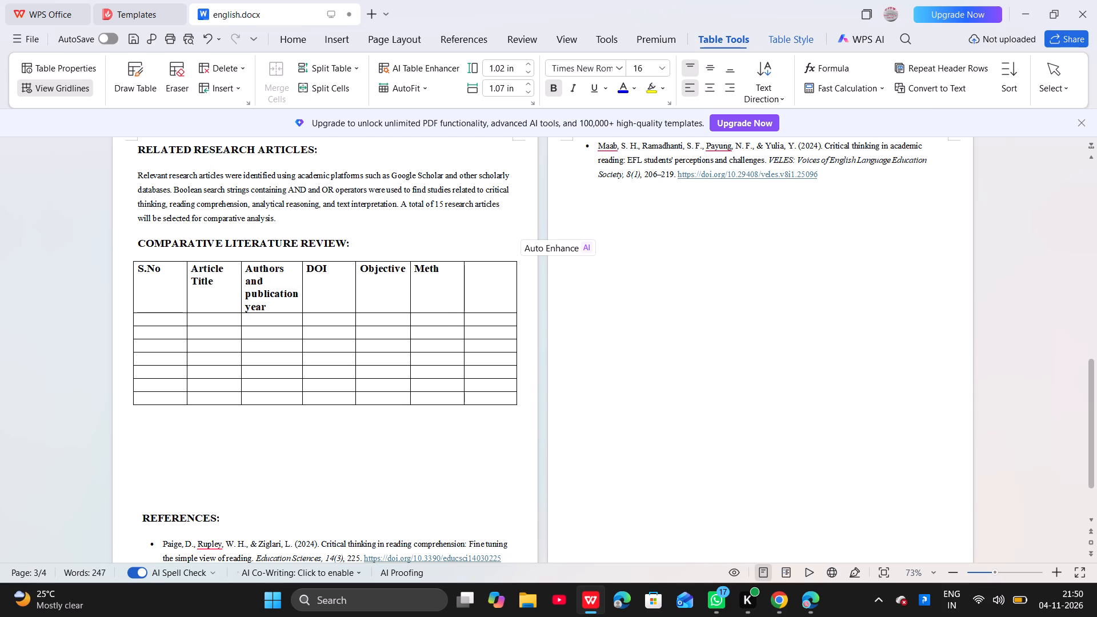
type("odolo")
key("BackSpace")
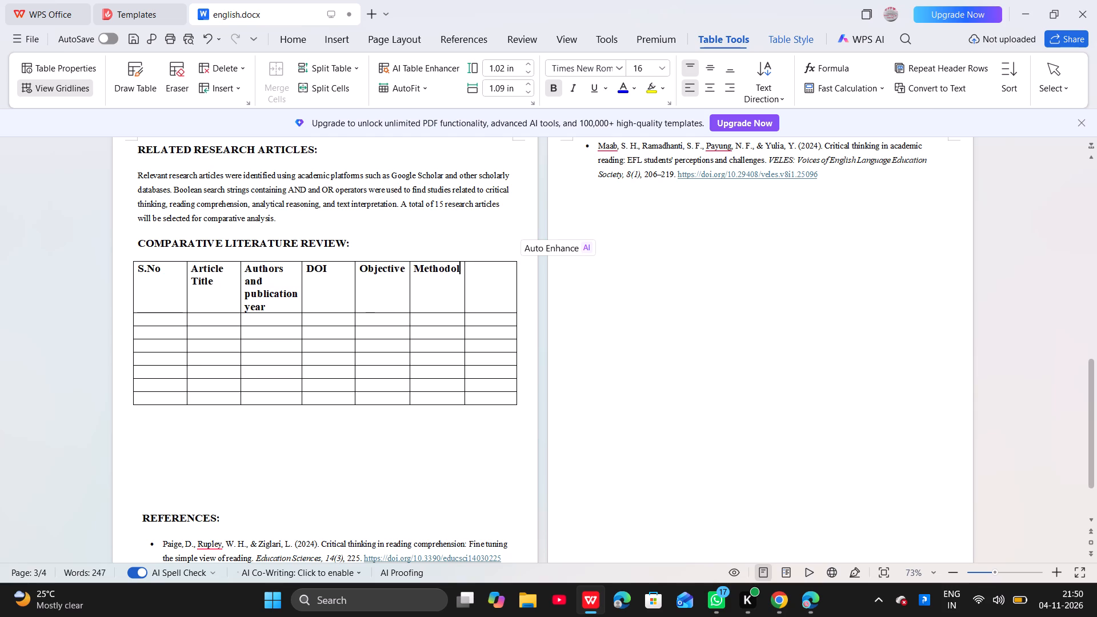
type("ogy")
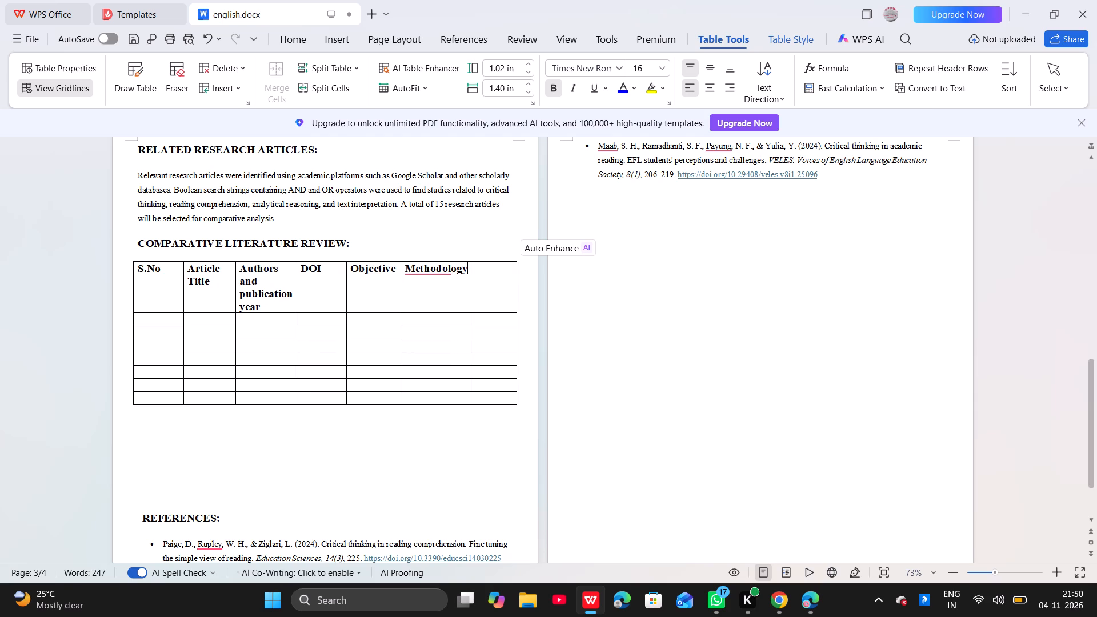
left_click(494, 266)
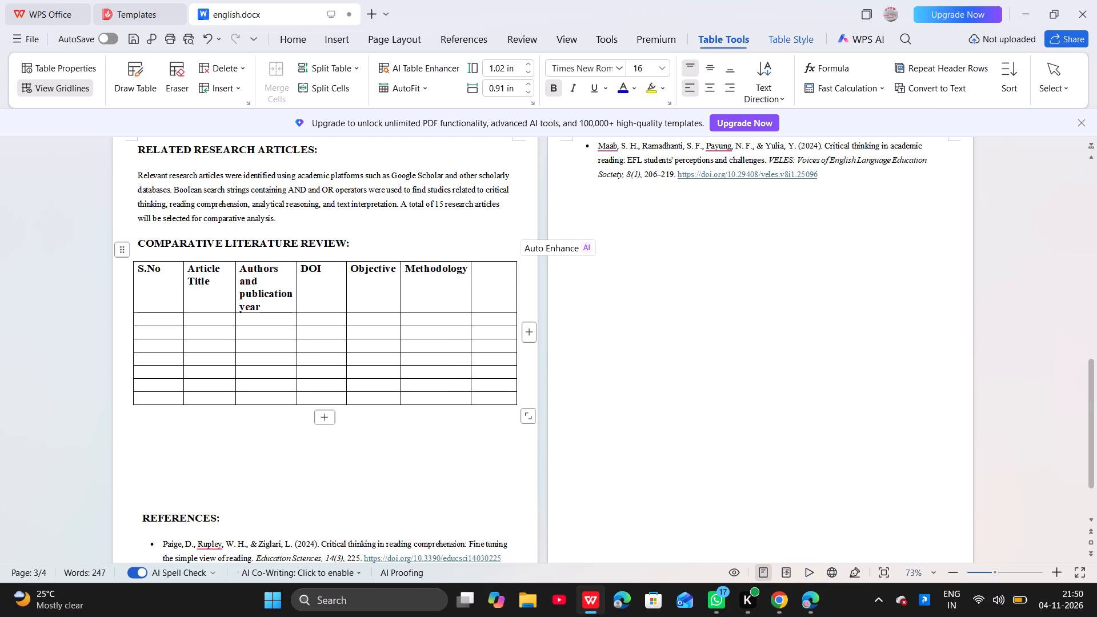
type("RE")
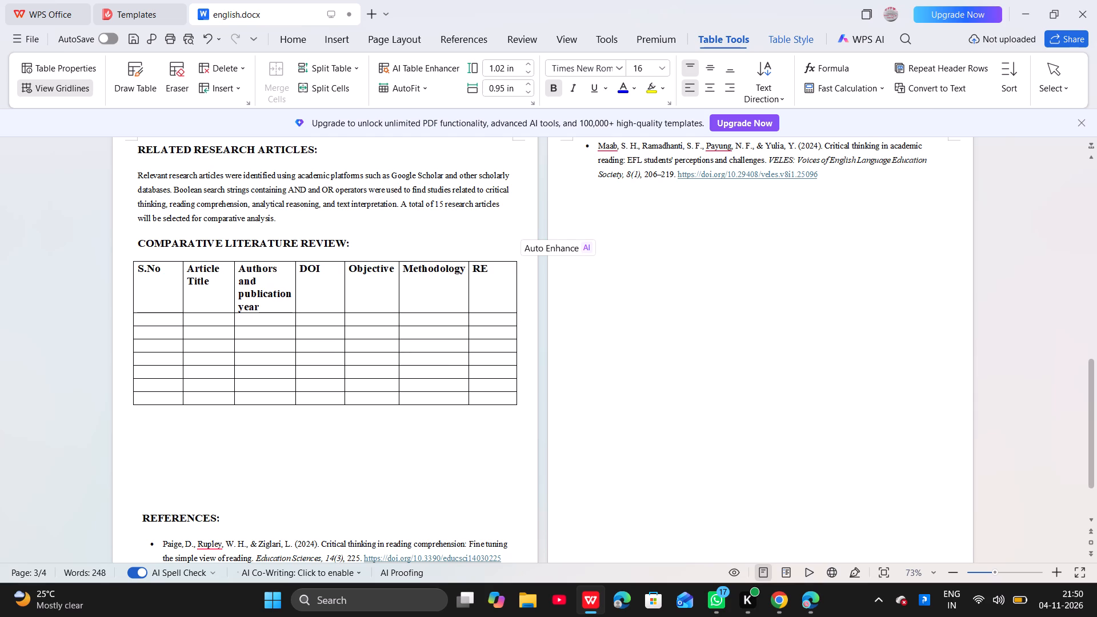
key("BackSpace")
type("esults")
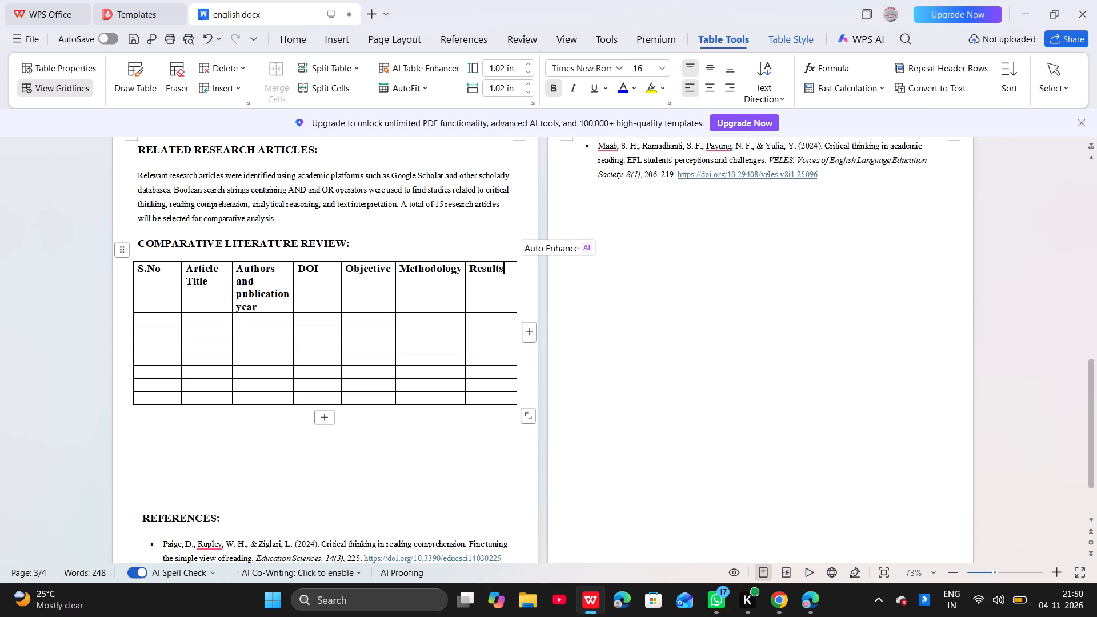
Add an eighth column at the end of the comparative literature review table and give it the header Conclusion.
left_click(529, 333)
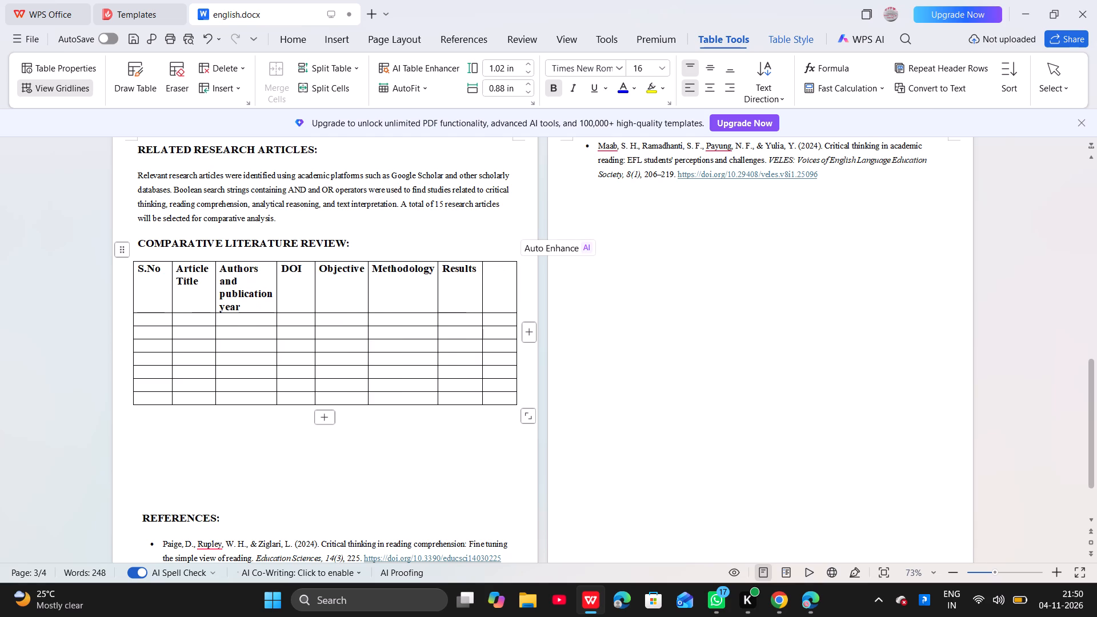
left_click(498, 278)
type("Co")
type("nclus")
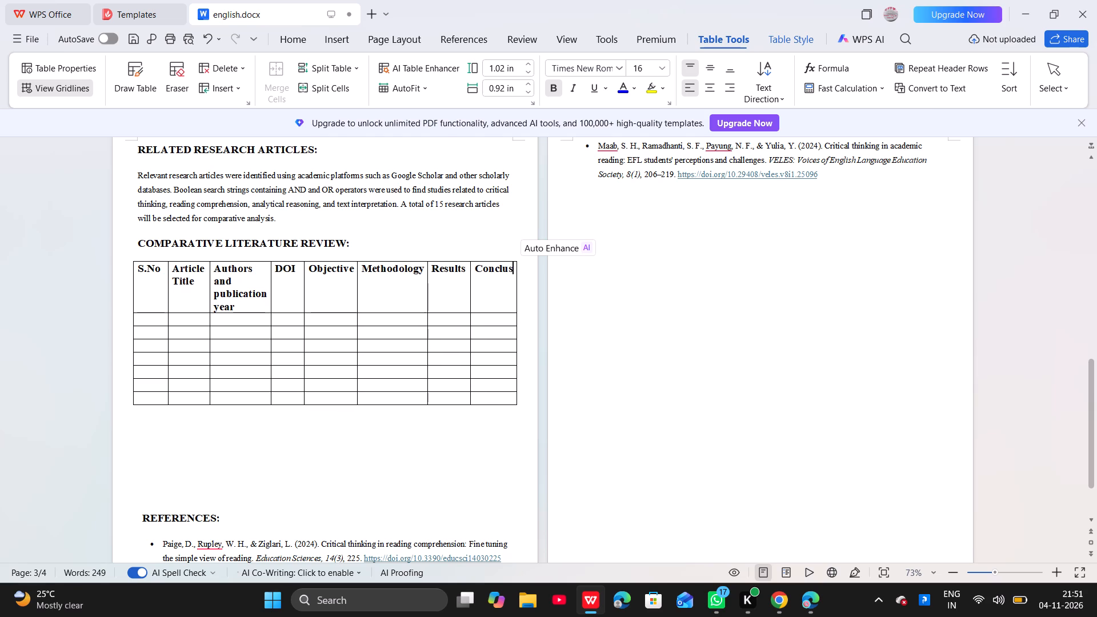
type("ion")
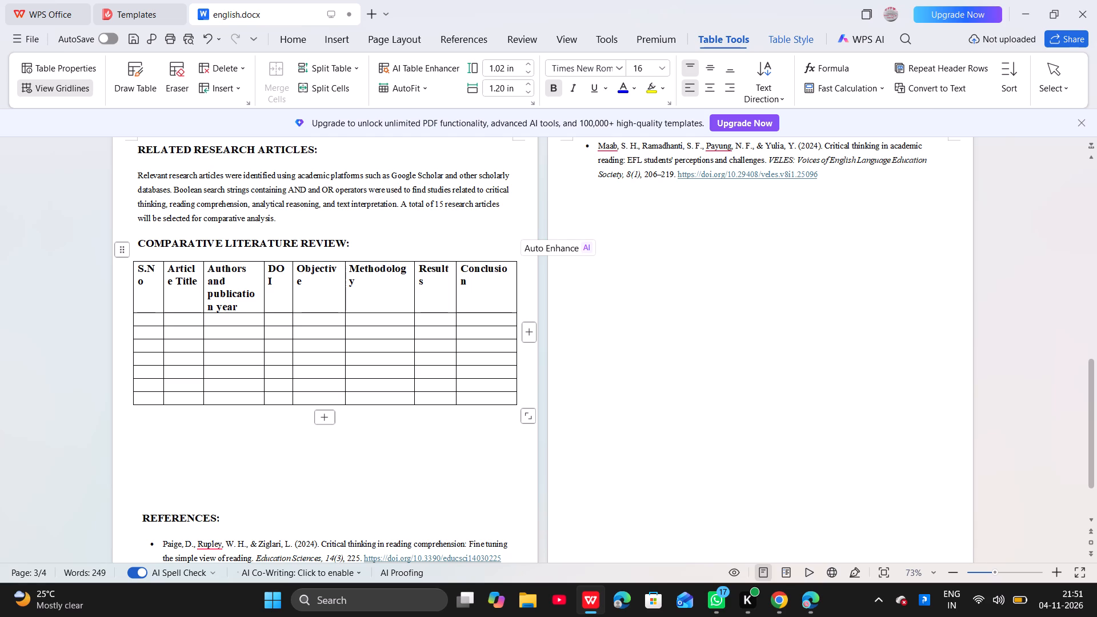
Narrow the S.No column and widen the Authors and publication year and DOI columns so that words in their headers do not break.
left_click_drag(163, 283, 158, 283)
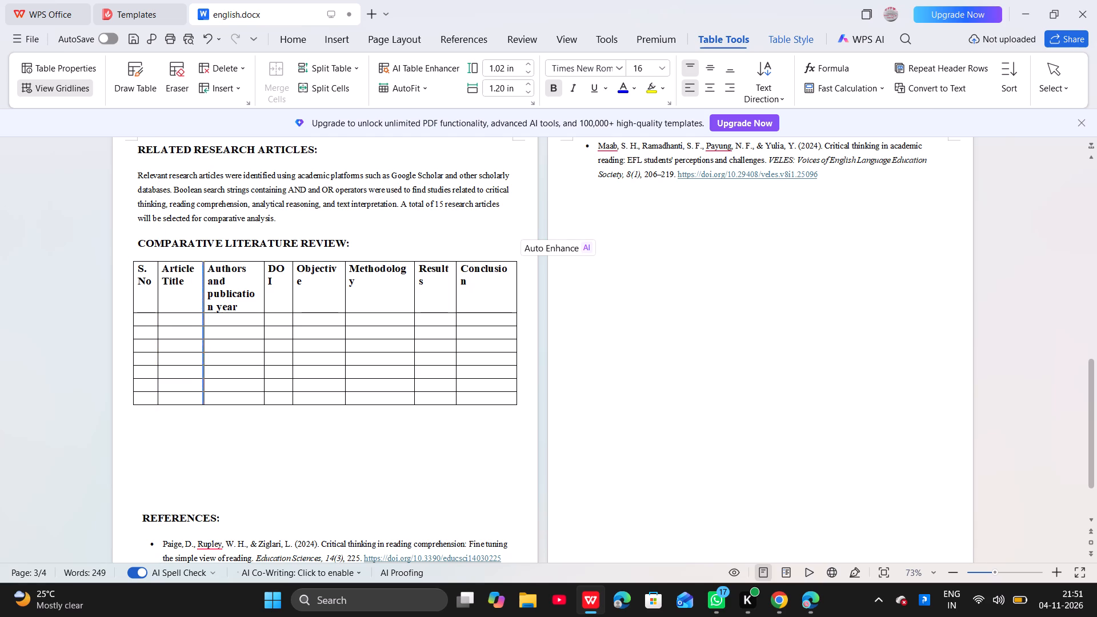
left_click_drag(203, 283, 197, 283)
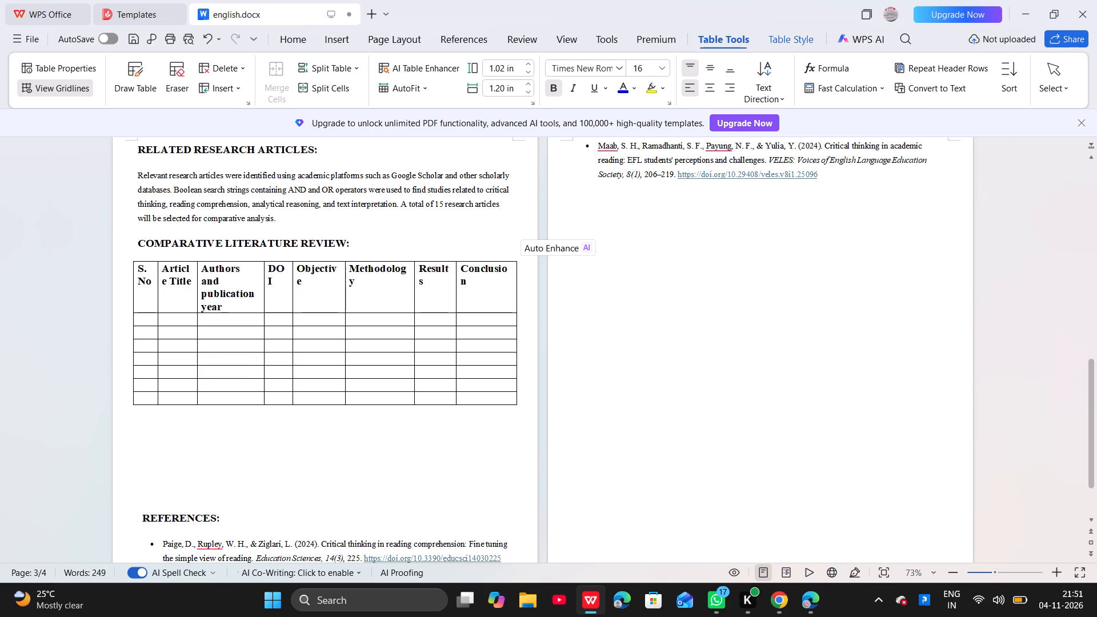
key("ctrl+z")
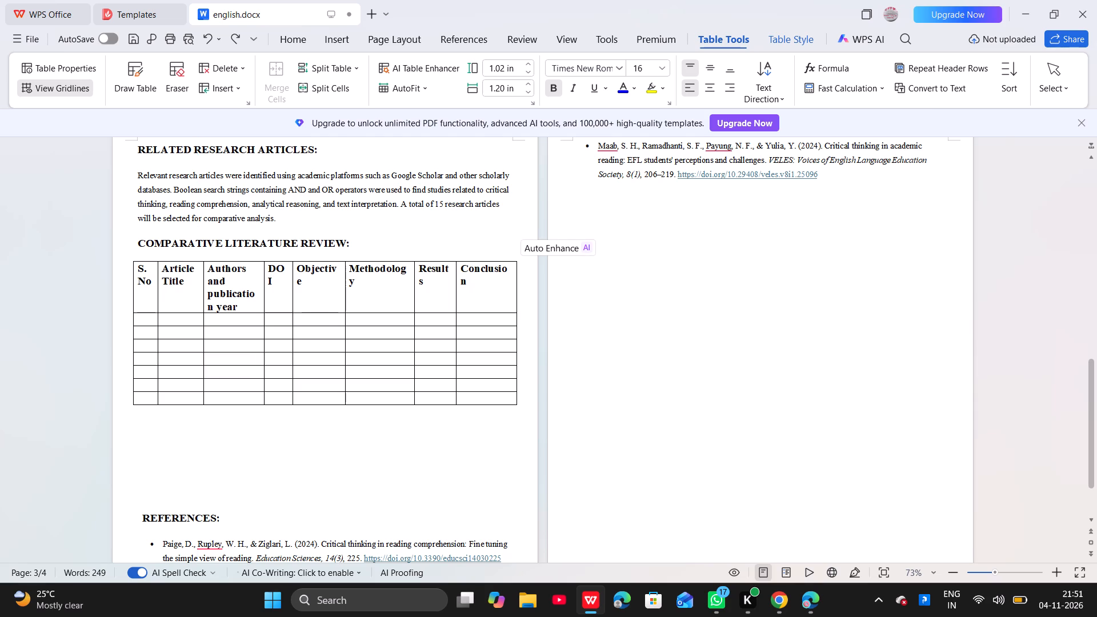
left_click_drag(263, 300, 269, 299)
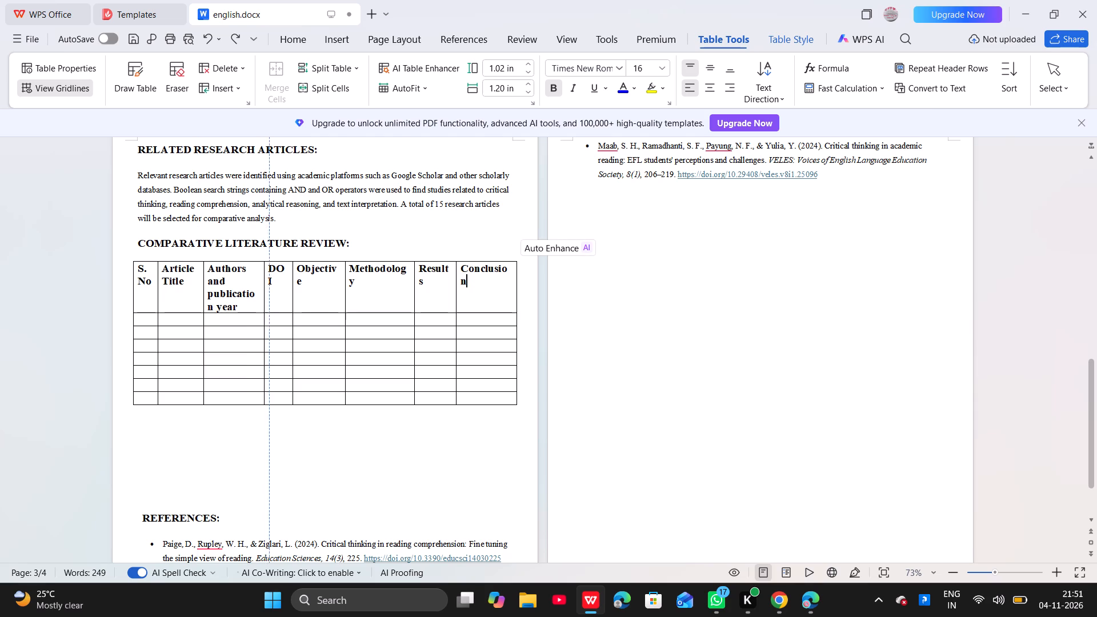
left_click_drag(269, 299, 270, 300)
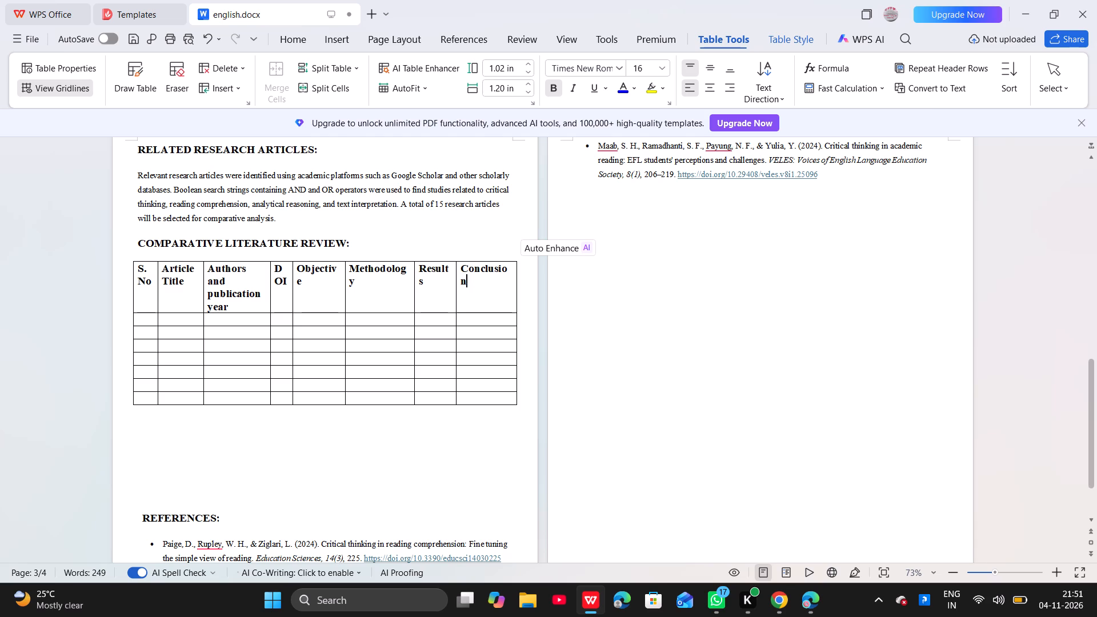
left_click_drag(294, 313, 300, 314)
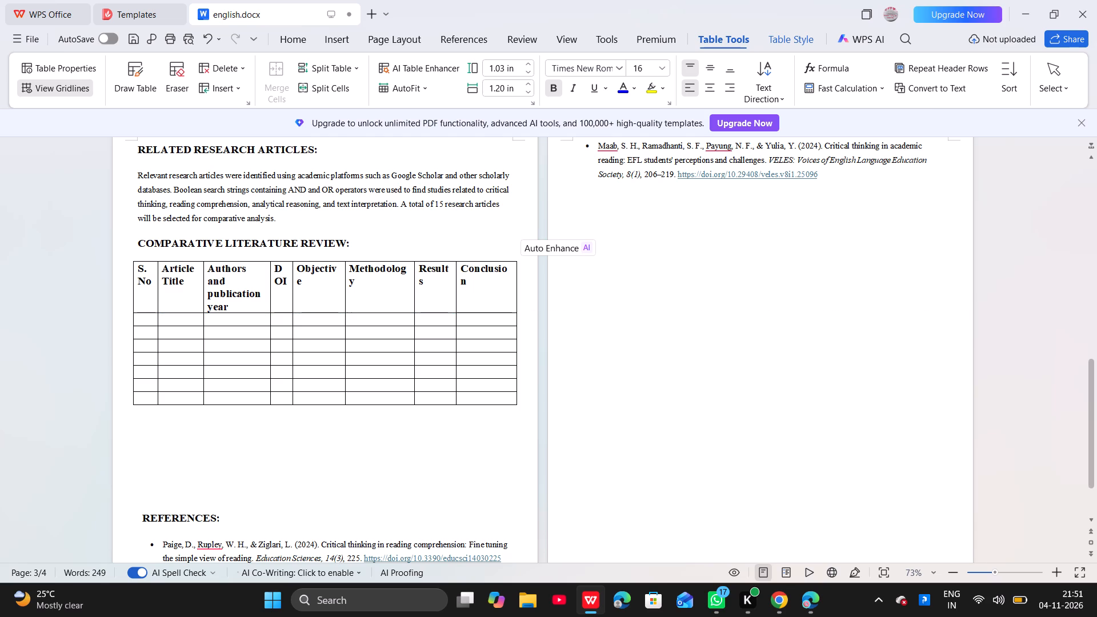
left_click(293, 310)
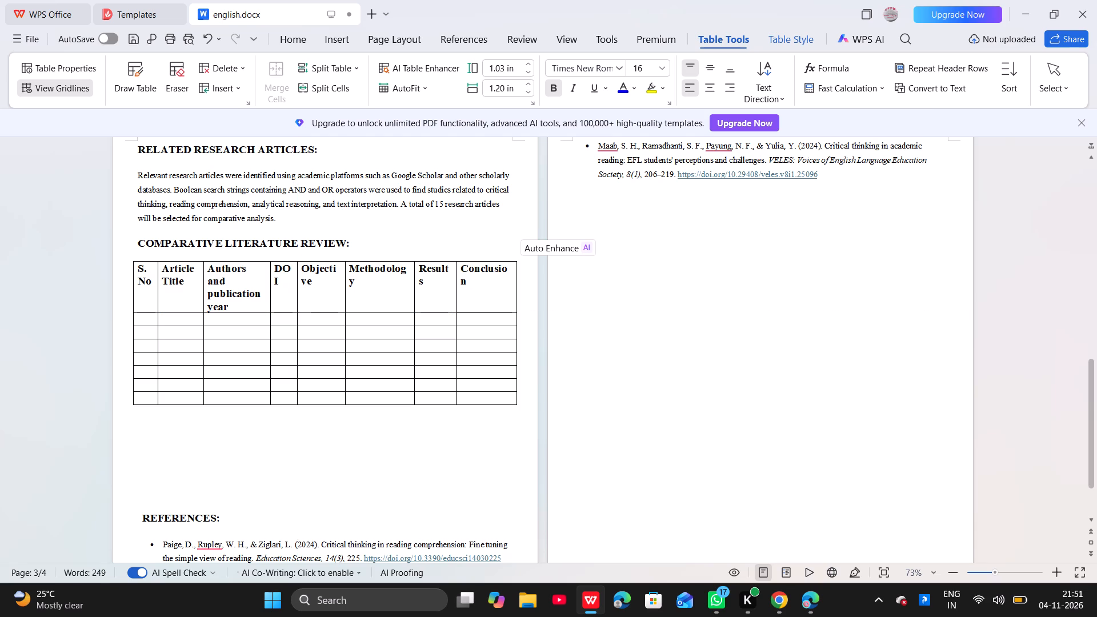
left_click_drag(297, 311, 303, 312)
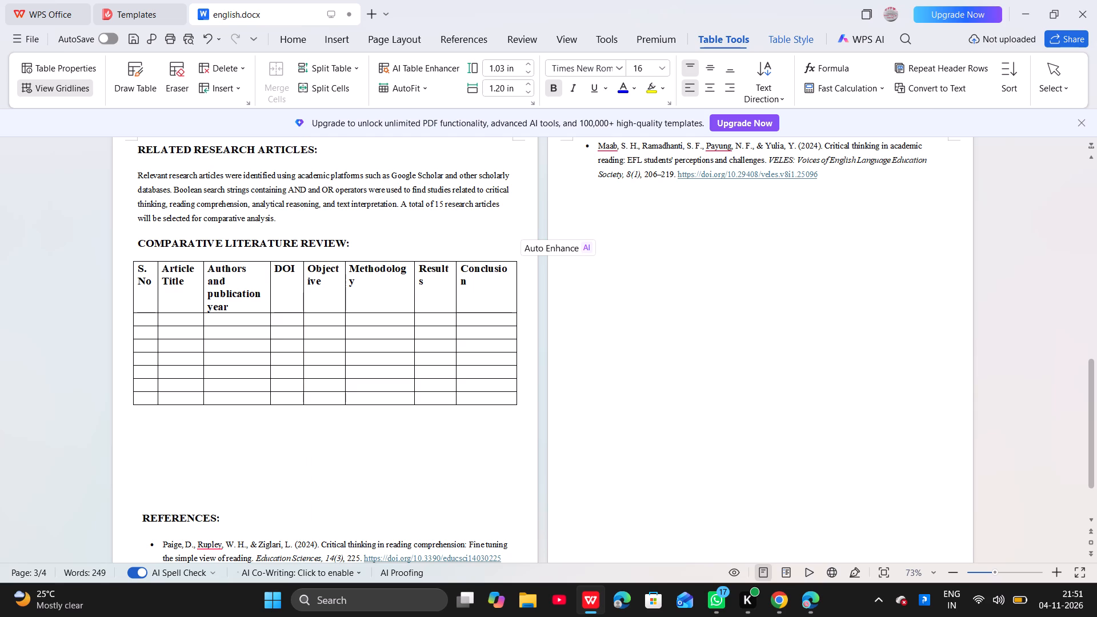
Widen the Objective, Methodology and Results columns so that each of these headers fits on one line.
left_click_drag(345, 312, 355, 311)
left_click_drag(355, 311, 361, 312)
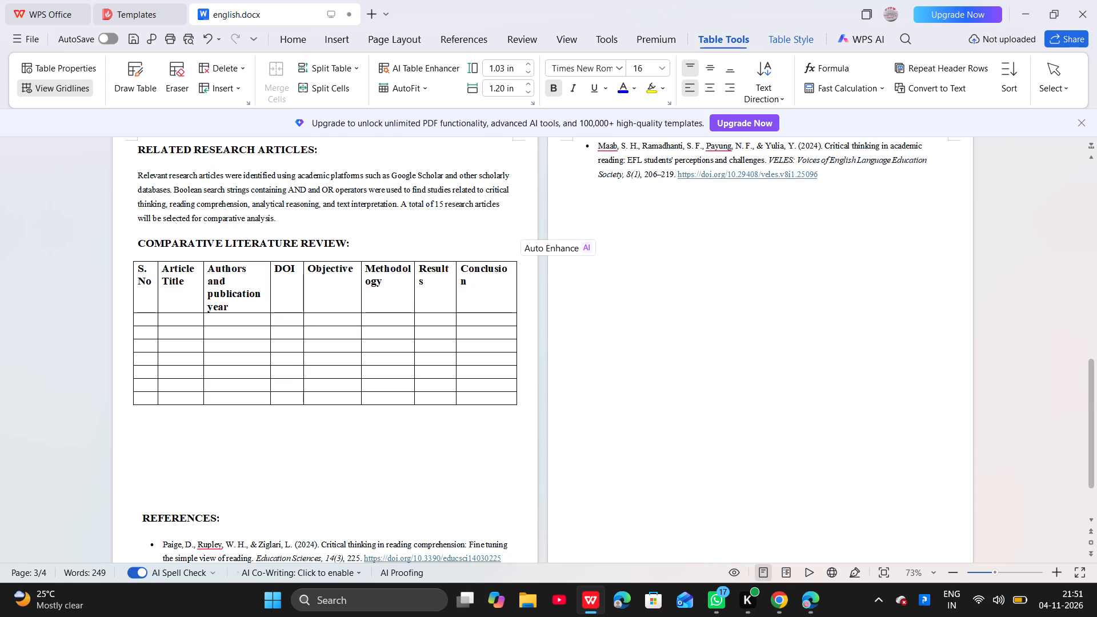
left_click_drag(414, 313, 417, 313)
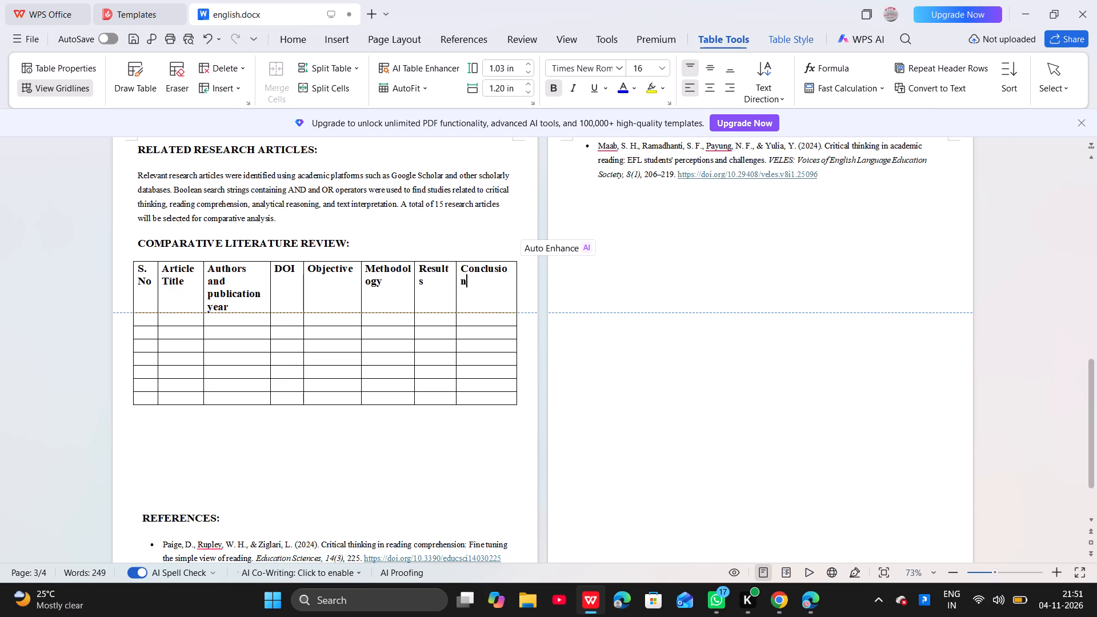
left_click_drag(417, 313, 427, 314)
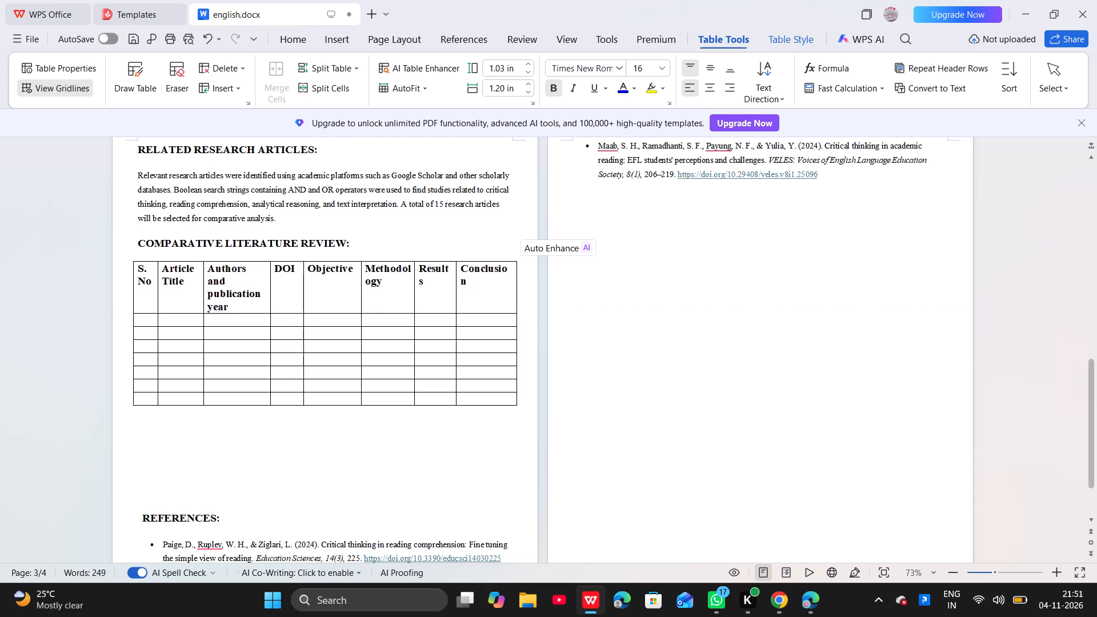
left_click_drag(414, 312, 425, 311)
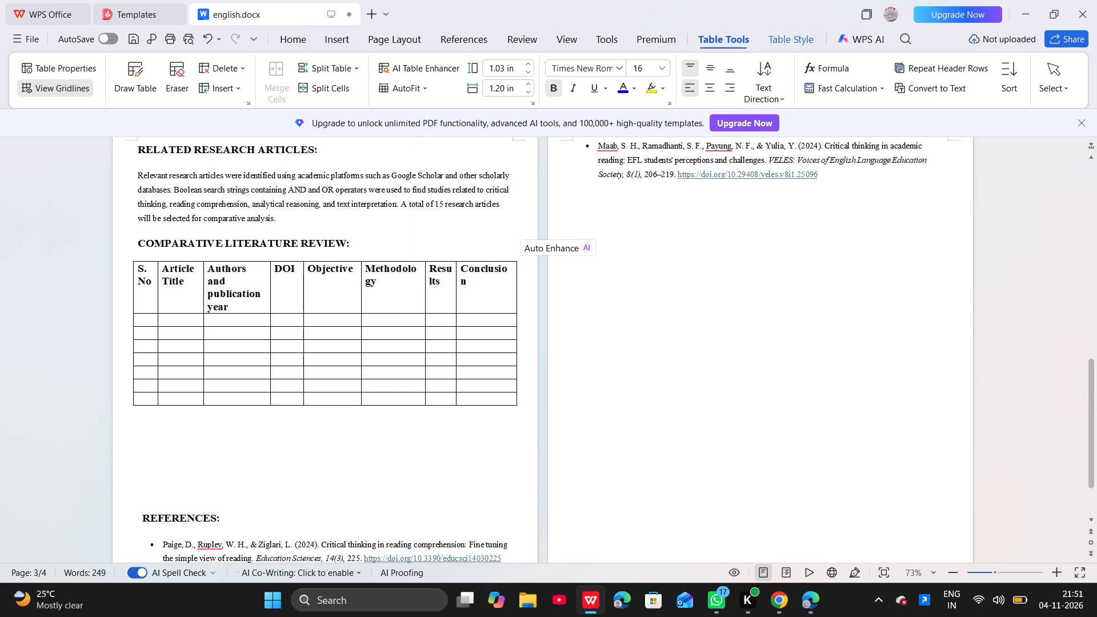
left_click_drag(423, 312, 434, 313)
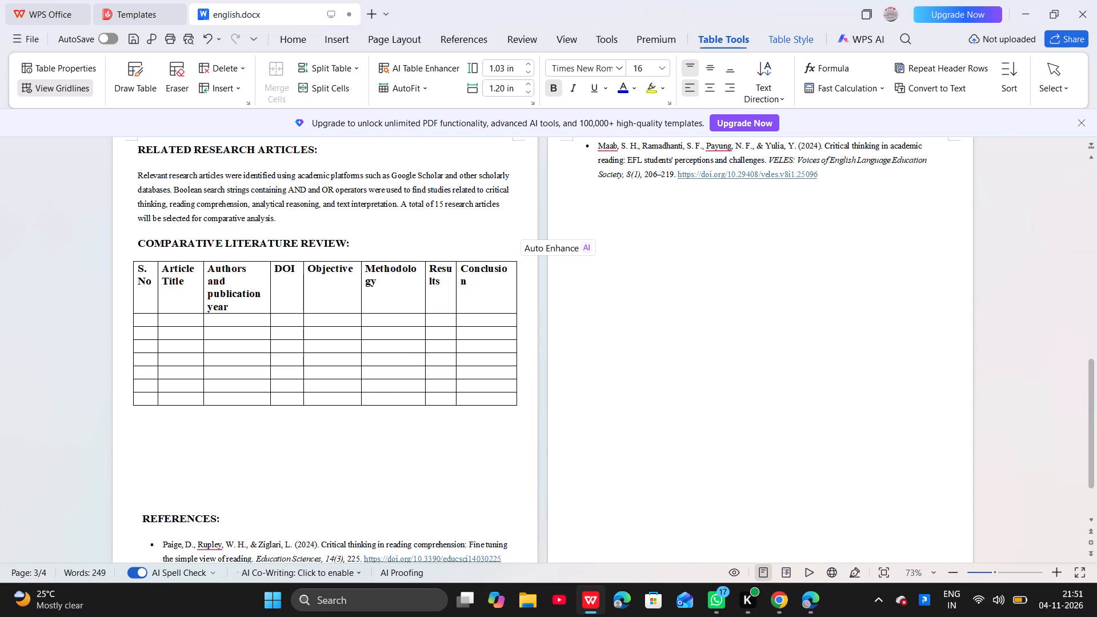
left_click_drag(426, 311, 431, 312)
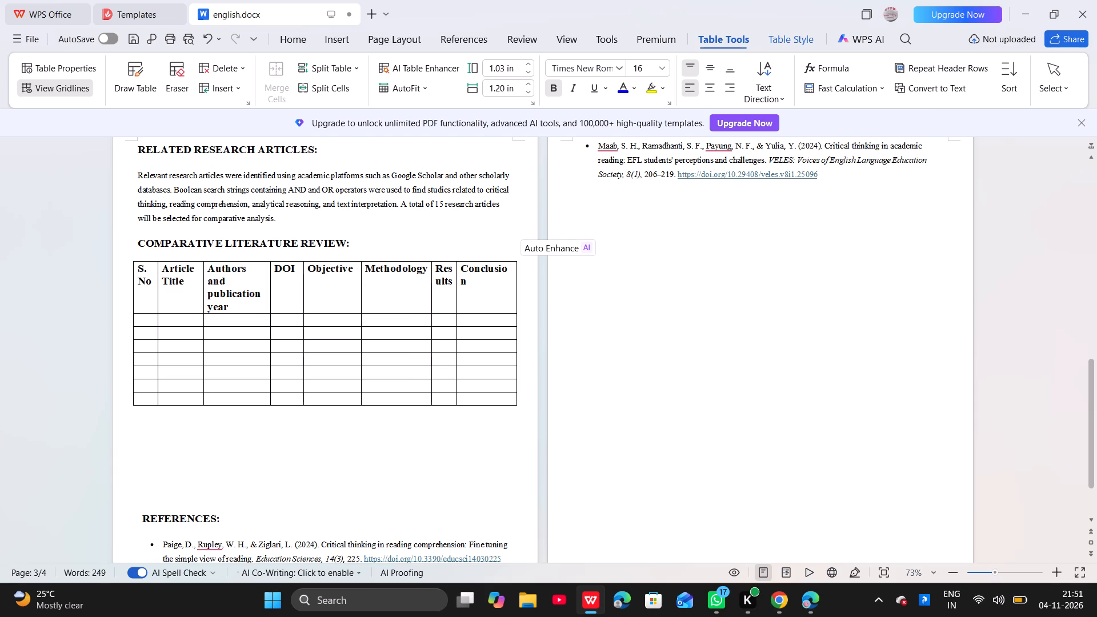
left_click_drag(457, 312, 459, 312)
left_click_drag(459, 312, 474, 315)
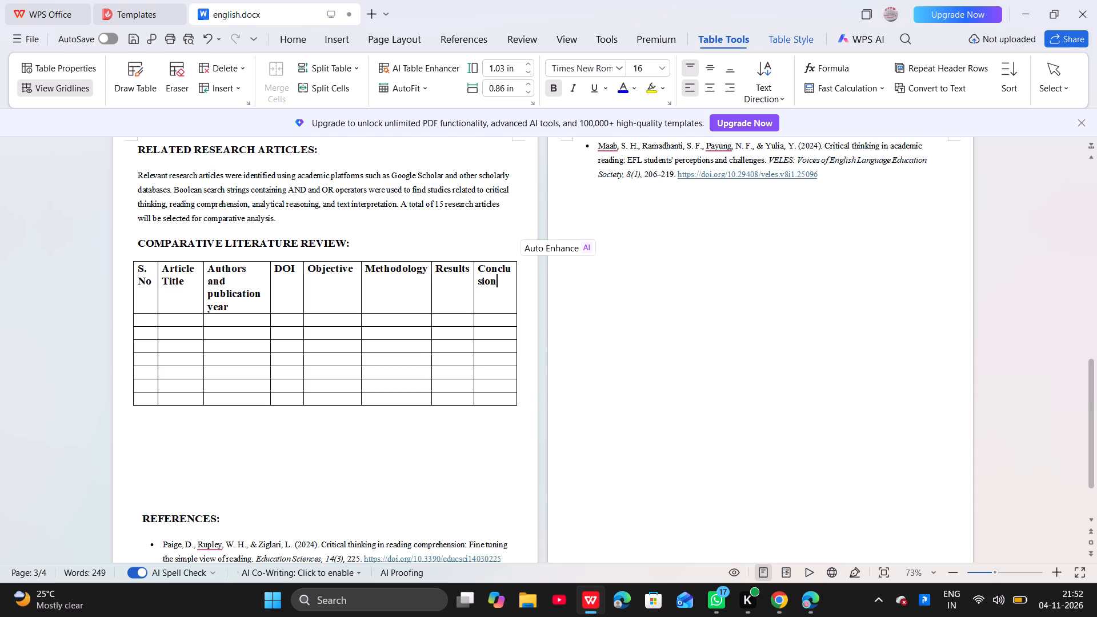
Enter 1 under S.No in the first row below the headers, non-bold at size 14, and set the font size there to 12.
left_click(141, 321)
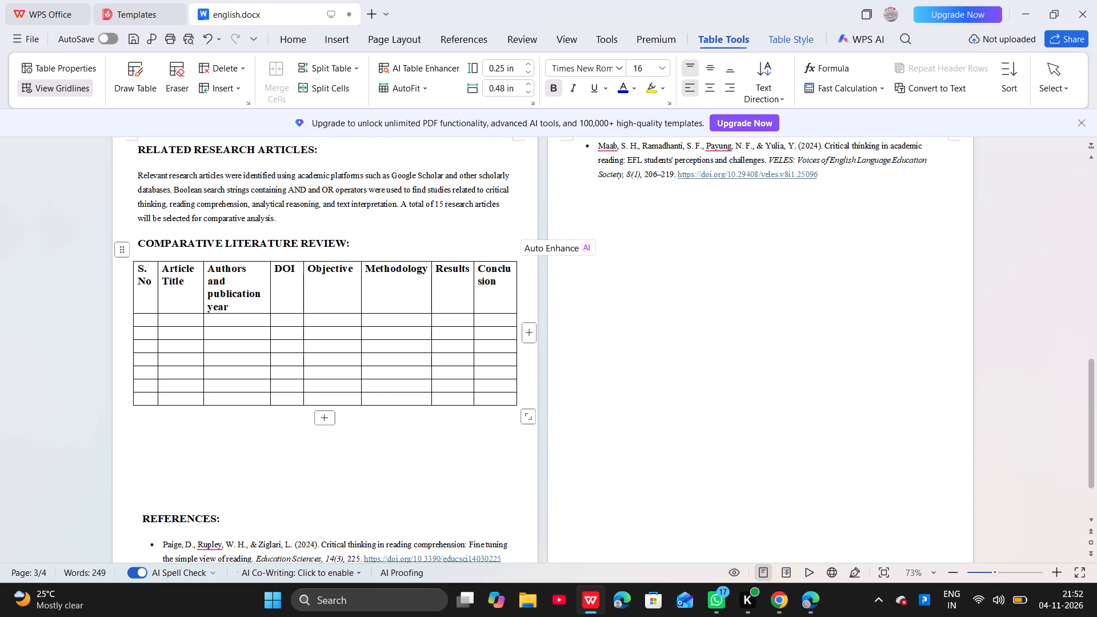
key("1")
key("Insert")
key("BackSpace")
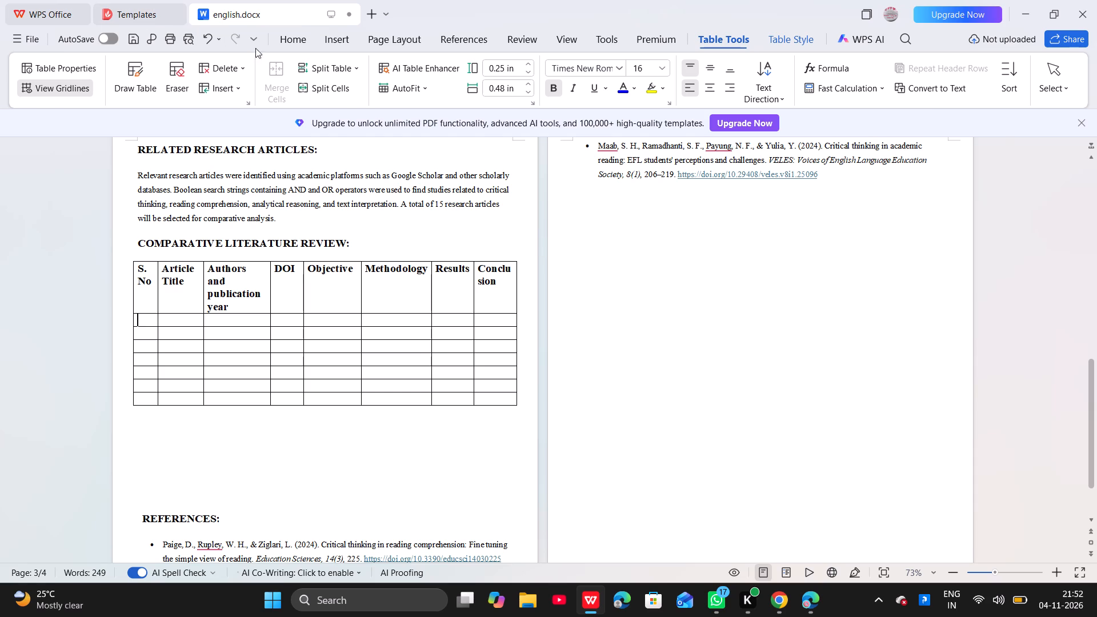
left_click(283, 40)
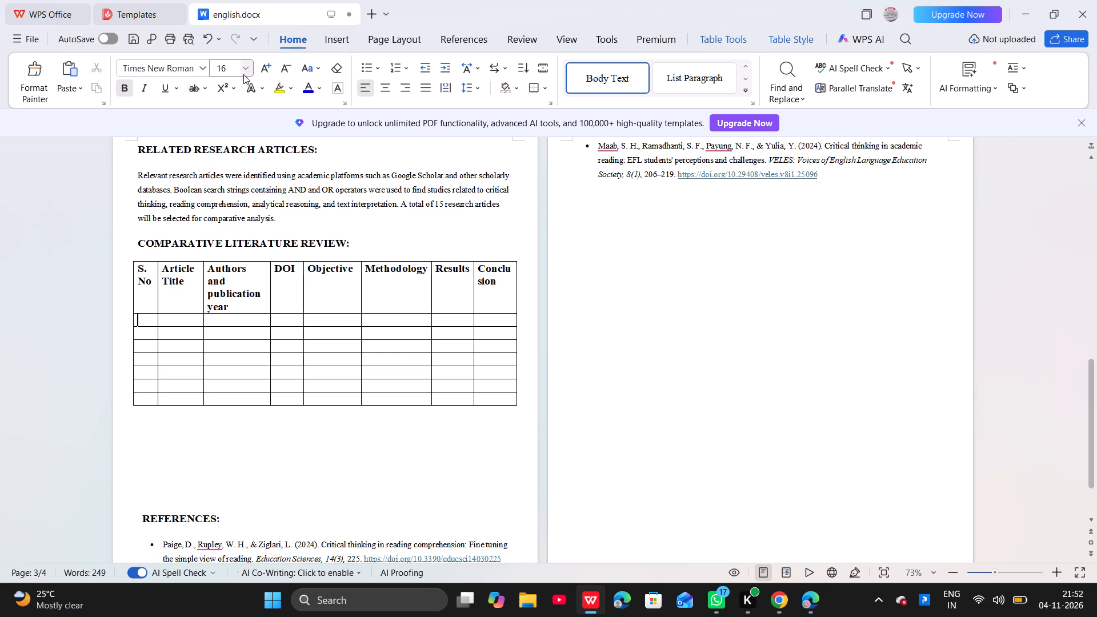
left_click(245, 72)
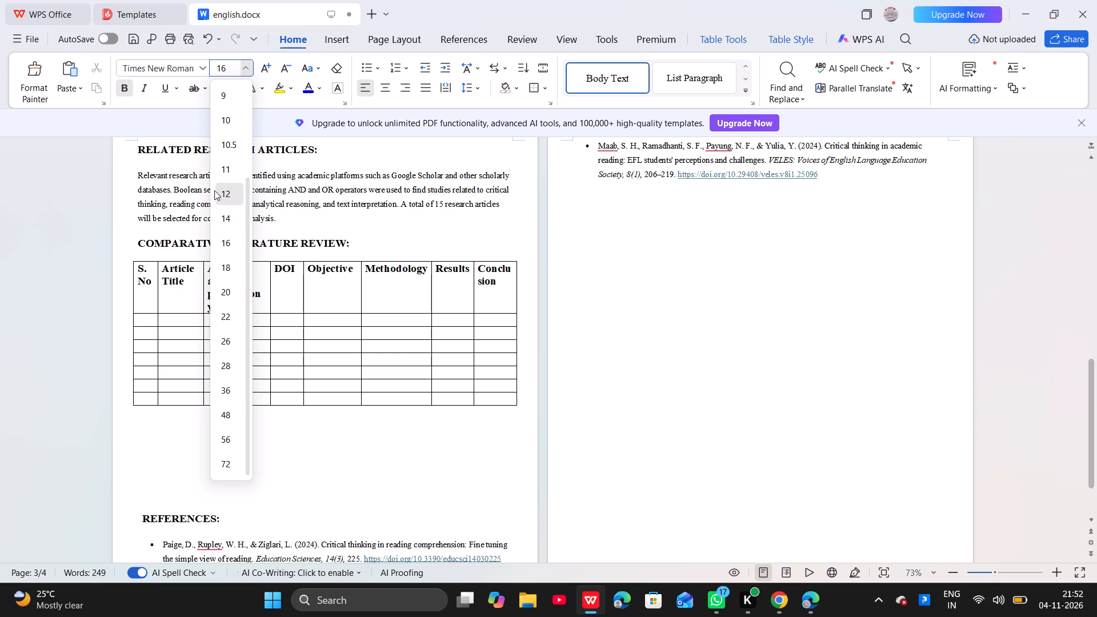
left_click(221, 220)
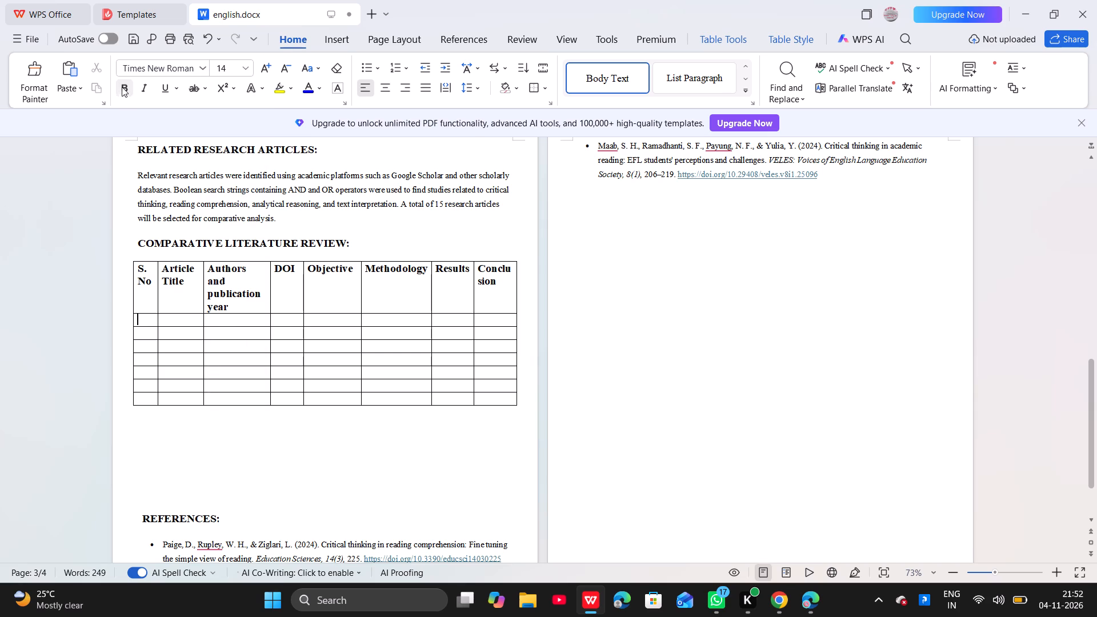
left_click(123, 86)
key("1")
left_click(239, 74)
left_click(242, 71)
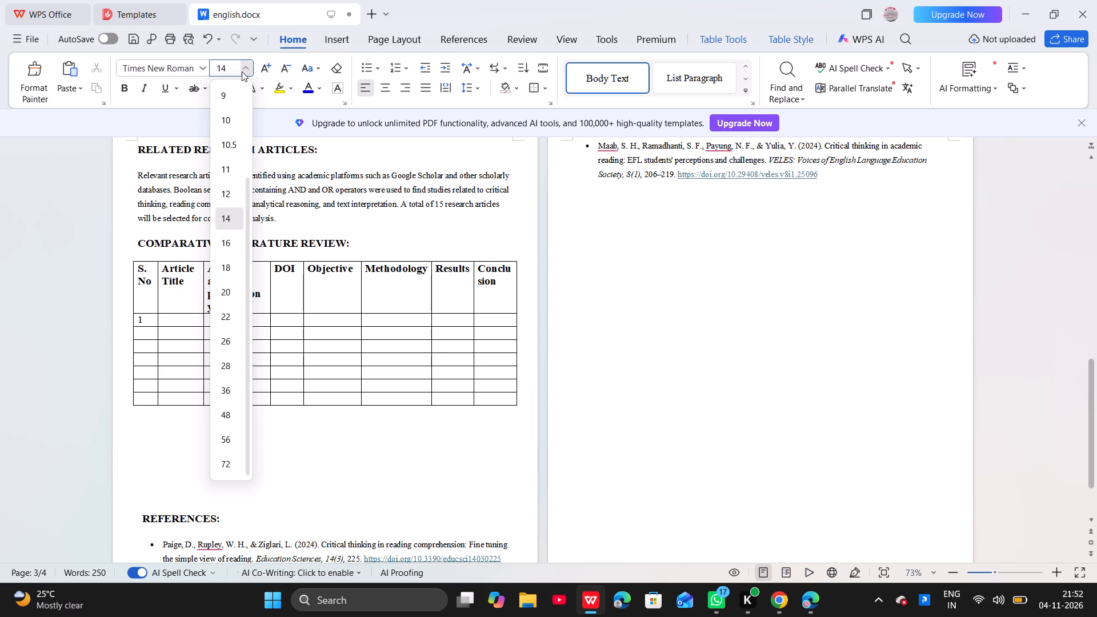
left_click(227, 191)
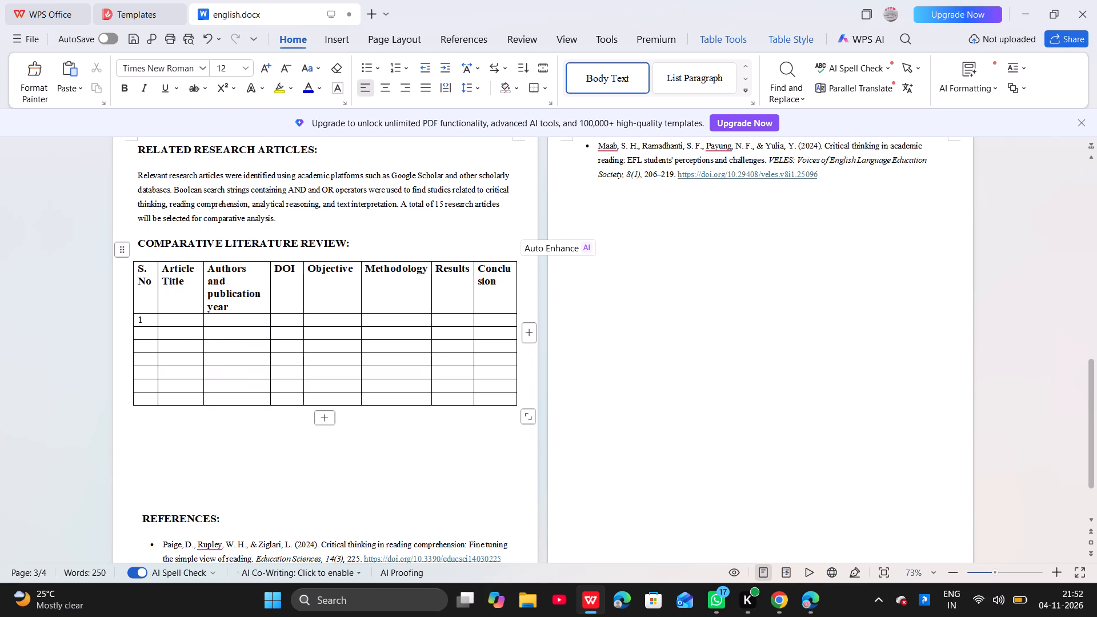
Enter the non-bold article title "Using Explicit Instruction of International Phonetic Alphabet System in English as a Foreign language Adult Classes" in row 1.
left_click(182, 322)
type("Using")
key("space")
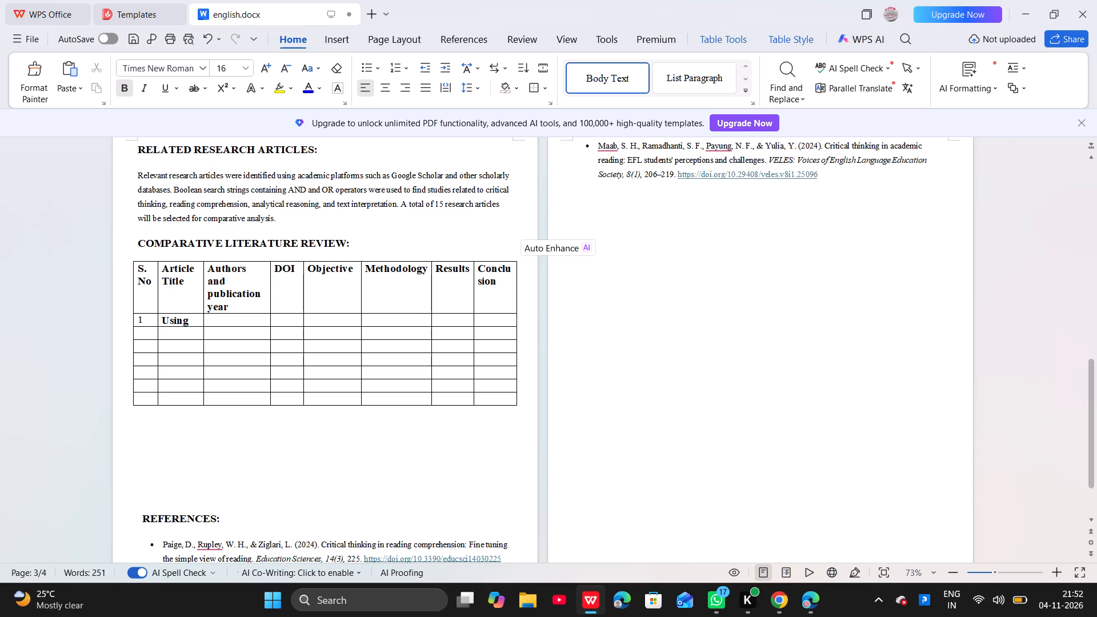
left_click(127, 90)
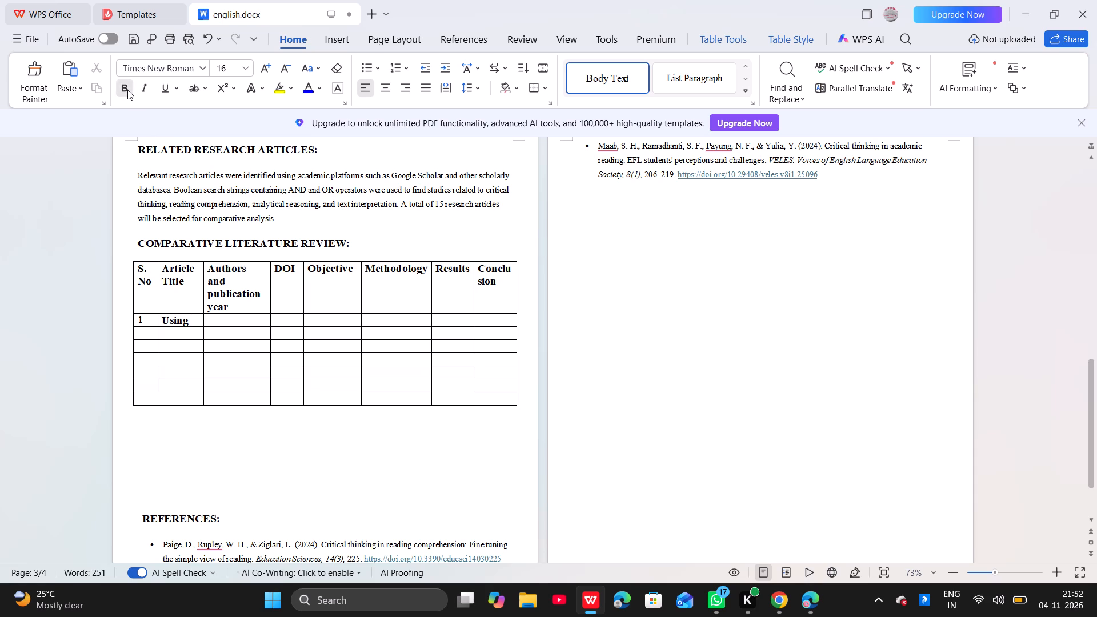
key("BackSpace")
key("BackSpace")
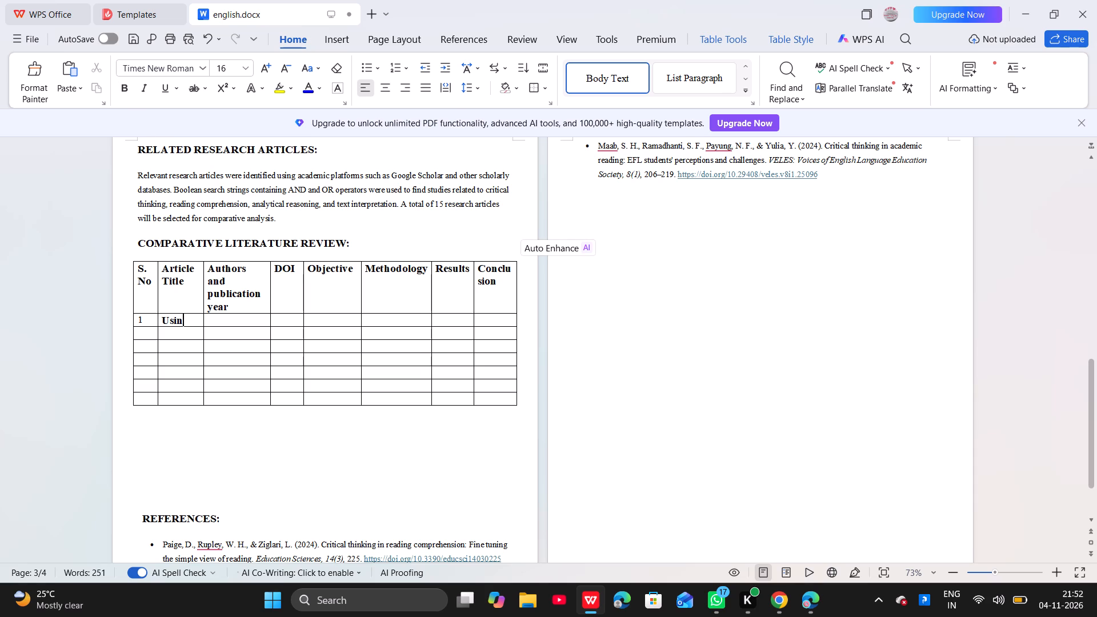
key("BackSpace")
key("BackSpace")
key("BackSpace")
key("BackSpace")
type("Usi g")
key("BackSpace")
key("BackSpace")
type("ng")
key("space")
type("Ex")
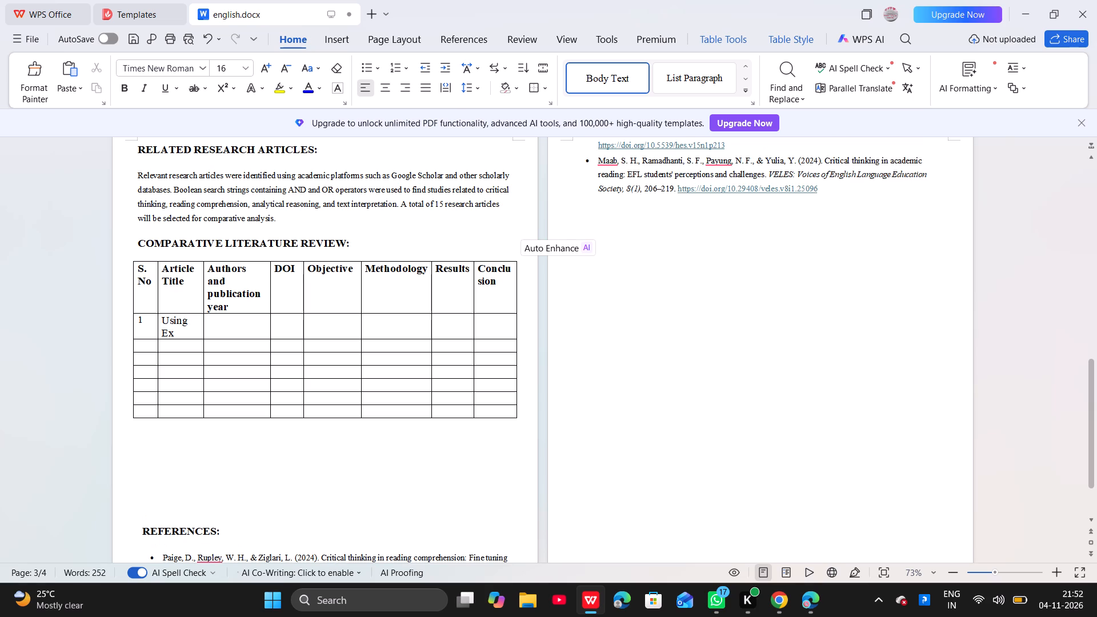
type("plicit Instruction")
key("space")
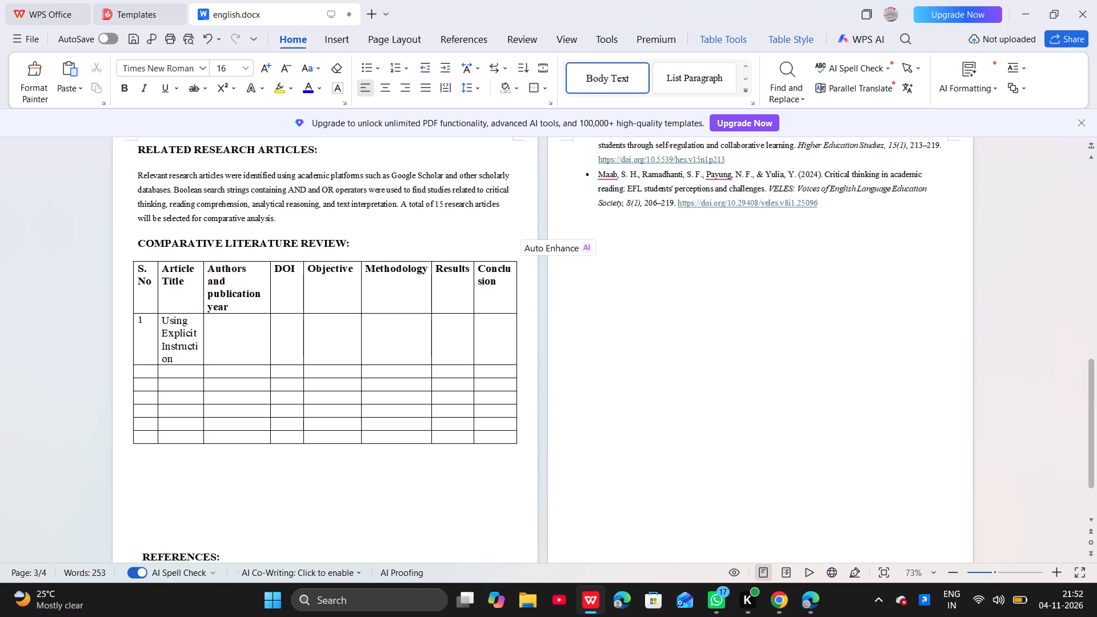
type("of")
key("space")
type("International Pho")
type("netic Alphabet")
key("space")
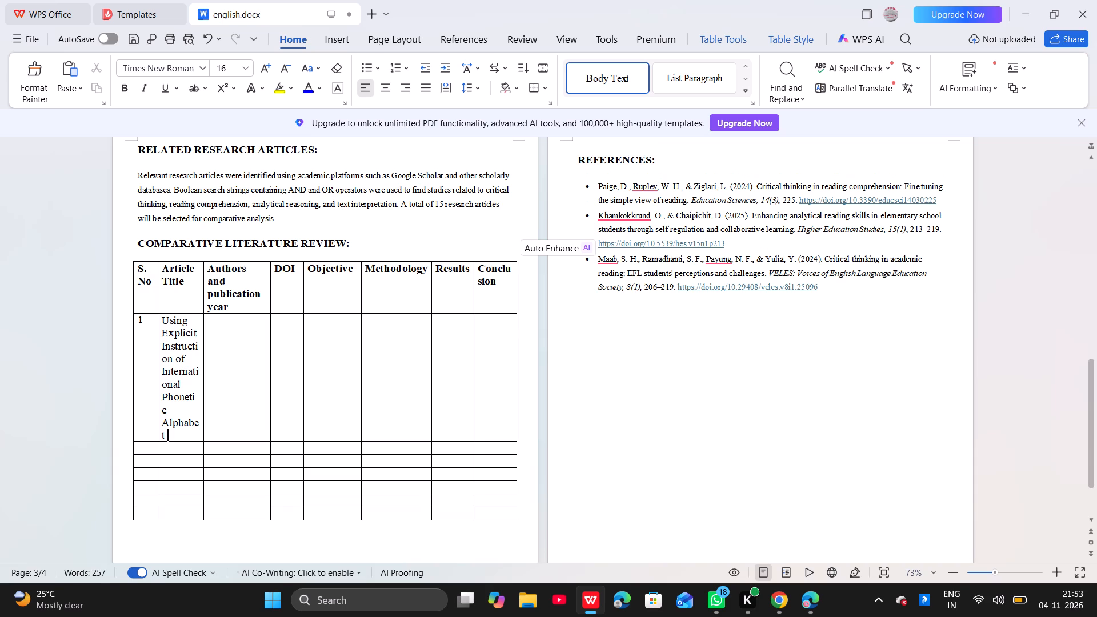
type("System in English as a")
key("space")
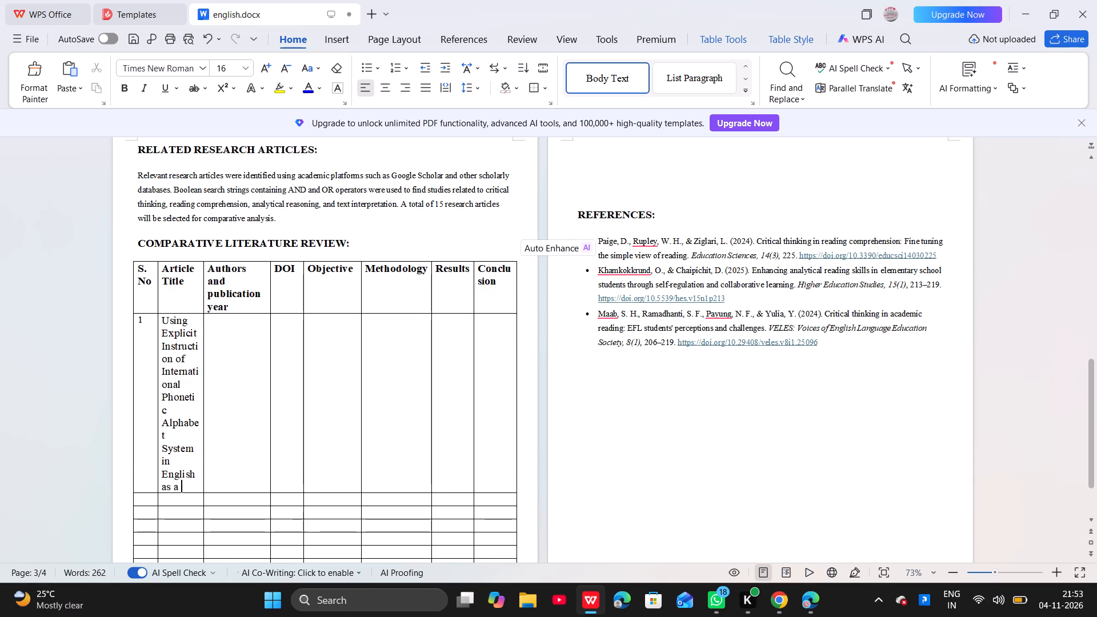
type("Fo")
type("reign language")
key("space")
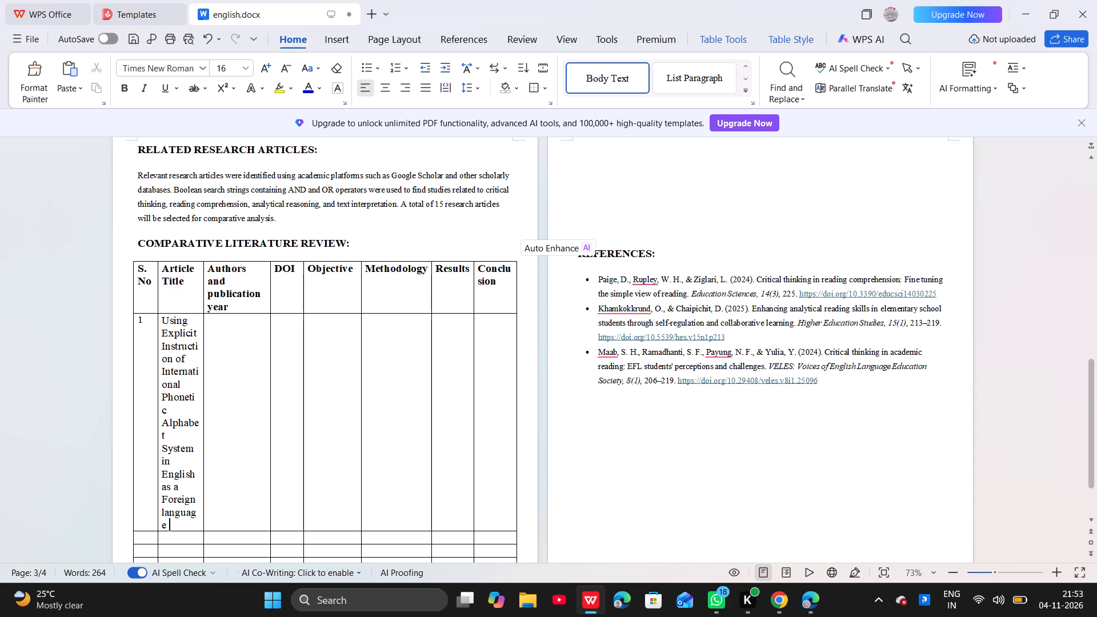
type("Adult Classes")
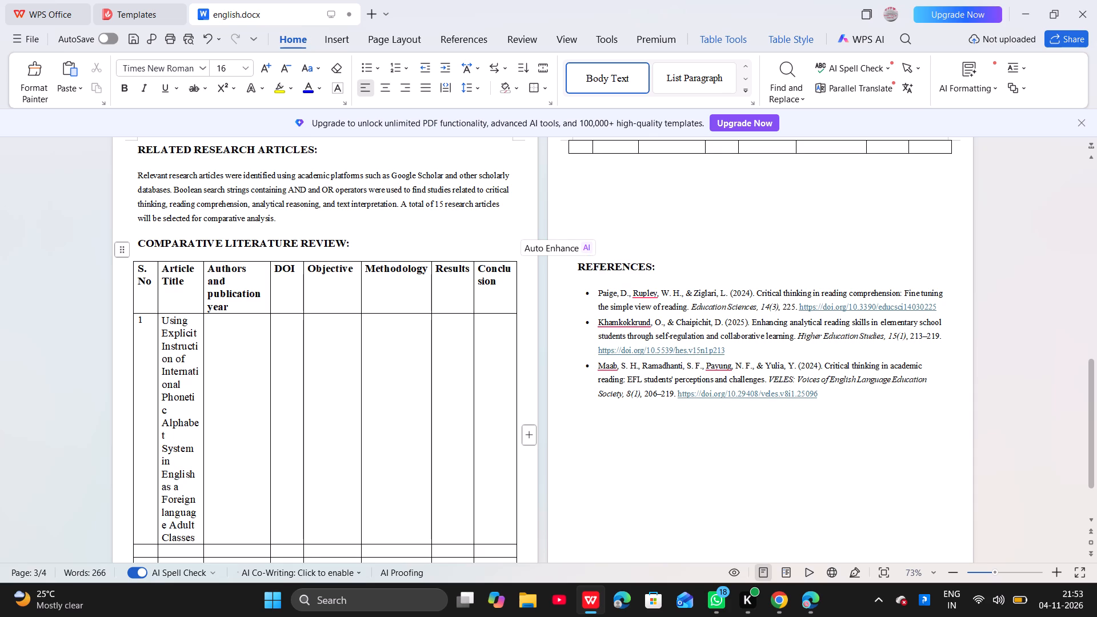
Enter "Trinh,Nguyen & Le (2022)" in non-bold text under Authors and publication year in row 1.
left_click(221, 327)
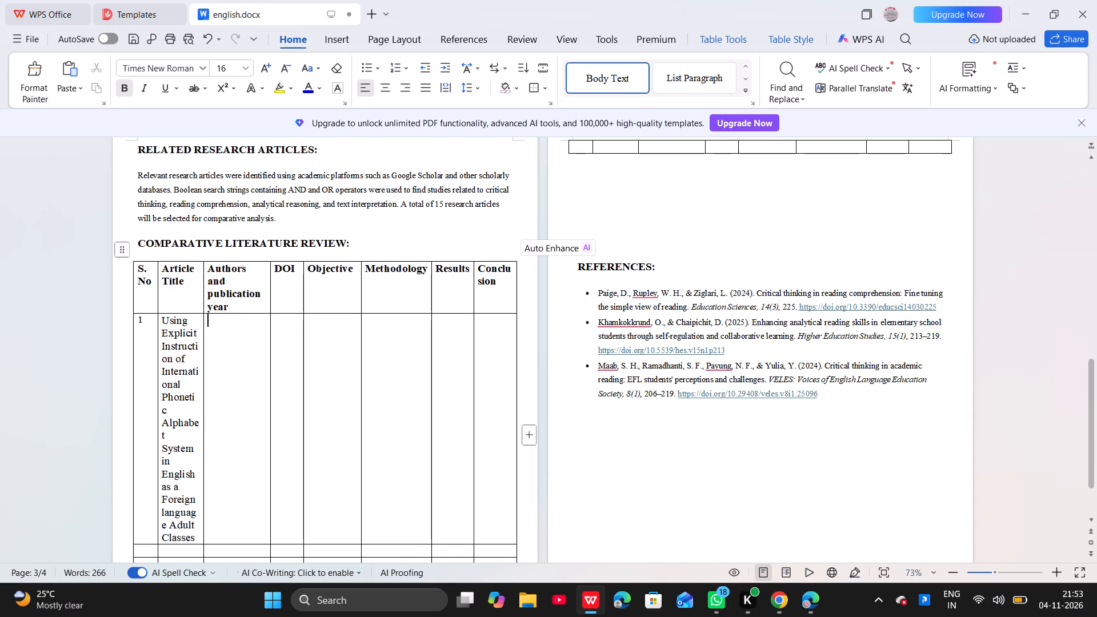
left_click(124, 90)
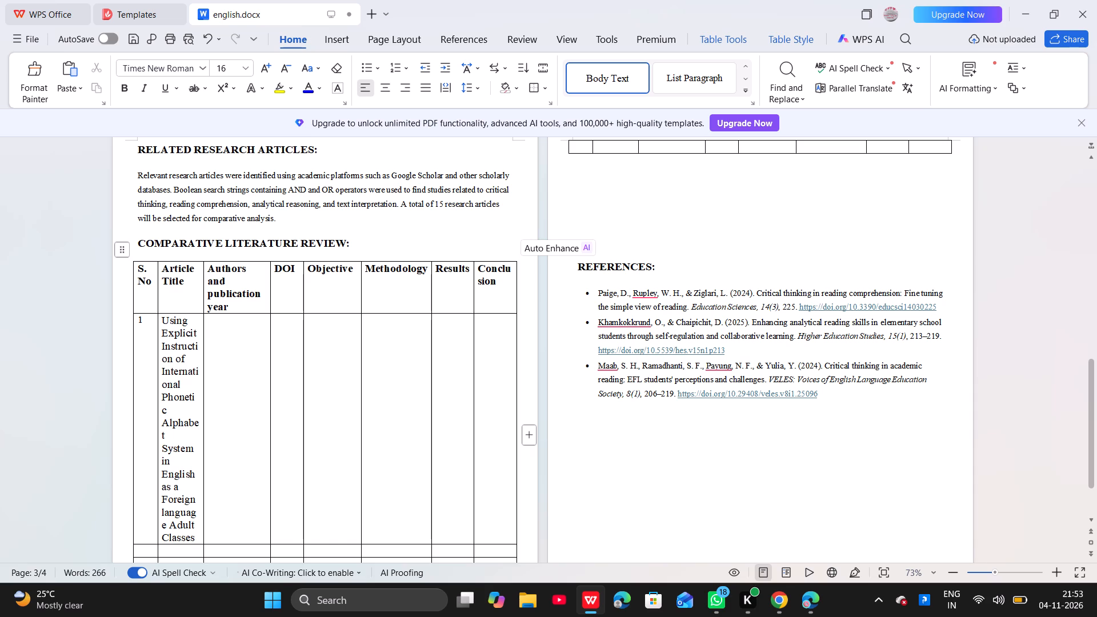
type("Tr")
type("ib")
key("BackSpace")
type("nh")
type(",Ng")
type("uyen")
key("space")
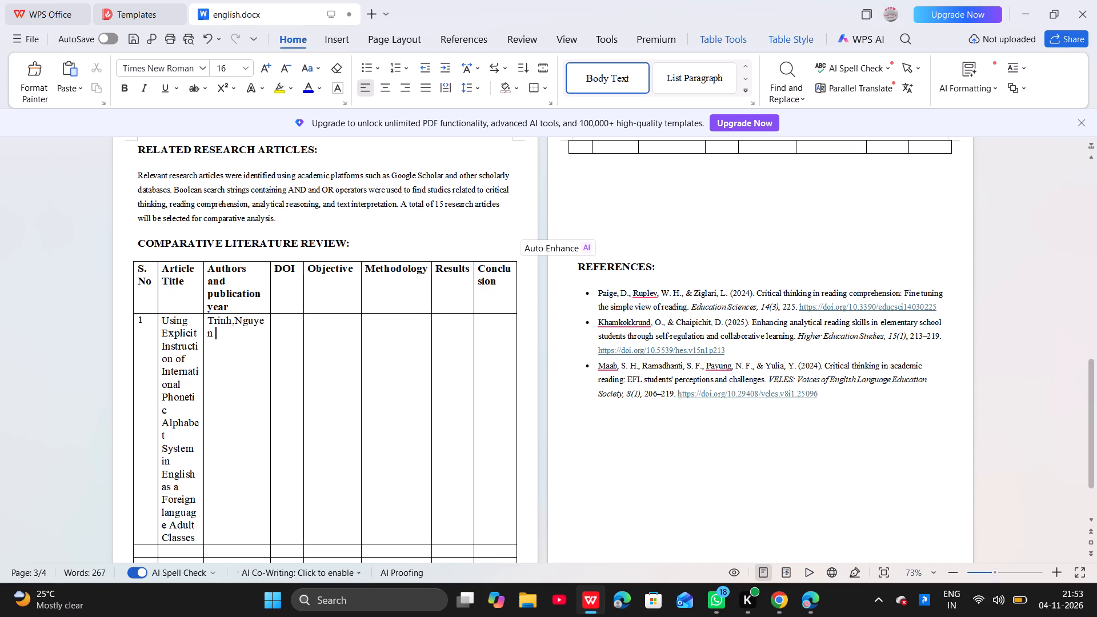
type("& Le (2-")
key("BackSpace")
type("022")
key("shift+parenright")
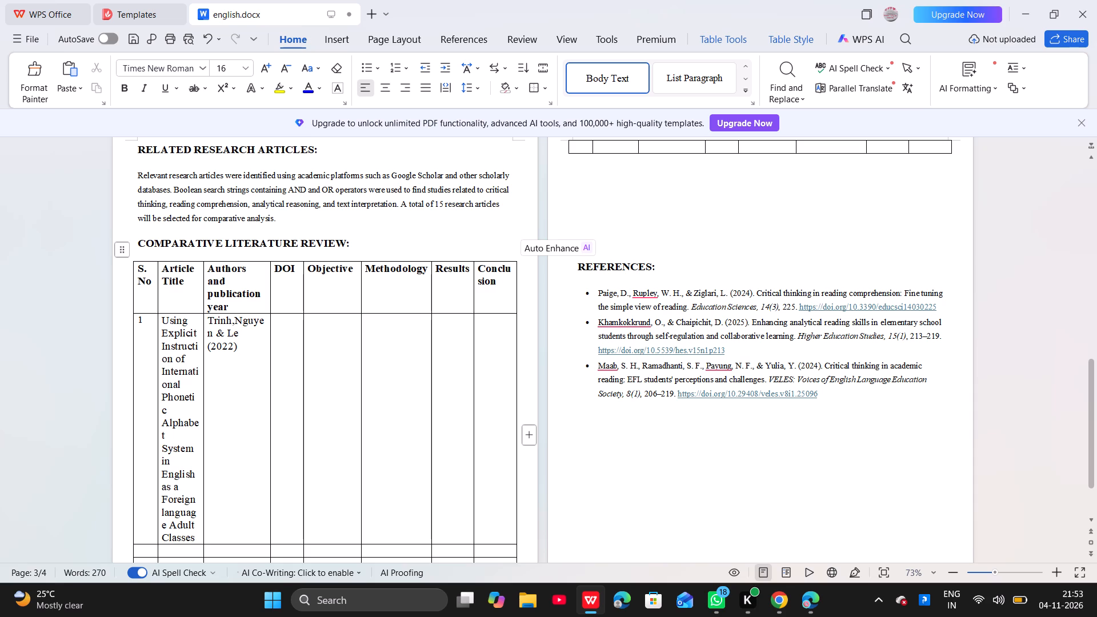
Enter 10.12973/eu-jer.11.2.749 in non-bold text under DOI in row 1.
left_click(287, 322)
type("10")
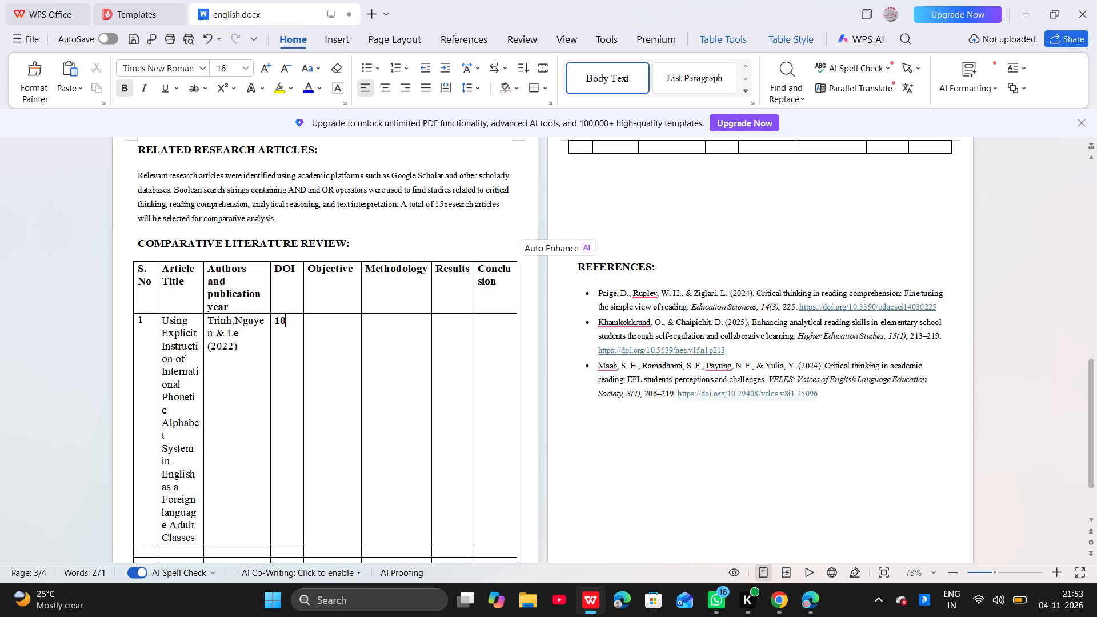
key("BackSpace")
key("BackSpace")
left_click(125, 86)
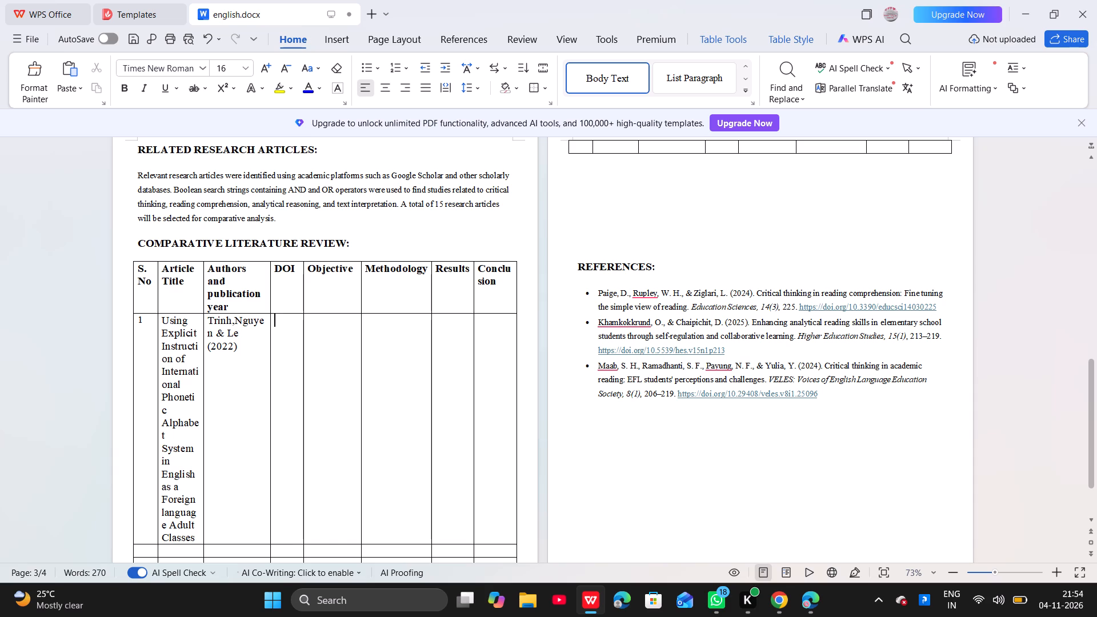
type("10.")
type("129")
type("73")
key("slash")
key("e")
key("u")
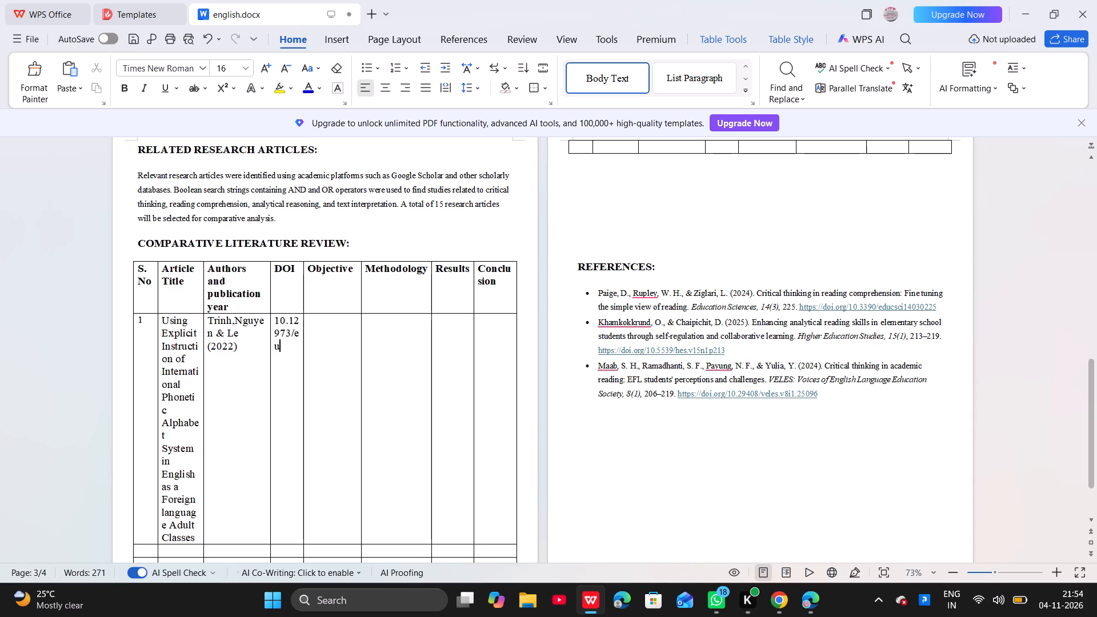
type("-jer")
key("comma")
key("BackSpace")
type(".11")
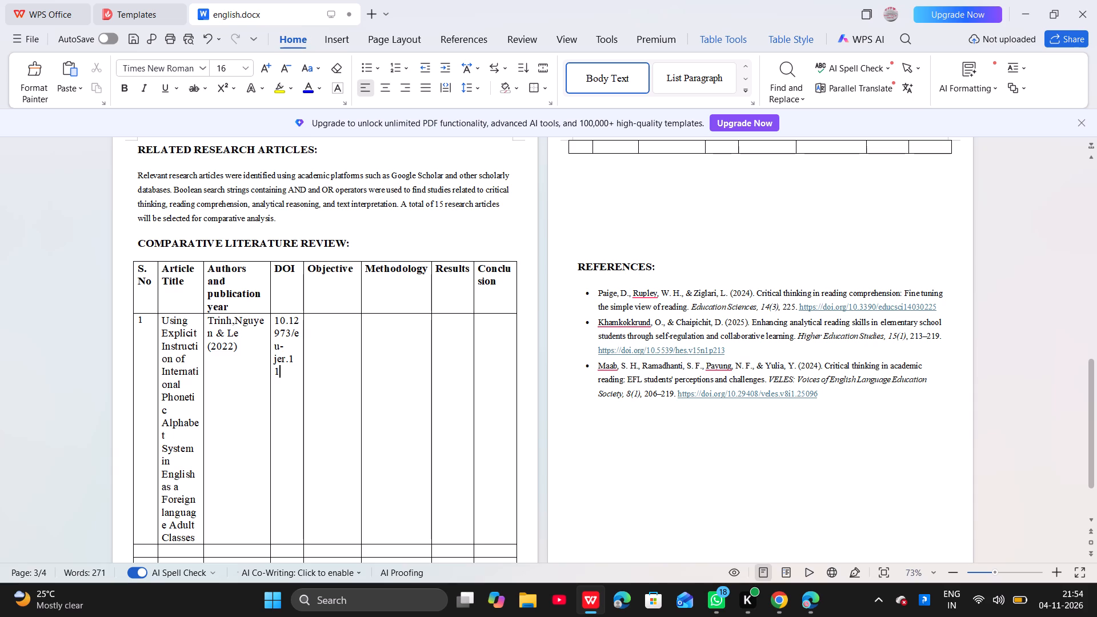
type(".2")
key("period")
type("74")
key("9")
Enter "To examine the impact of IPA learning onn Vietnamese EFL adult learners pronunciation" in non-bold text under Objective in row 1.
left_click(313, 324)
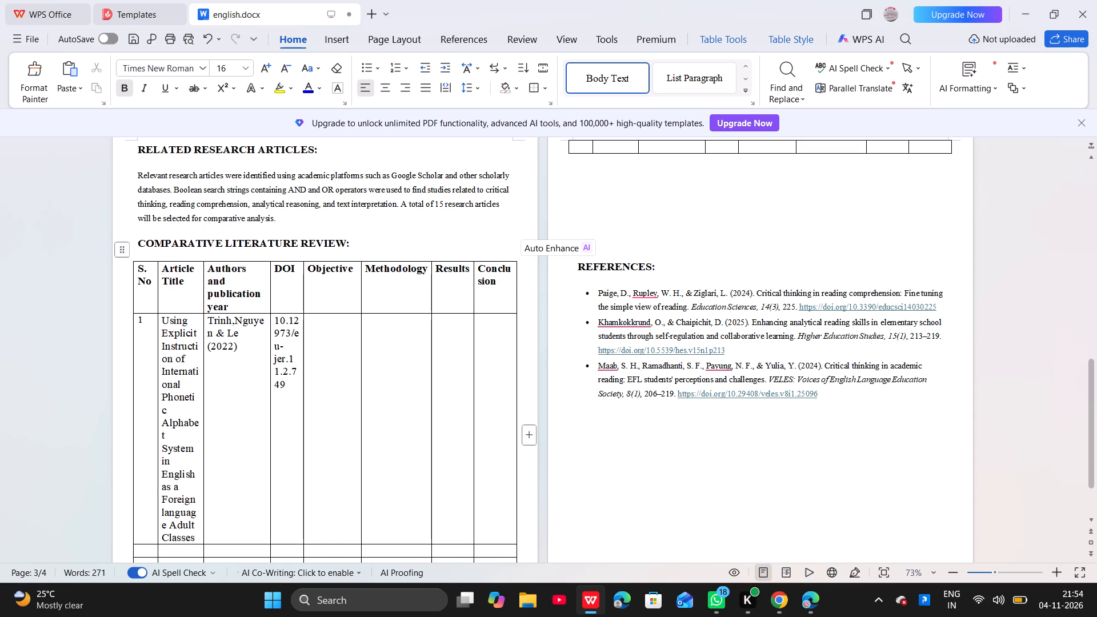
type("To")
key("space")
key("BackSpace")
key("BackSpace")
key("BackSpace")
left_click(125, 84)
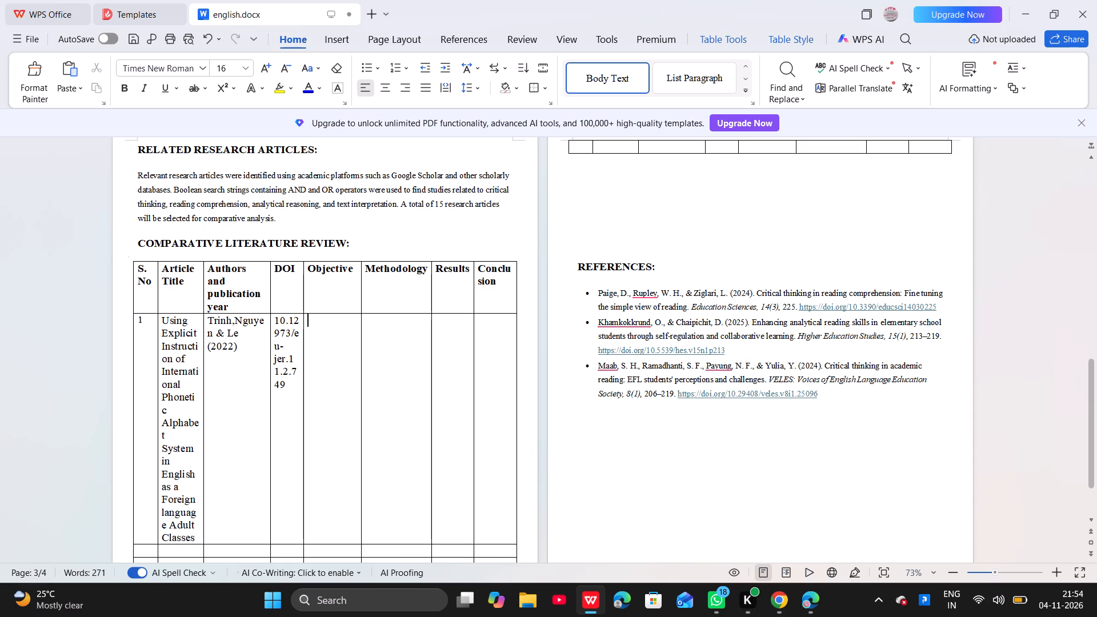
type("To examine")
key("space")
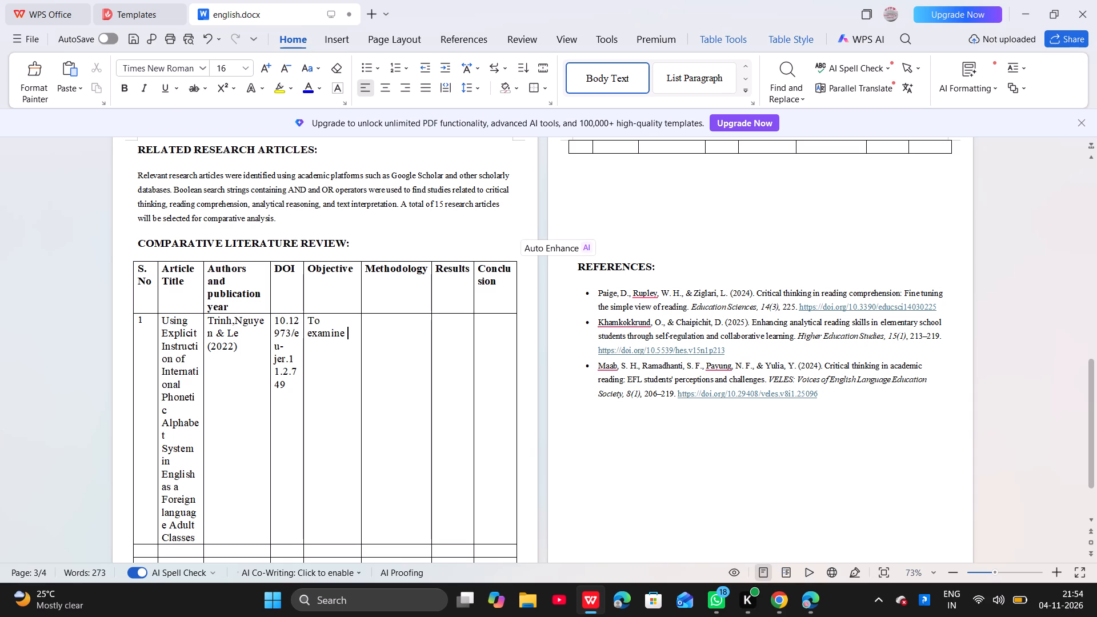
type("the impa")
key("BackSpace")
type("act")
key("space")
type("of IPA learning")
key("space")
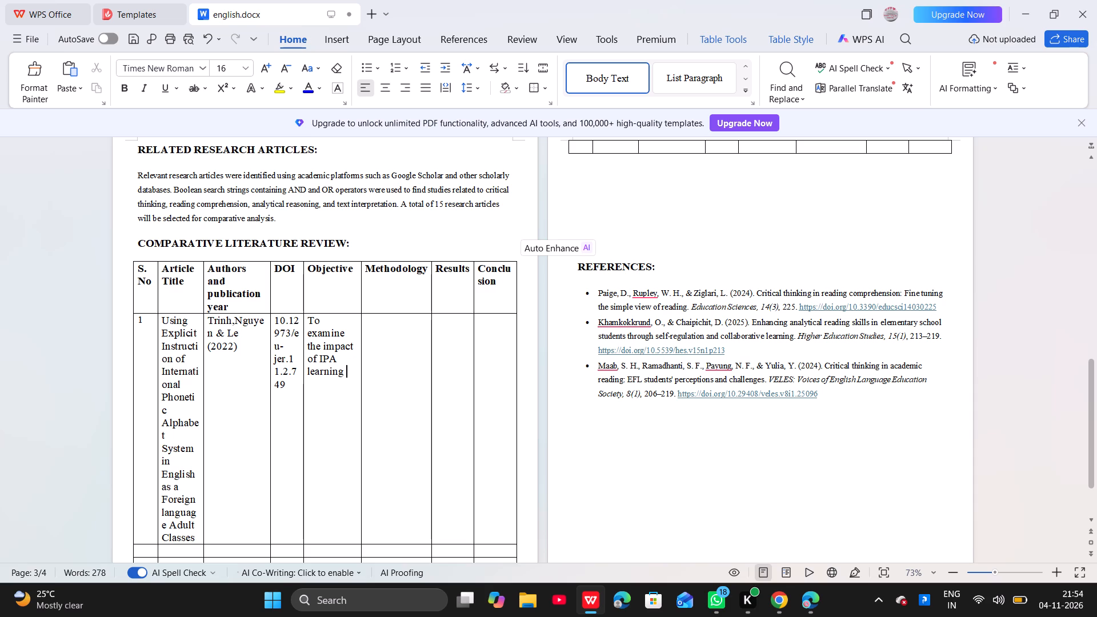
type("onn Vi")
key("e")
key("t")
type("namese EFL")
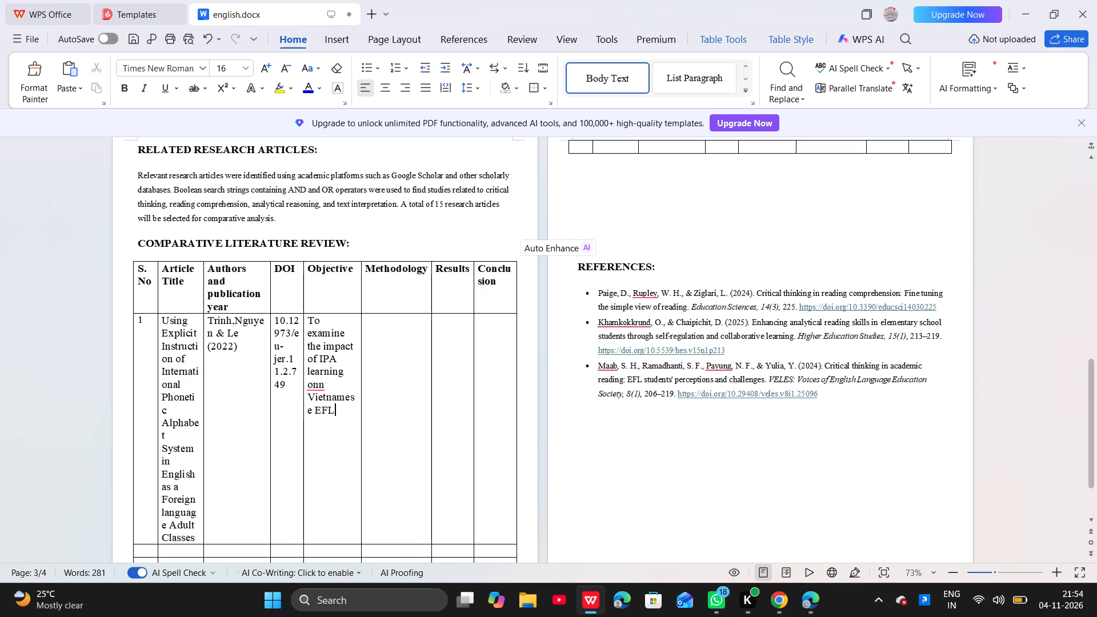
key("space")
type("adult")
key("space")
type("lear")
type("ners pronunciation")
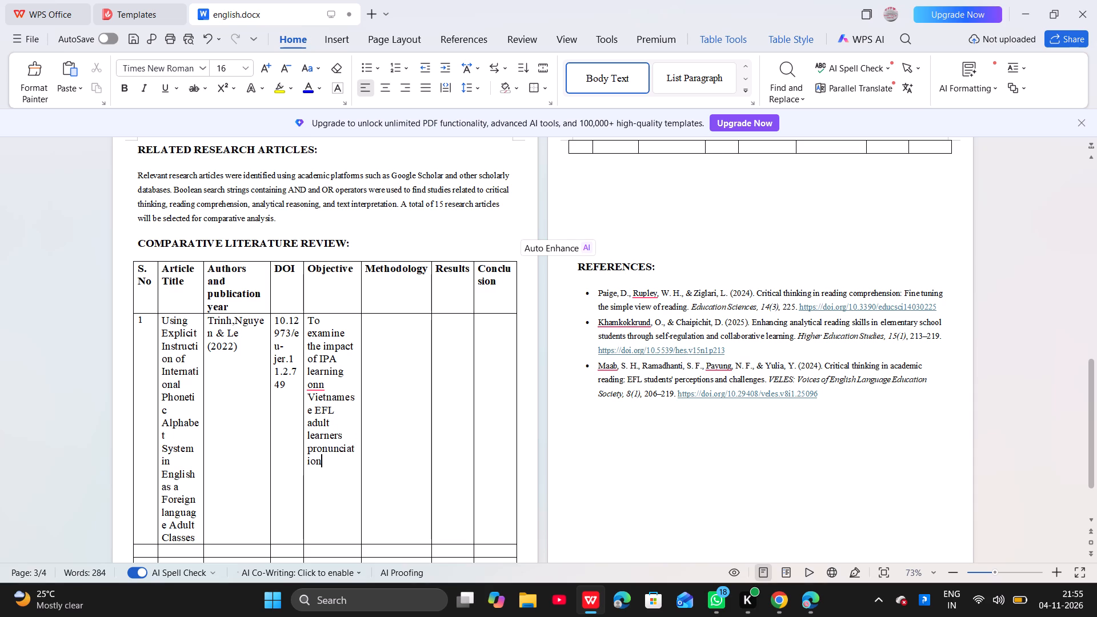
Enter "Experimental study, mixed-methods.Pre-test ,post-test, questionnaire and interview" in non-bold text under Methodology in row 1.
left_click(382, 332)
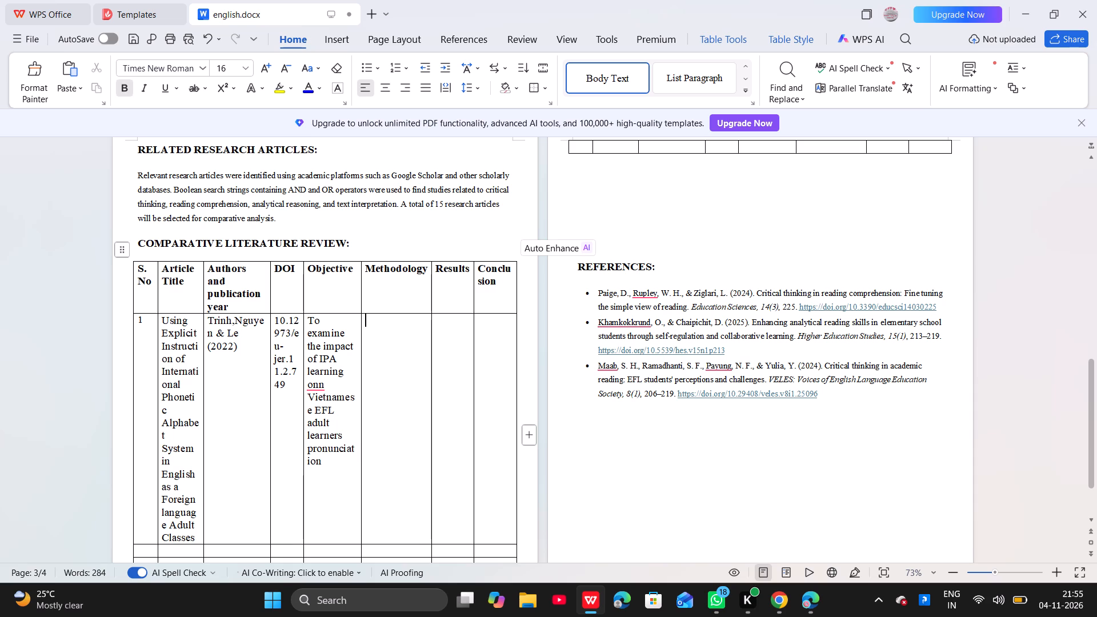
type("Ex")
key("BackSpace")
key("BackSpace")
left_click(122, 94)
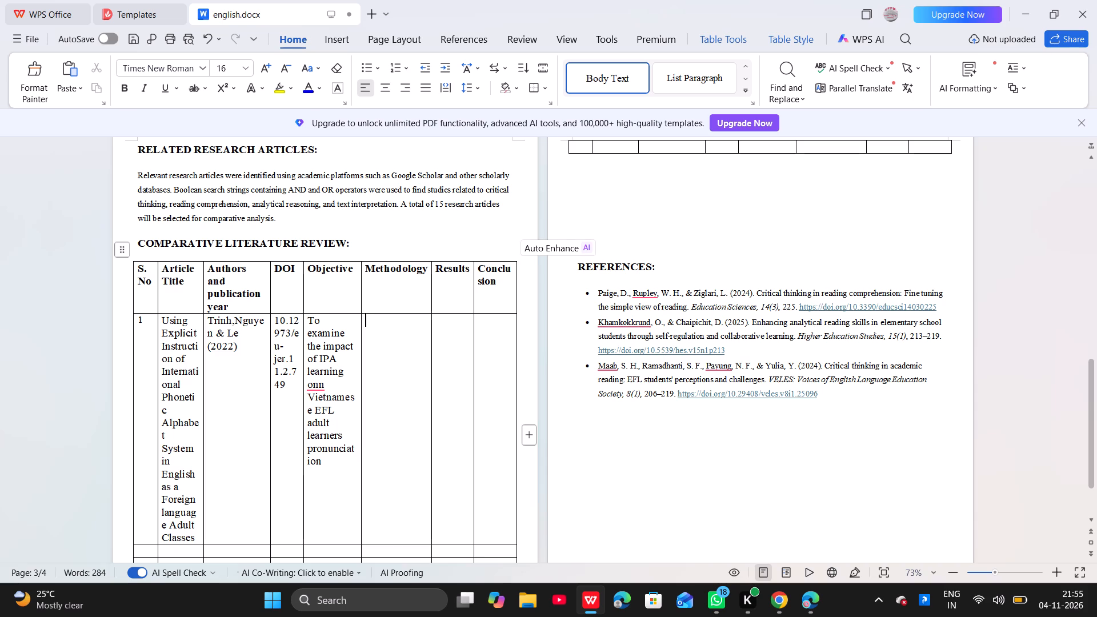
type("Experi")
type("mental study, mixed")
key("space")
key("BackSpace")
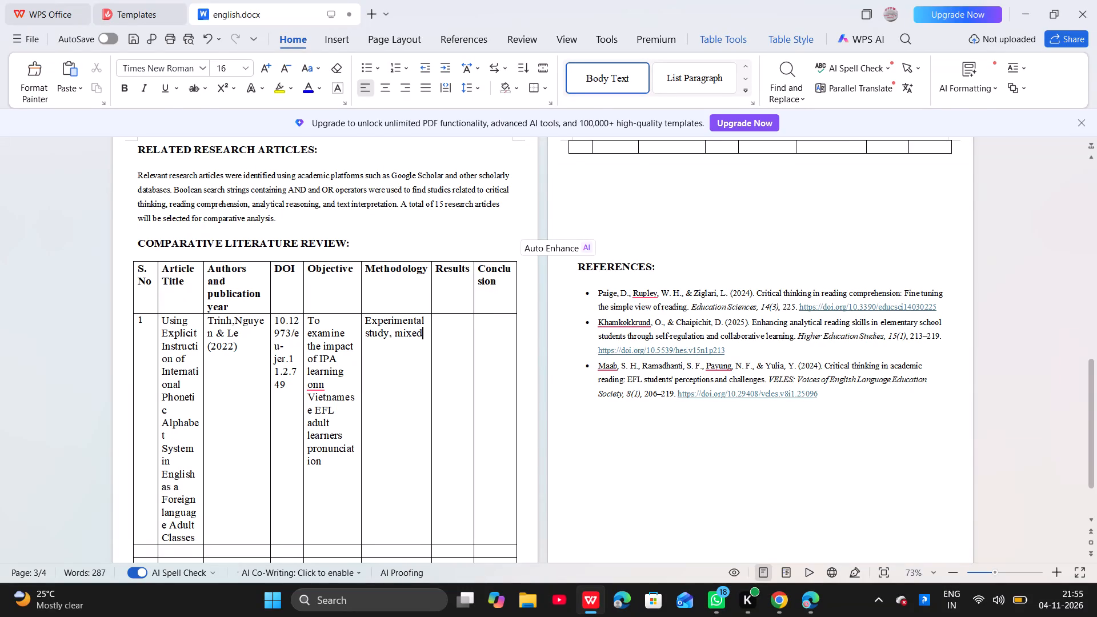
type("-method")
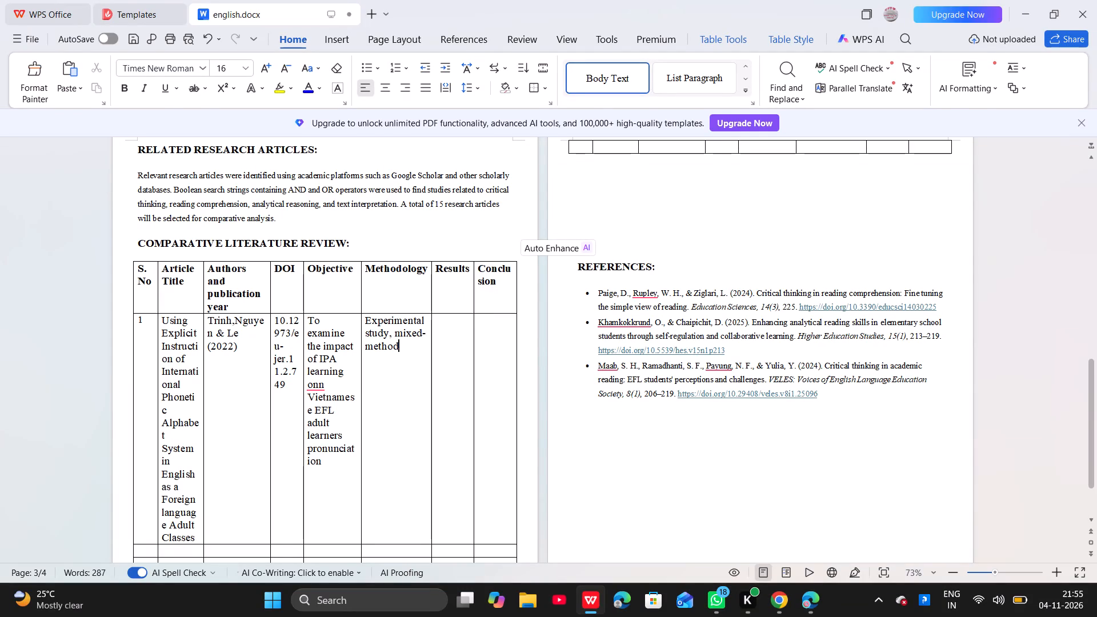
key("space")
key("BackSpace")
key("s")
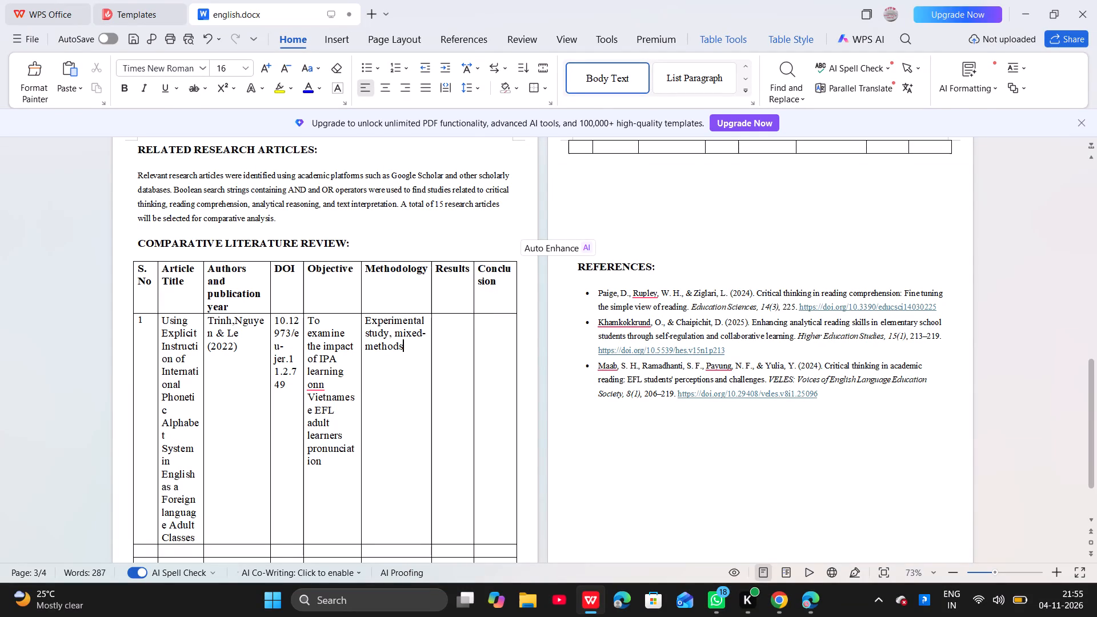
type(".Pre")
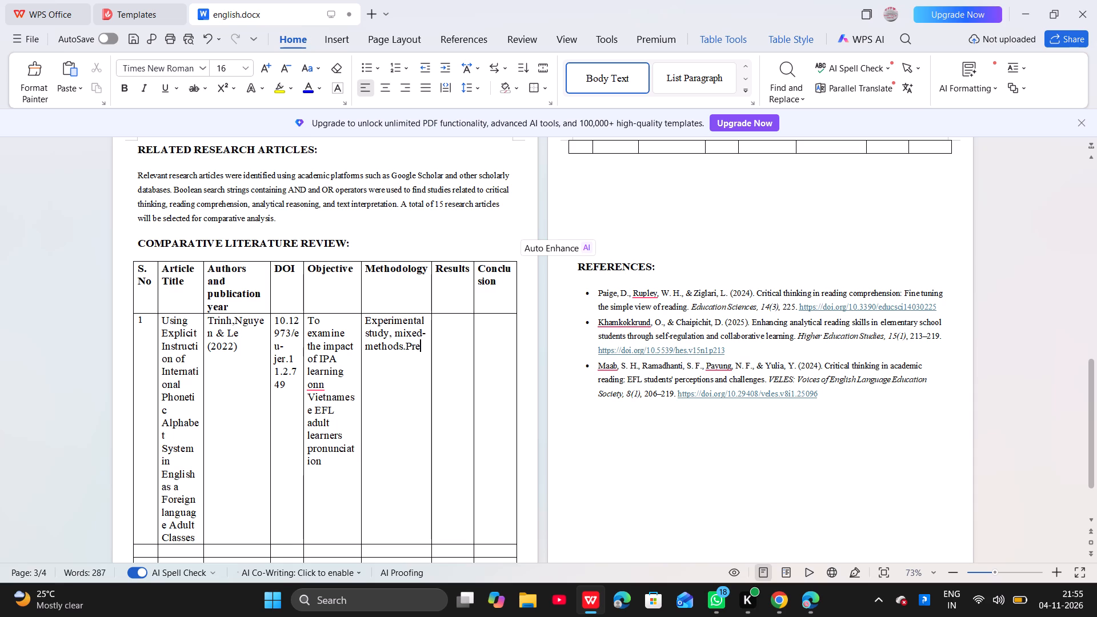
type("-test ,post")
type("-test")
key("space")
key("BackSpace")
type(",")
key("space")
type("quest")
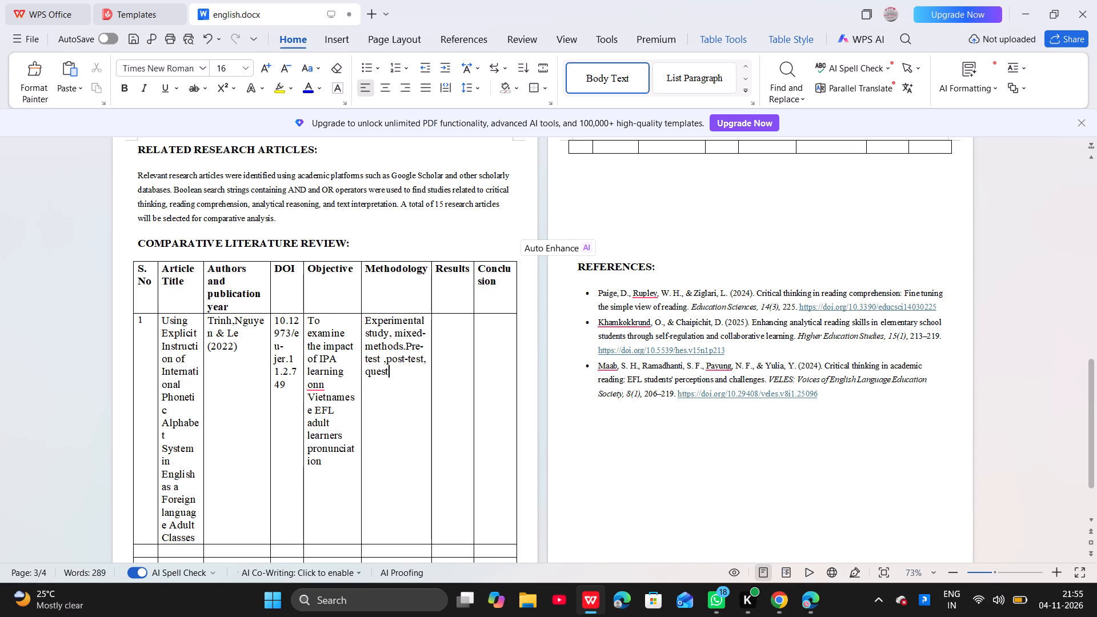
type("io")
type("nna")
type("ire and interview")
key("space")
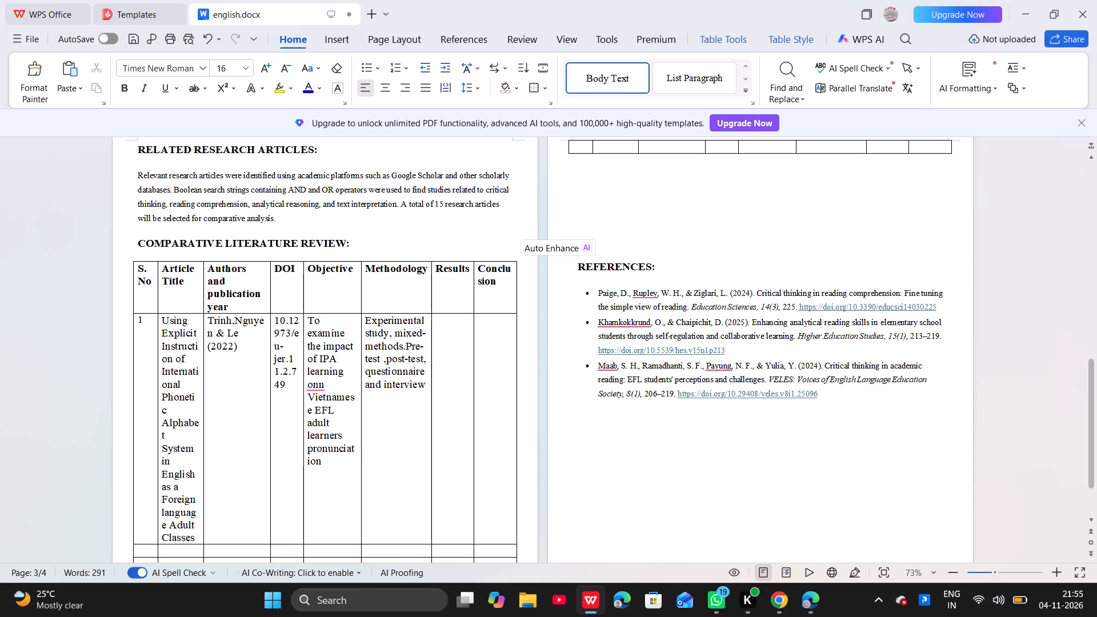
Enter "Significant improvement in pronunciation of experimental grouo, especially in consonants, vowels and word stress" in non-bold text under Results in row 1.
left_click(443, 323)
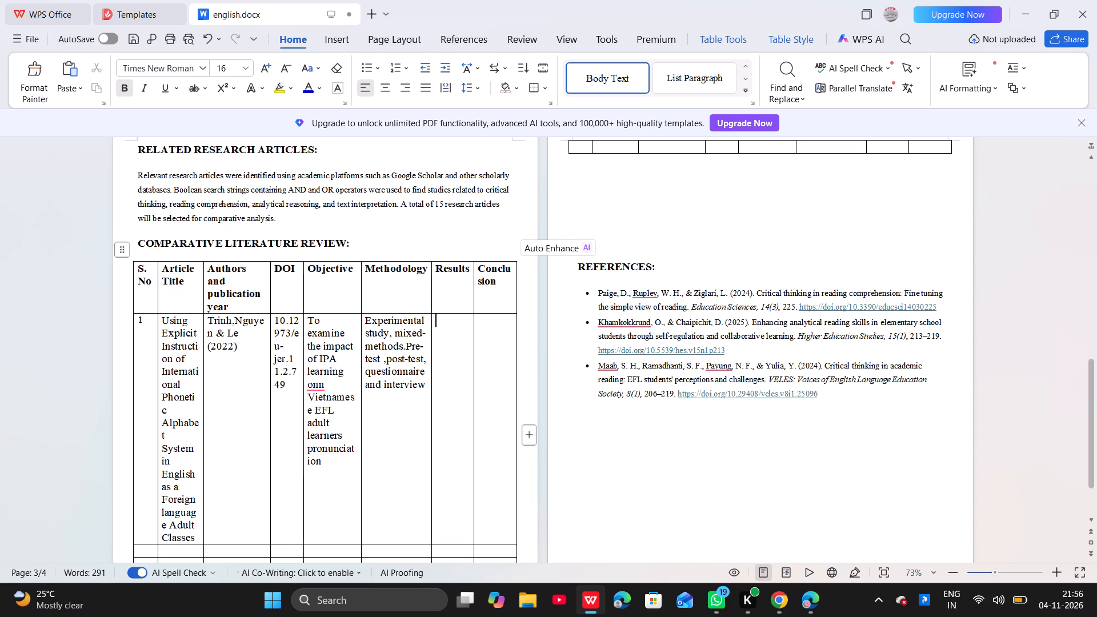
type("Signi")
key("BackSpace")
key("BackSpace")
key("BackSpace")
key("BackSpace")
key("BackSpace")
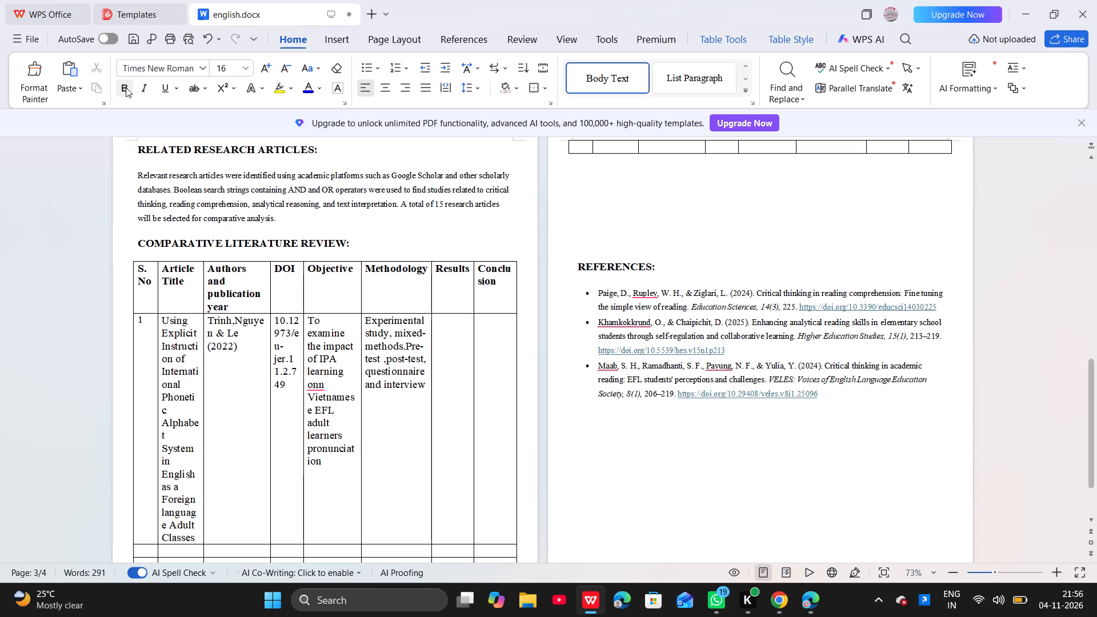
left_click(126, 87)
type("Signi")
type("ficant")
key("space")
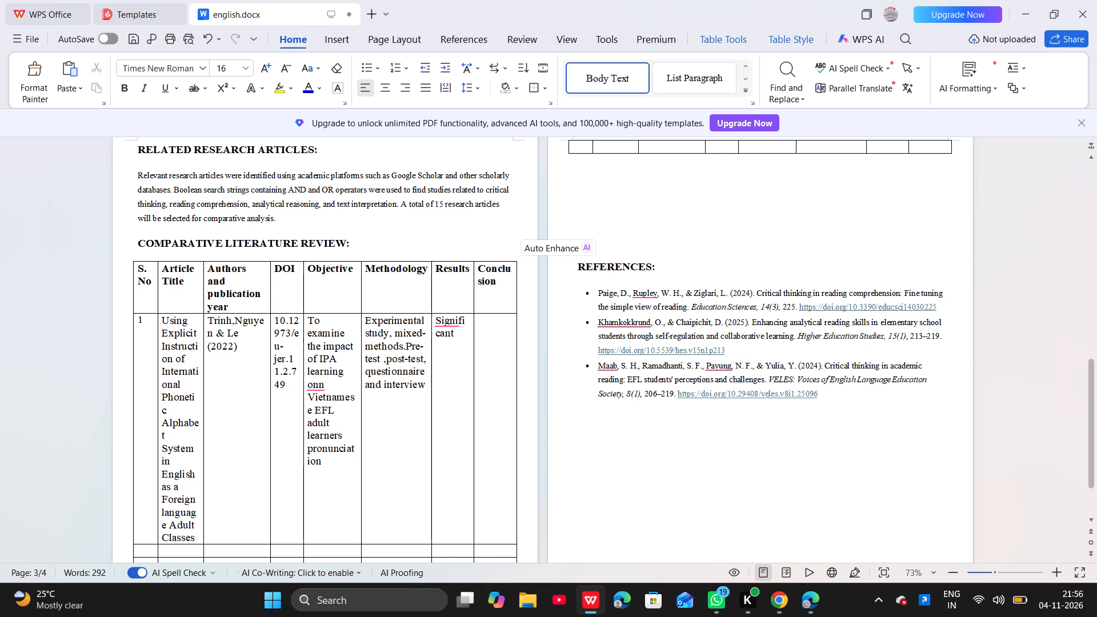
type("impro")
type("vement")
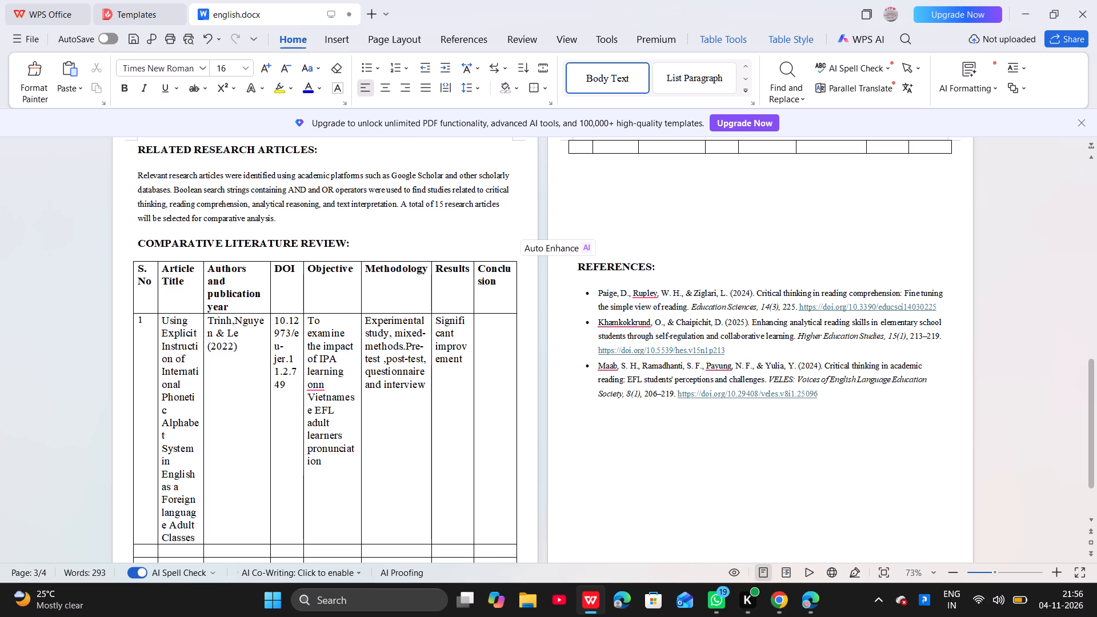
key("space")
type("in pro")
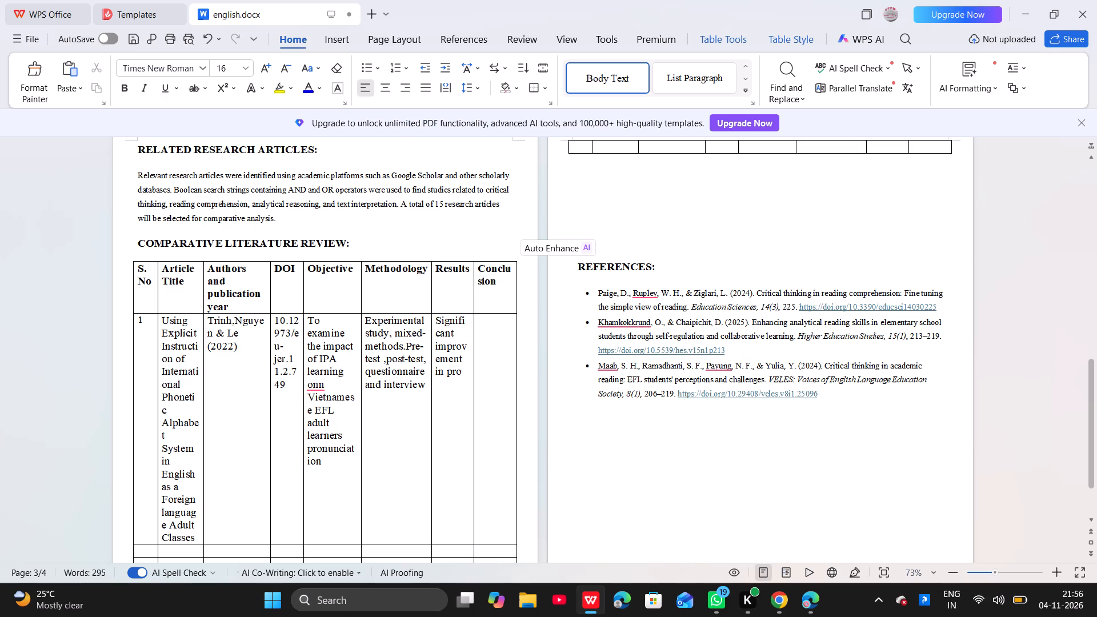
type("nunciation")
key("space")
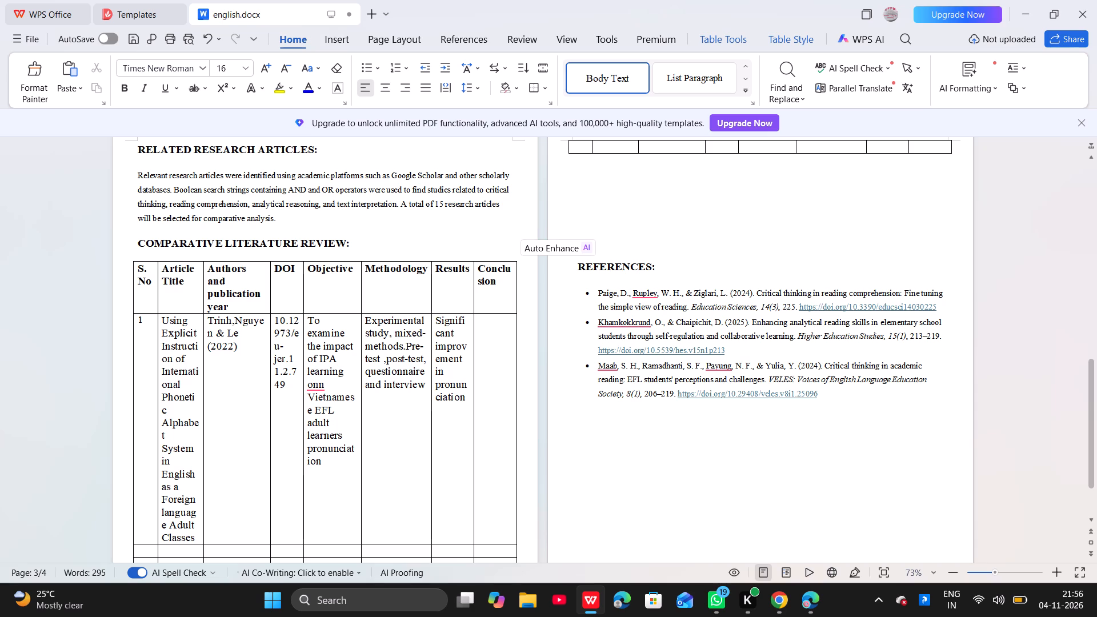
type("of experi")
type("mental")
key("space")
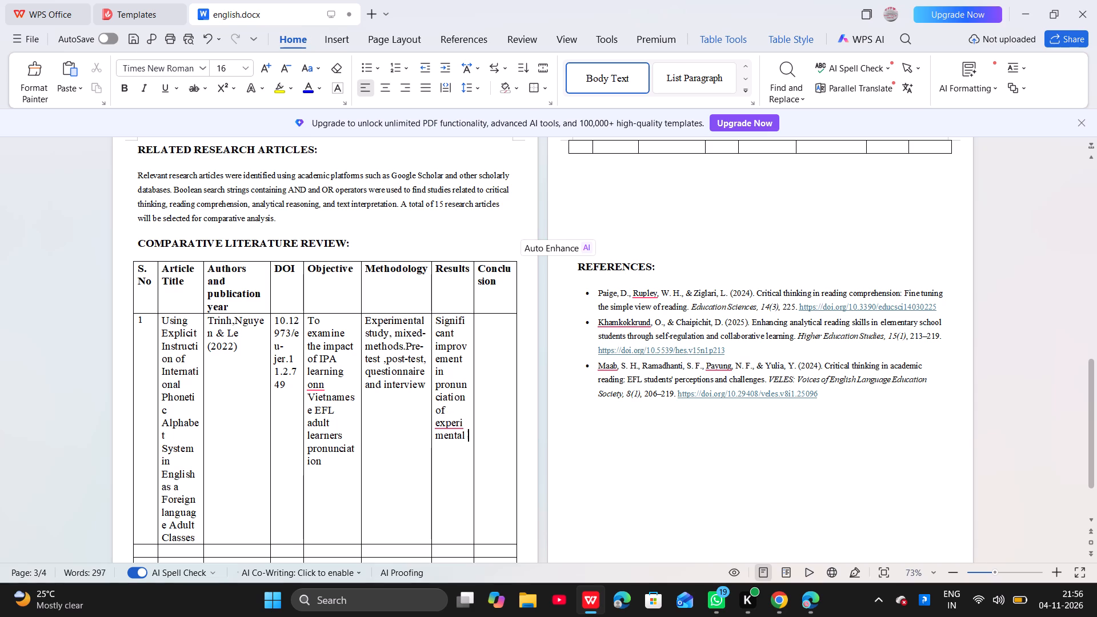
type("grouo")
key("space")
key("BackSpace")
type(", esp")
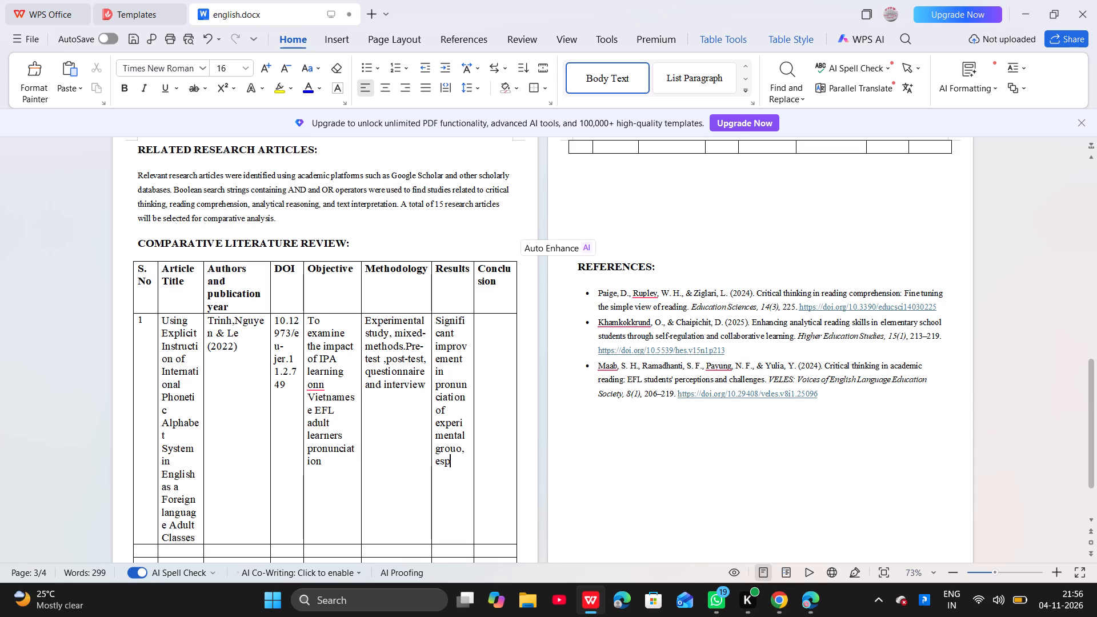
type("ecially")
key("space")
type("in")
key("space")
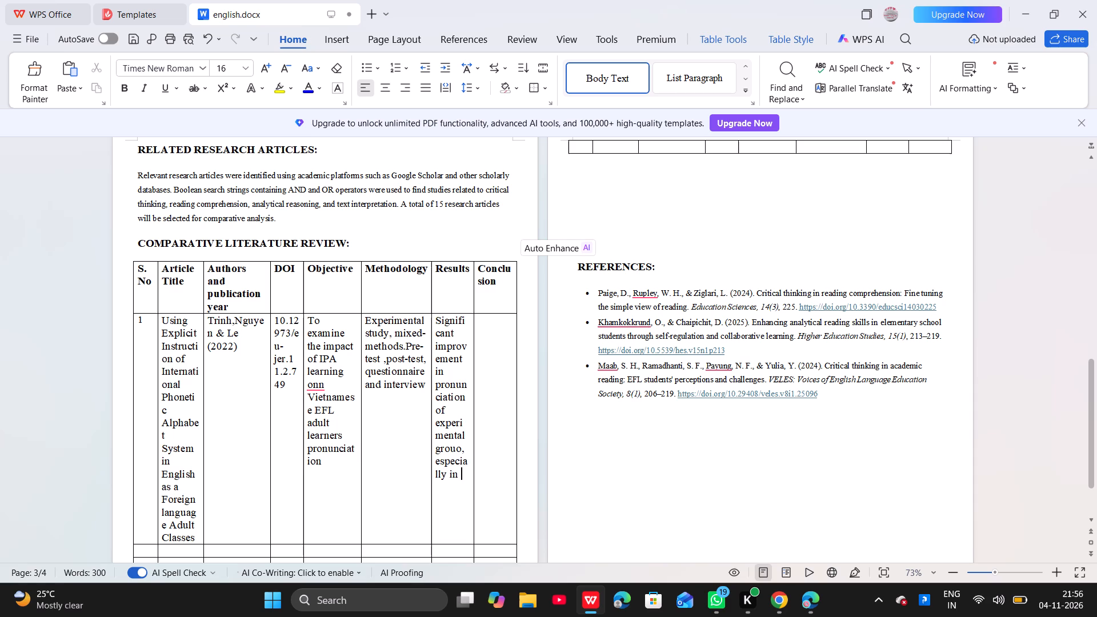
type("consonants")
type(", vowels")
key("space")
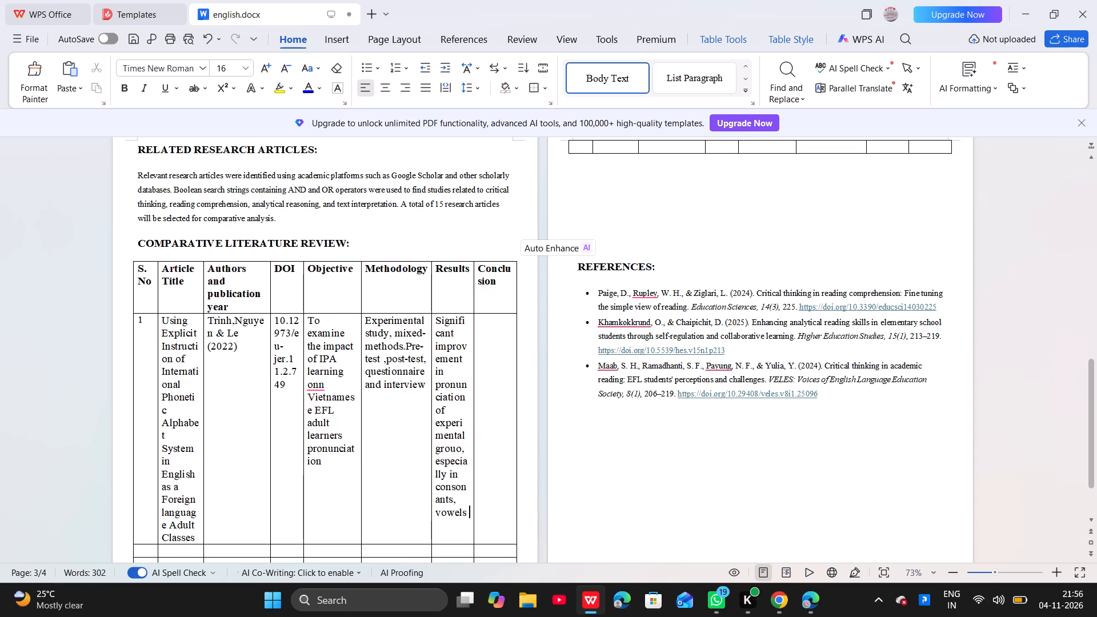
type("and word stress")
Enter "Explicit IPA instrution improves adult learners' pronunciation and learners have positive attitude towards it" in non-bold text under Conclusion in row 1.
left_click(488, 327)
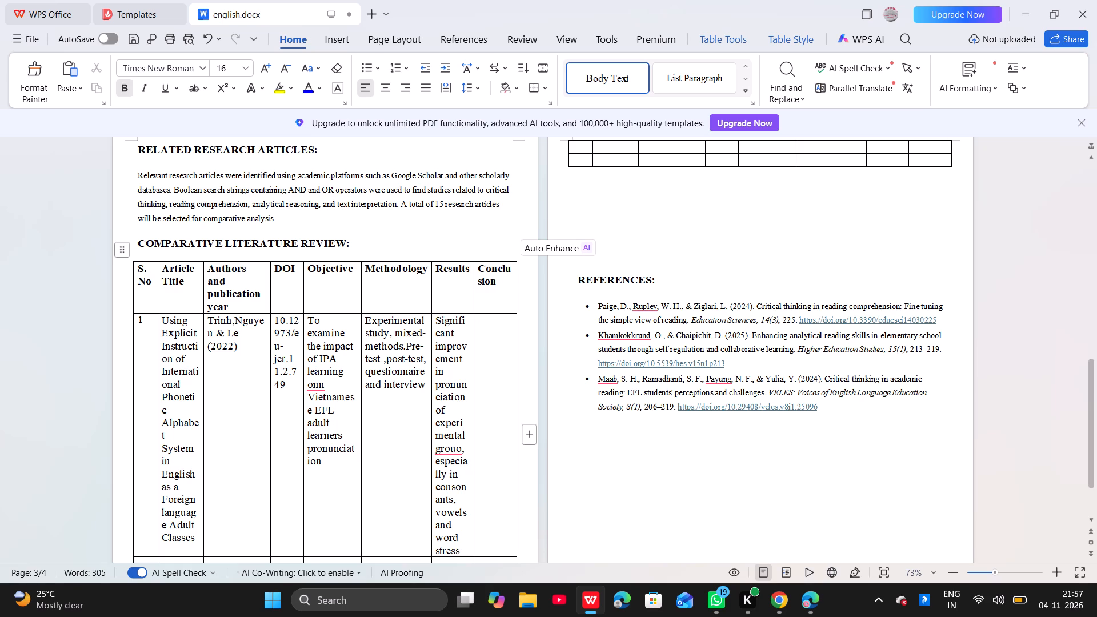
type("Ex")
key("BackSpace")
key("BackSpace")
left_click(124, 91)
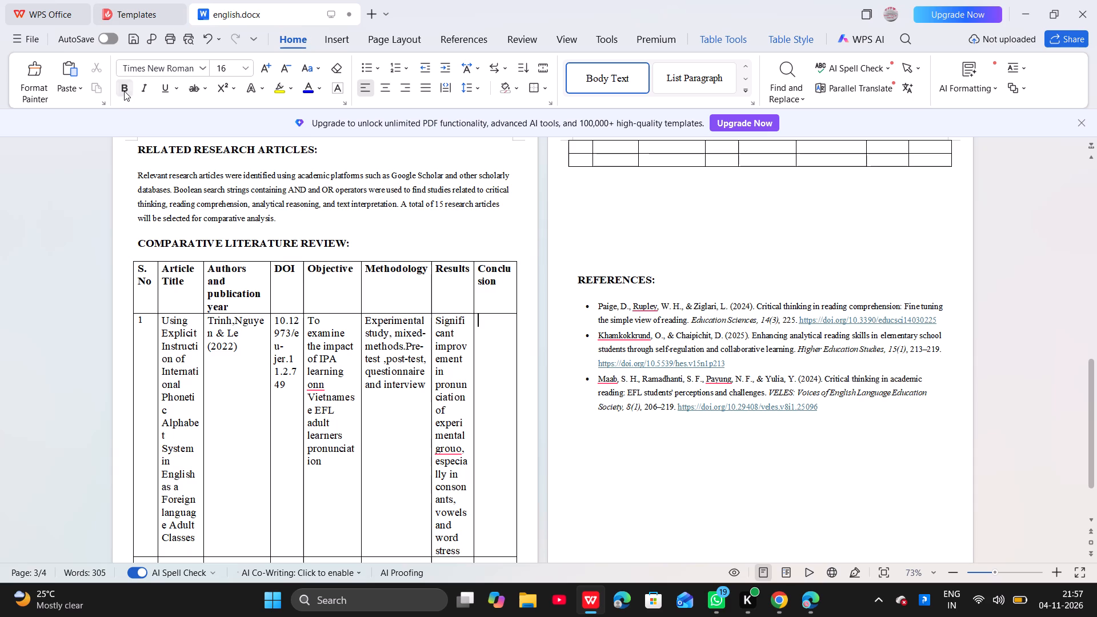
type("Ec")
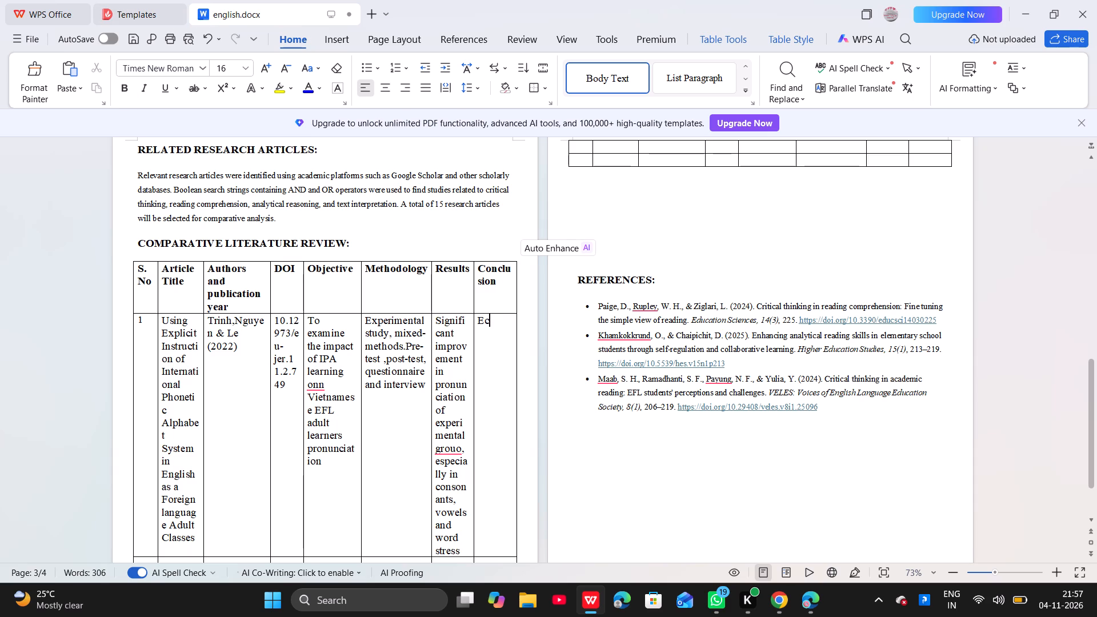
key("BackSpace")
type("xpl")
type("icit IPA")
key("space")
type("instr")
type("ution")
key("space")
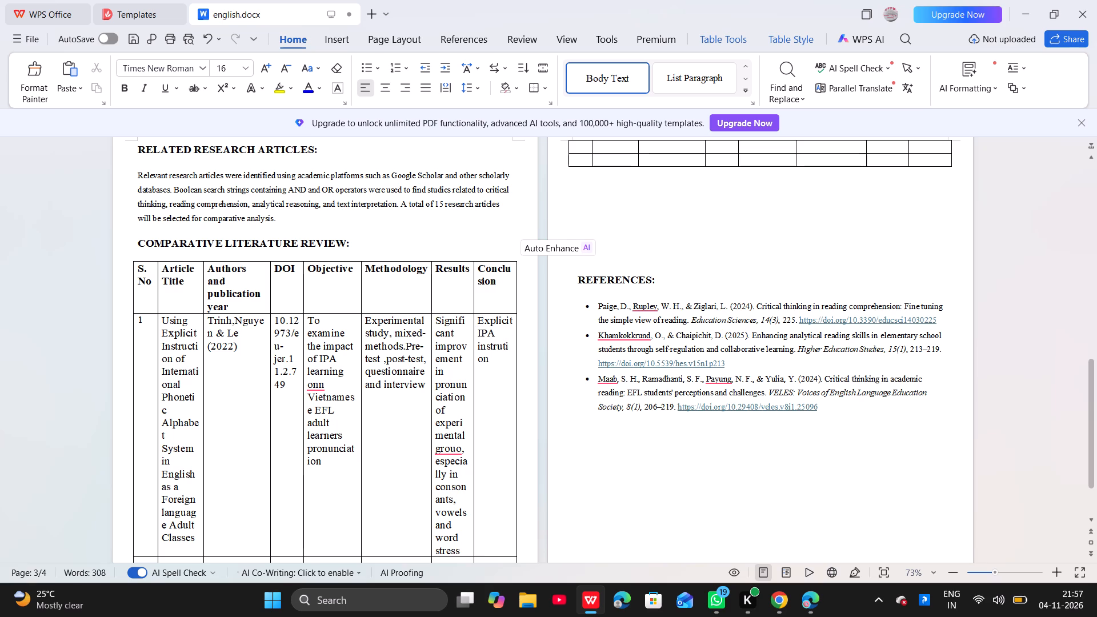
type("improves")
key("space")
type("adult learners")
key("semicolon")
key("BackSpace")
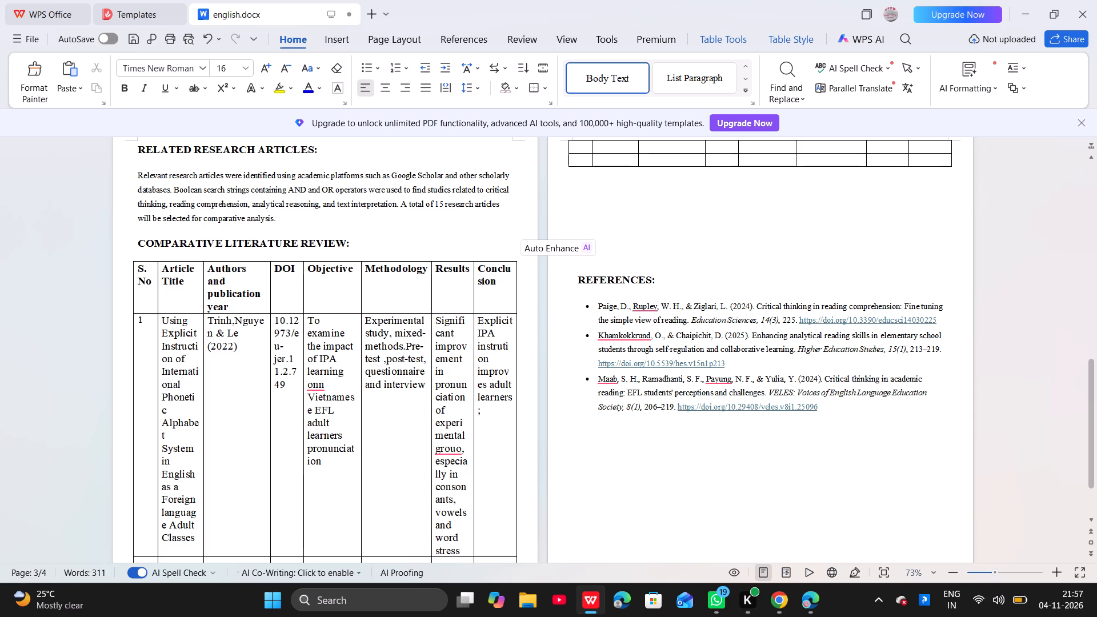
key("BackSpace")
type("s' pro")
type("nunciation")
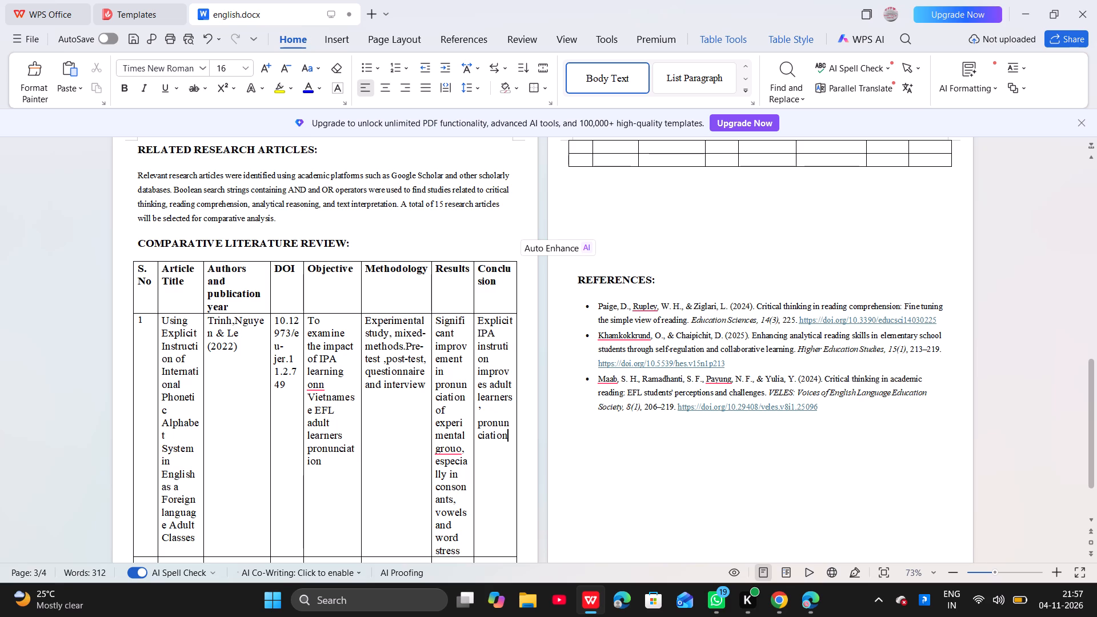
key("space")
type("and learners")
key("space")
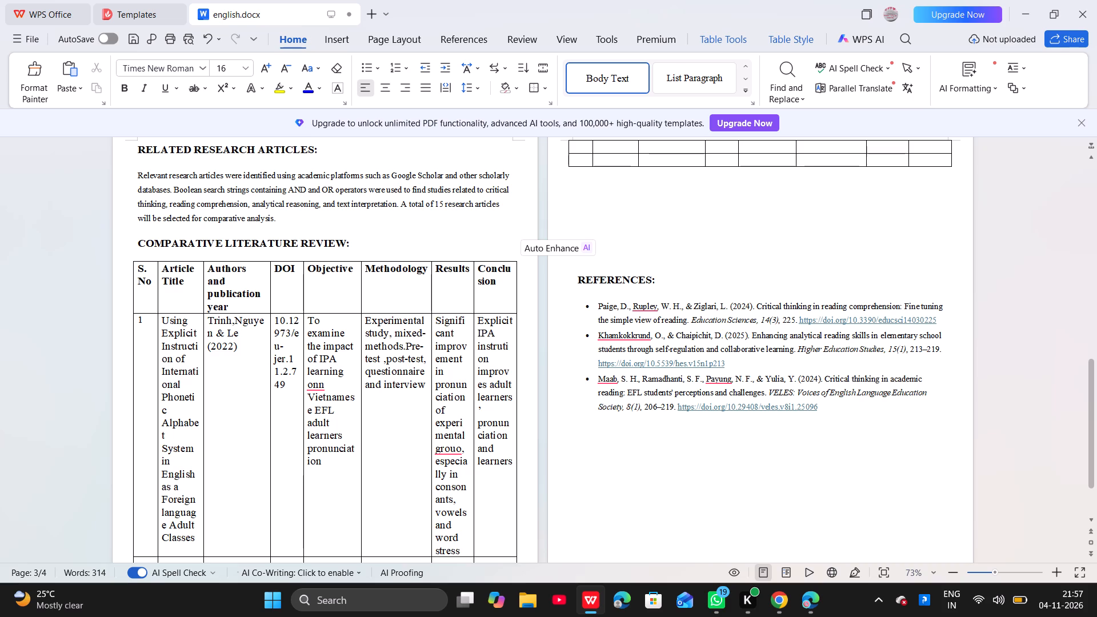
type("have poi")
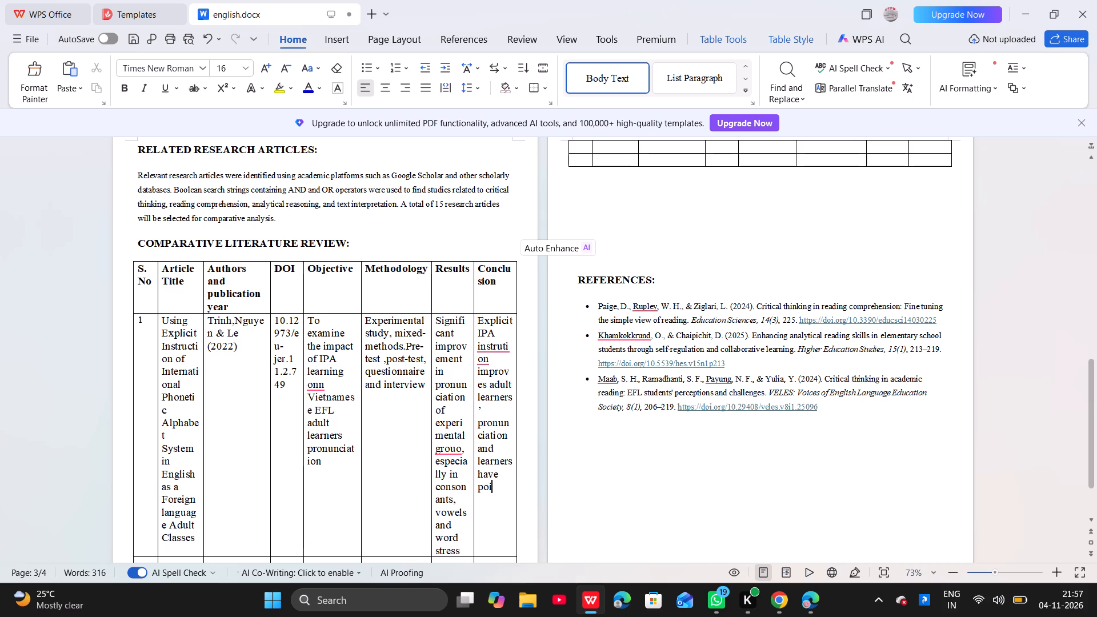
key("BackSpace")
type("si")
type("tive")
key("space")
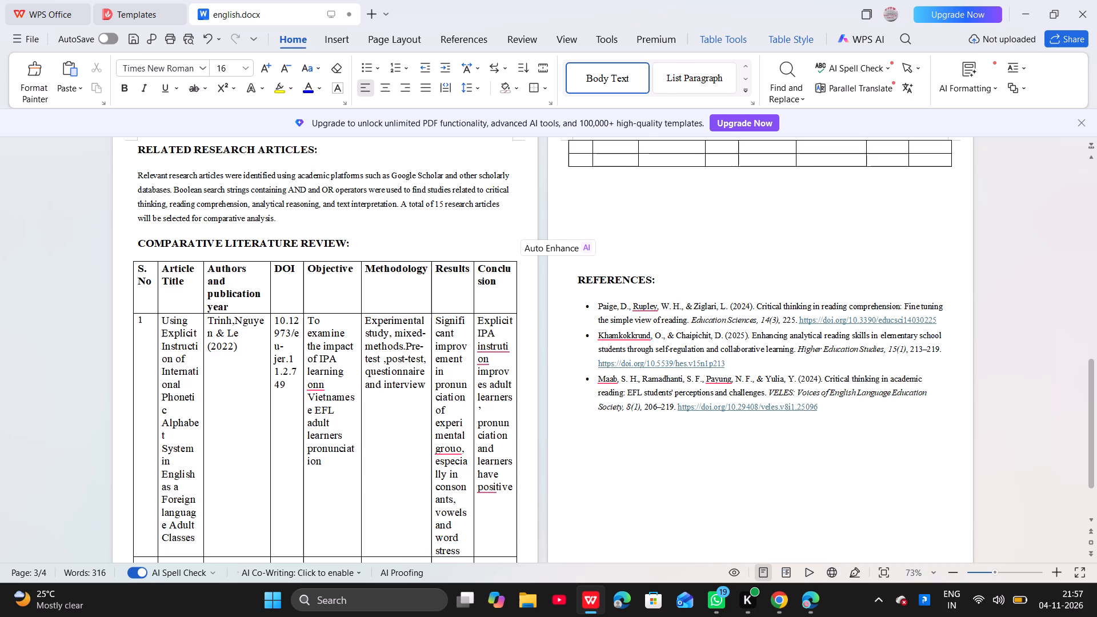
type("atti")
type("tude towards it")
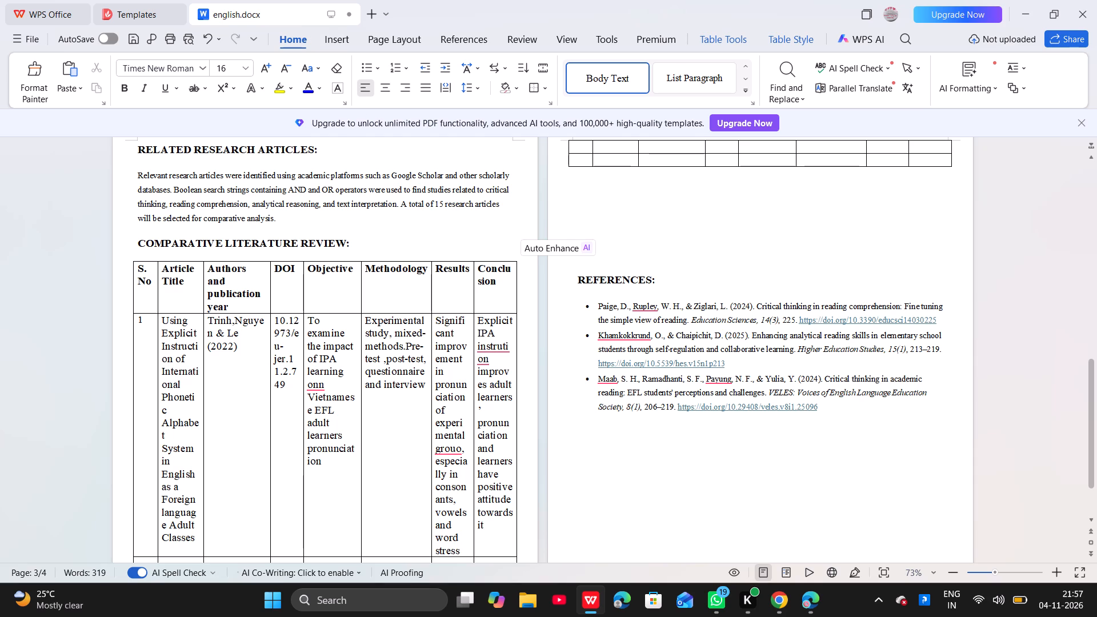
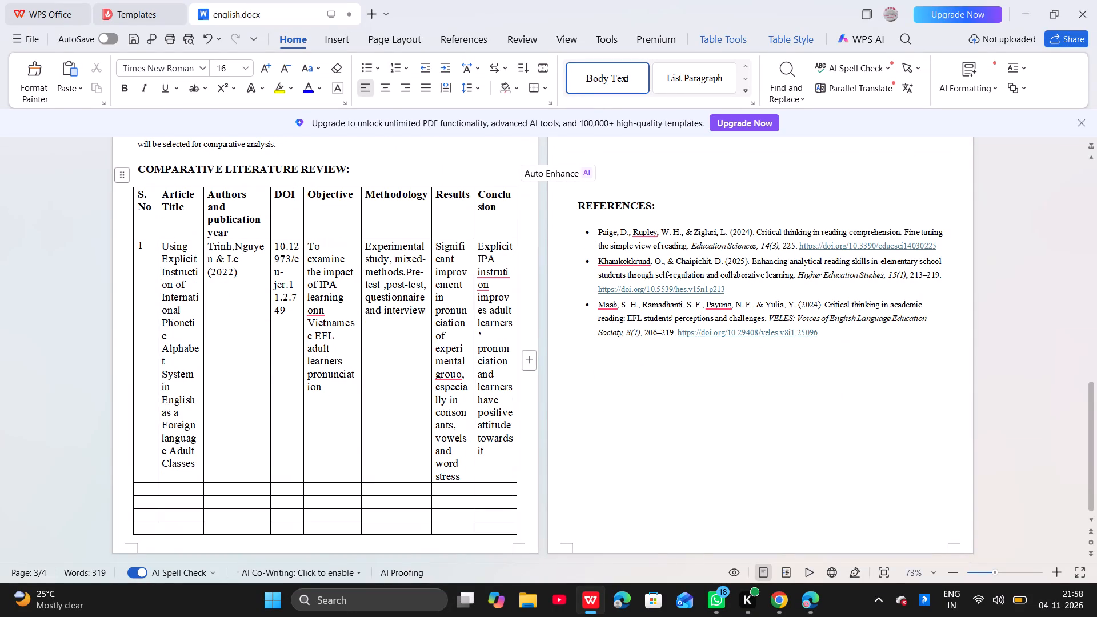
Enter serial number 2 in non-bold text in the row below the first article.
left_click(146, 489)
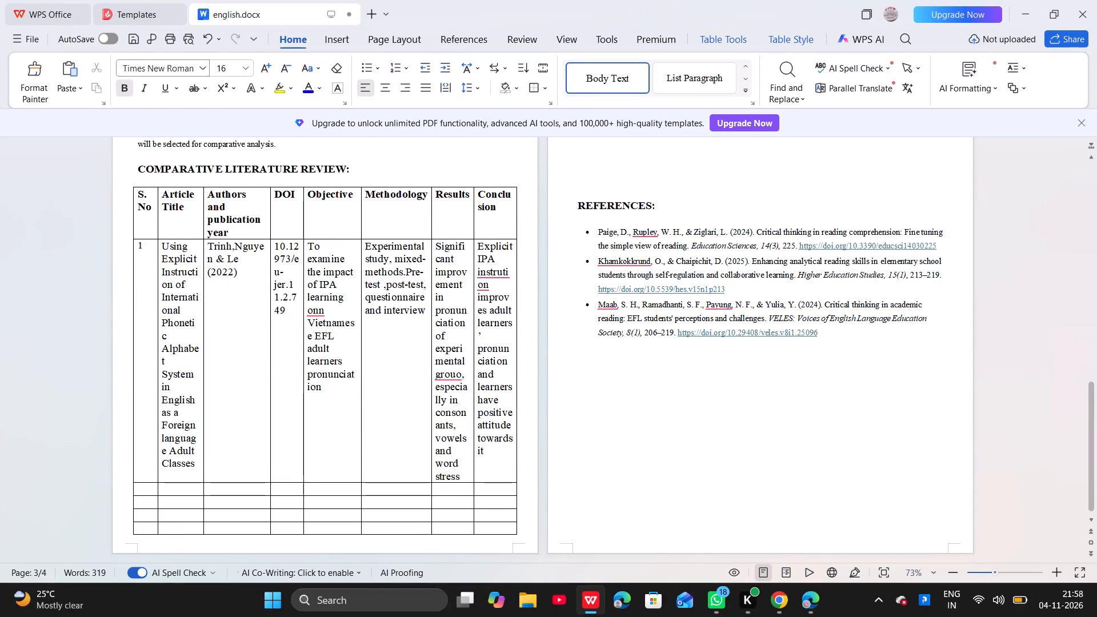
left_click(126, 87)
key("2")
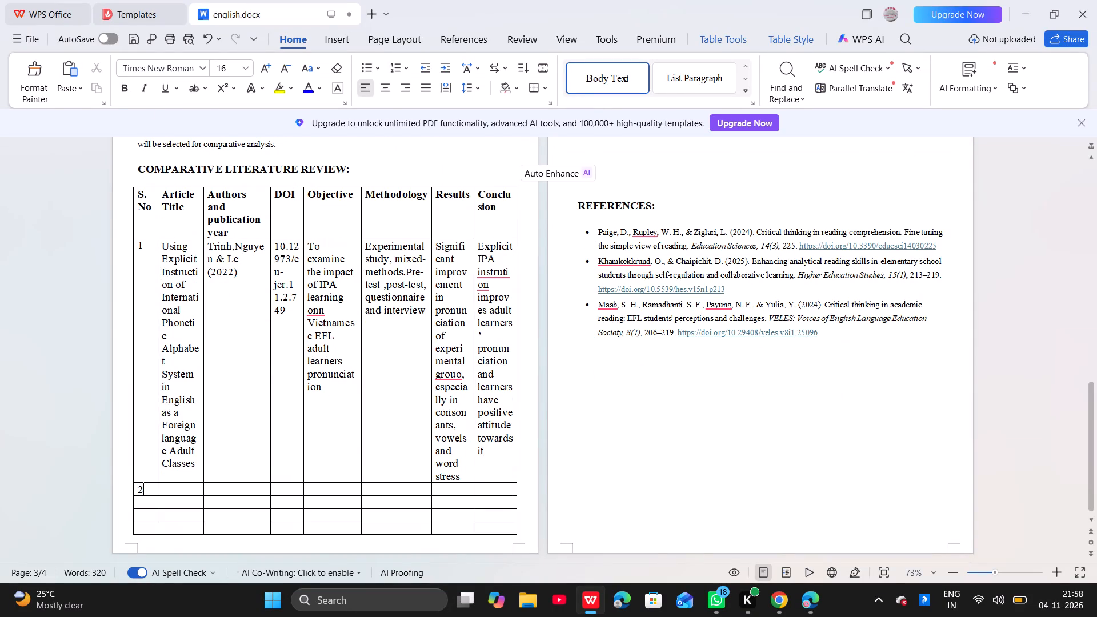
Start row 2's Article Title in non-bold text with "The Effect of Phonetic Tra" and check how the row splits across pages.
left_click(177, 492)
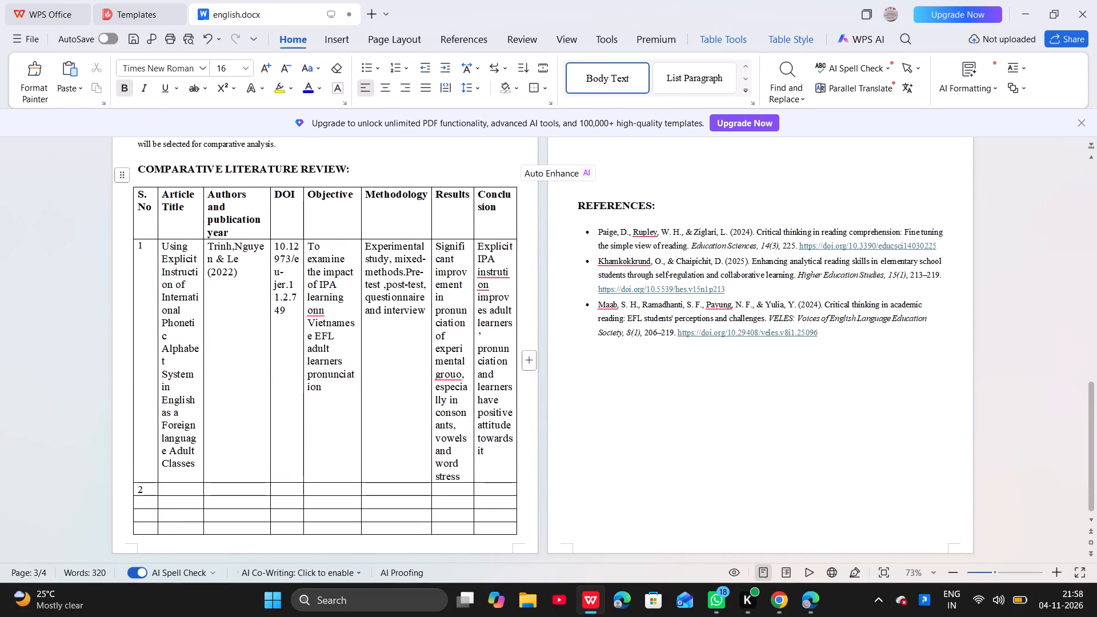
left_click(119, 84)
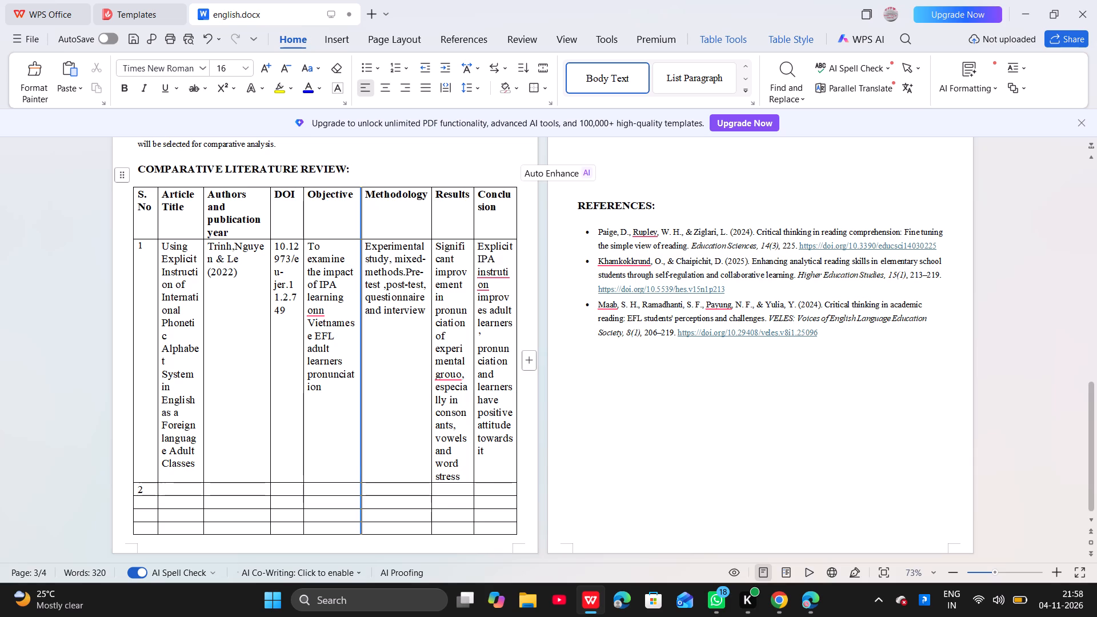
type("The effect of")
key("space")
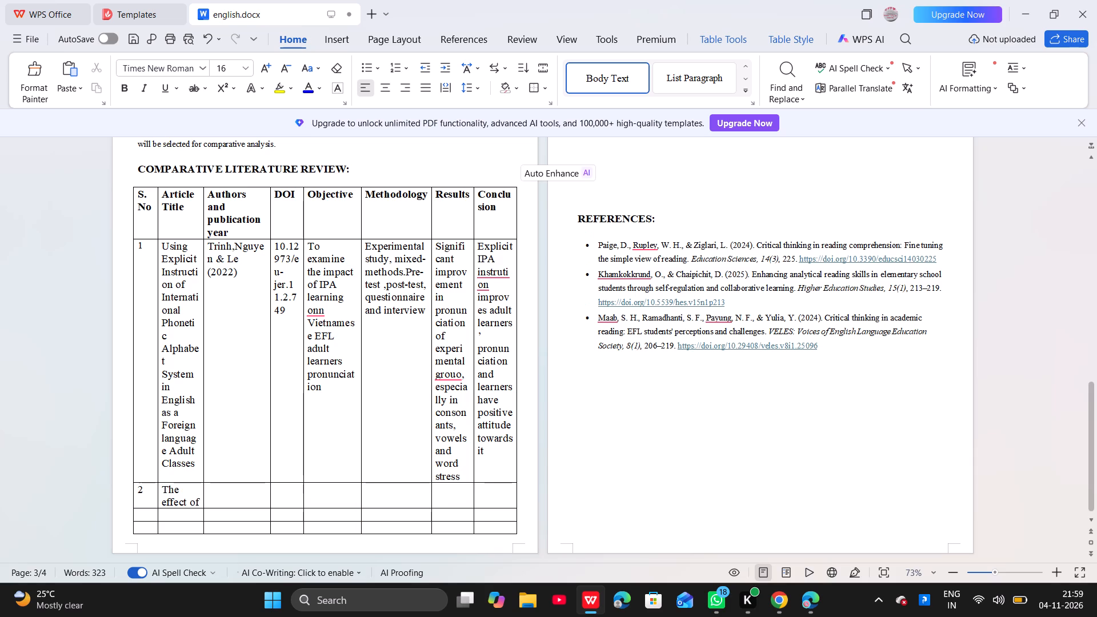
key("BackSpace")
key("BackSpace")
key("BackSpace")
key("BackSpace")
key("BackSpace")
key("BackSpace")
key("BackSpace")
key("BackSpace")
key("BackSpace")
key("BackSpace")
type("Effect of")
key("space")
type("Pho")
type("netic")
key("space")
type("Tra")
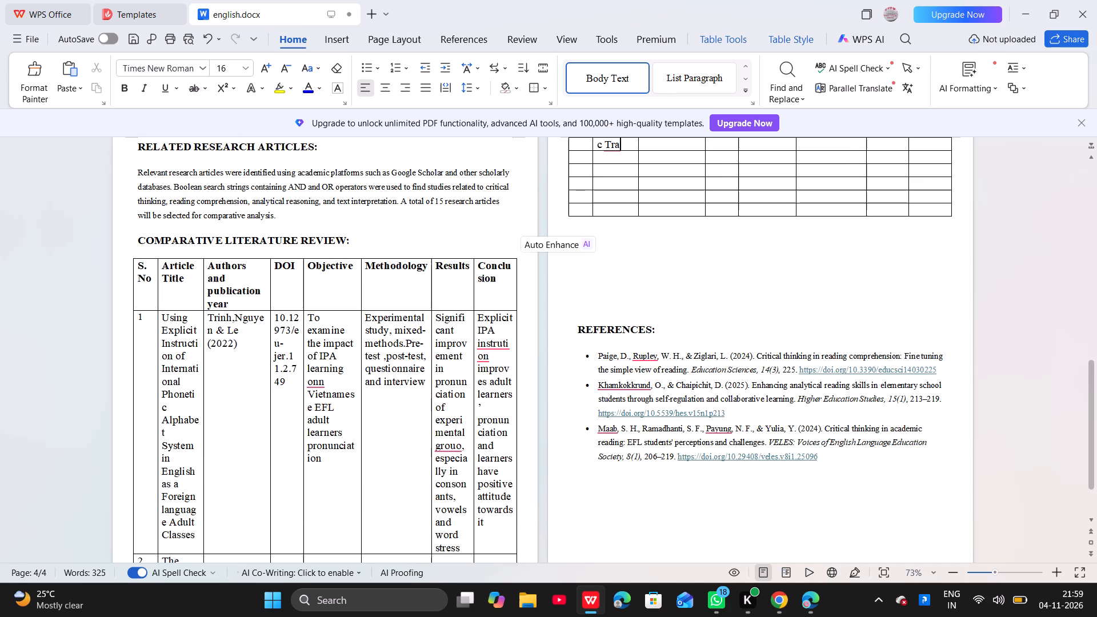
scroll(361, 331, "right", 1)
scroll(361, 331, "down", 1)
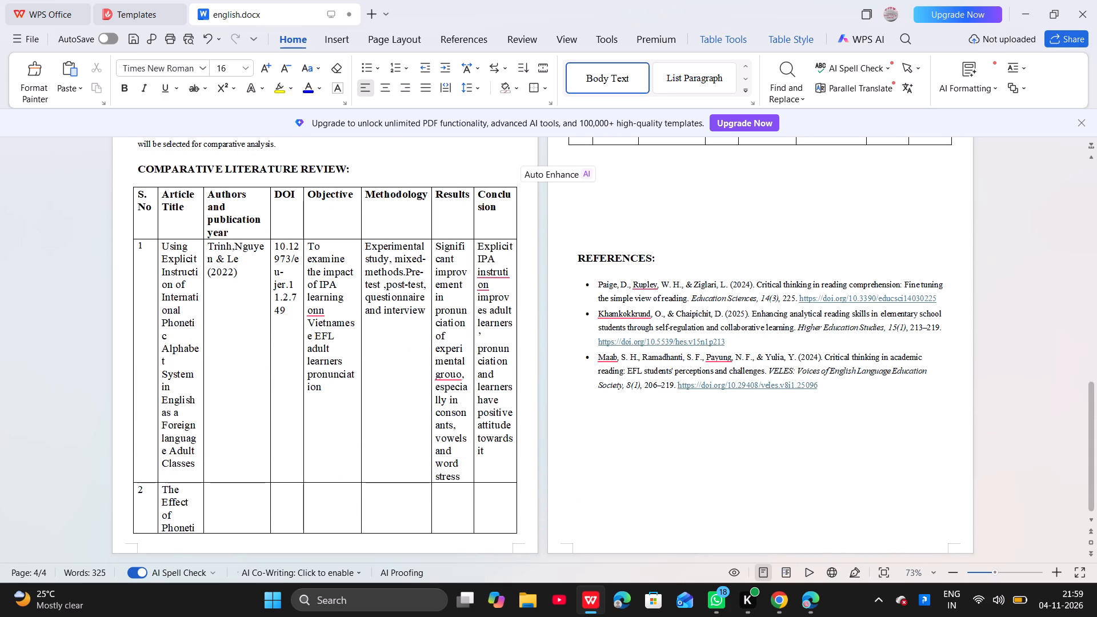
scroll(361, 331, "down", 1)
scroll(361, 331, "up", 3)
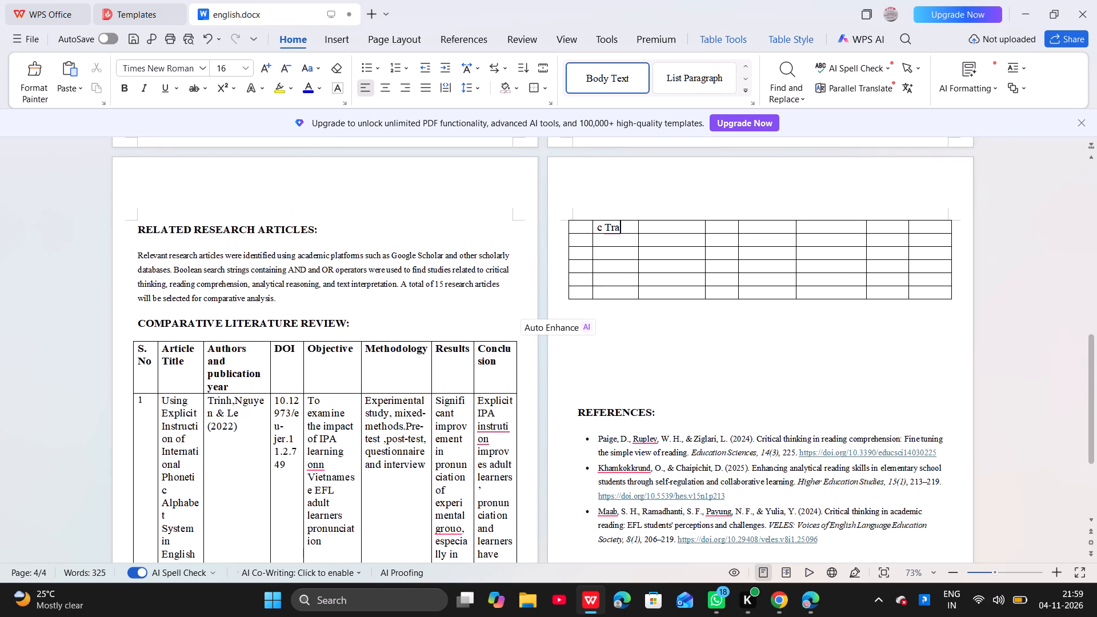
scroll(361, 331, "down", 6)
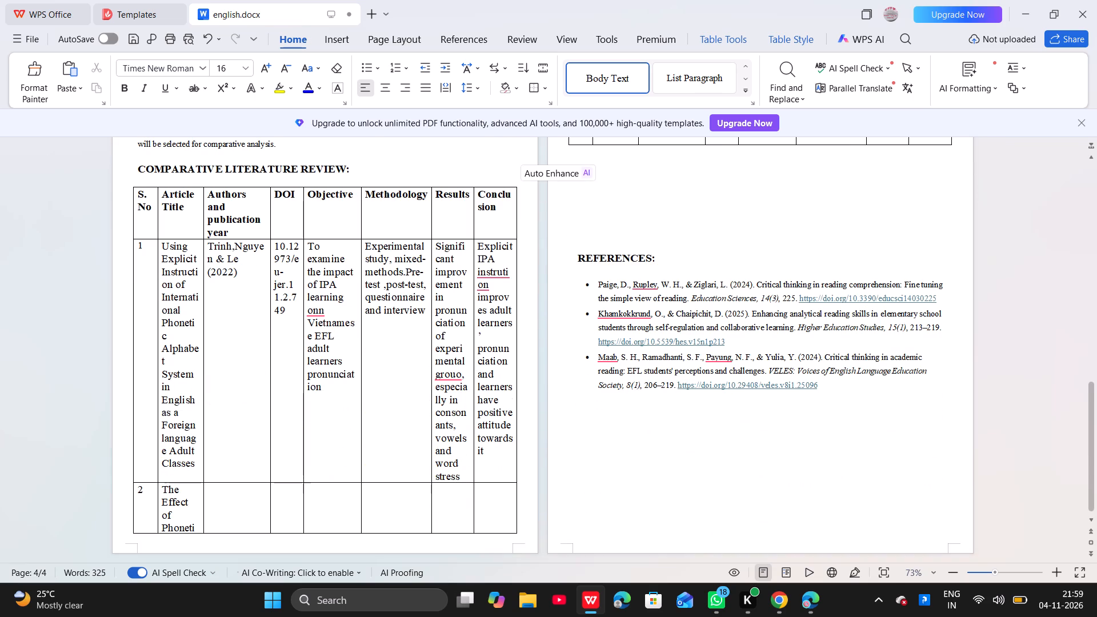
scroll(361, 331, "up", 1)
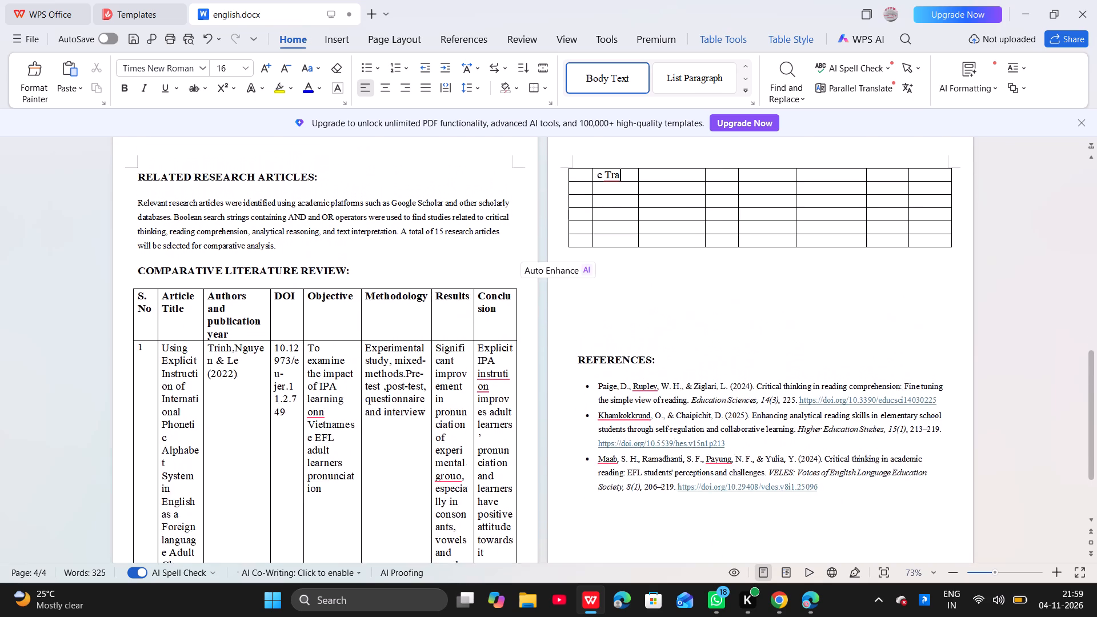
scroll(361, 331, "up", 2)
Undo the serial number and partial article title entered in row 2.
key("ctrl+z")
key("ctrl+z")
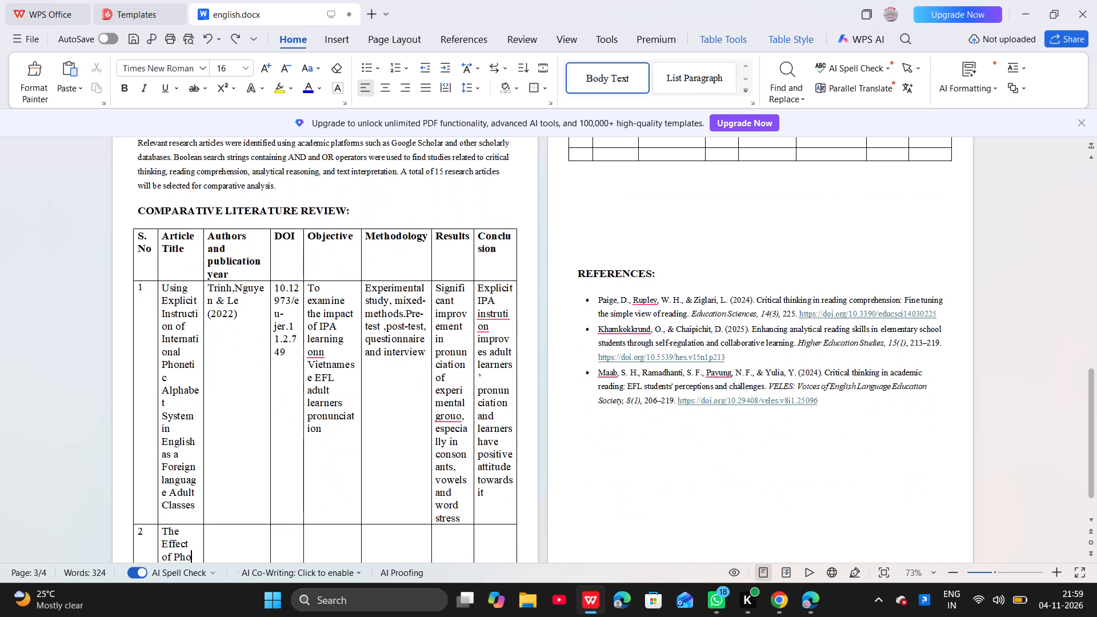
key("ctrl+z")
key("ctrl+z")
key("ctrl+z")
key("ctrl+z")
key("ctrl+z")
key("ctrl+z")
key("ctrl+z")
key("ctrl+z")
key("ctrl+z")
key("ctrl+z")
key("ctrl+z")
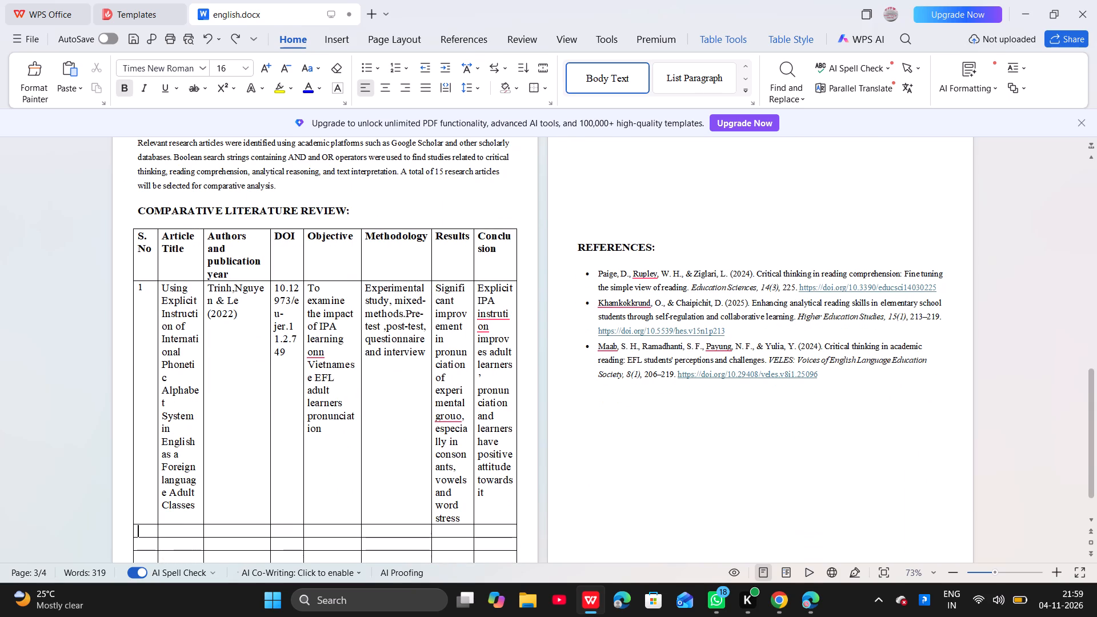
Add four blank lines after "word stress" in row 1's Results cell to push the empty rows onto the next page.
left_click(463, 519)
key("Return")
key("Return")
scroll(463, 519, "down", 1)
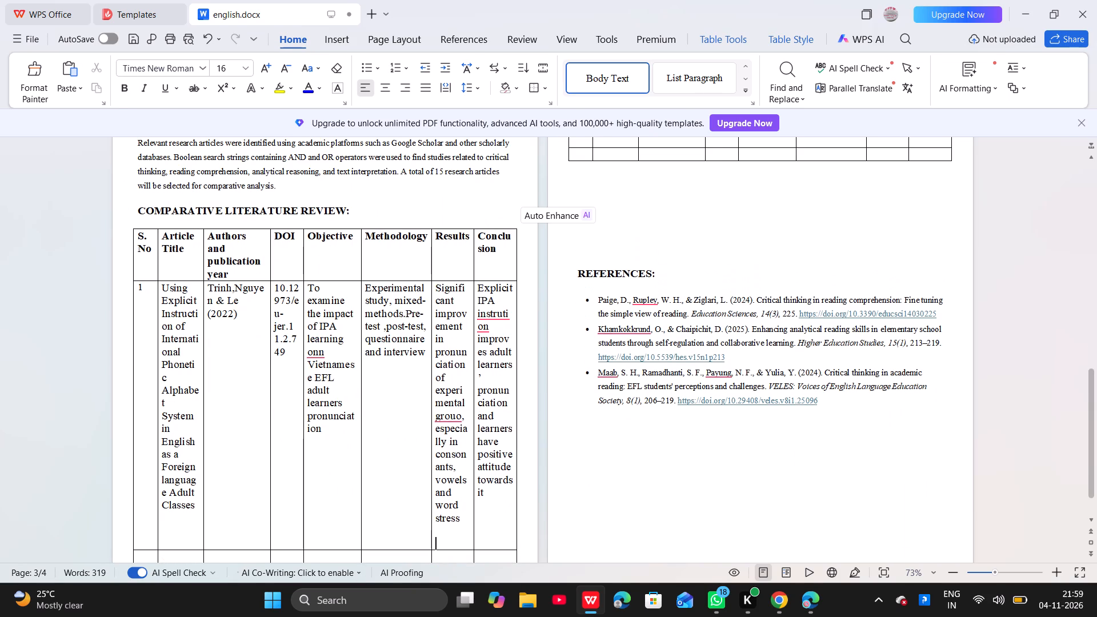
scroll(463, 519, "down", 2)
key("Return")
key("Return")
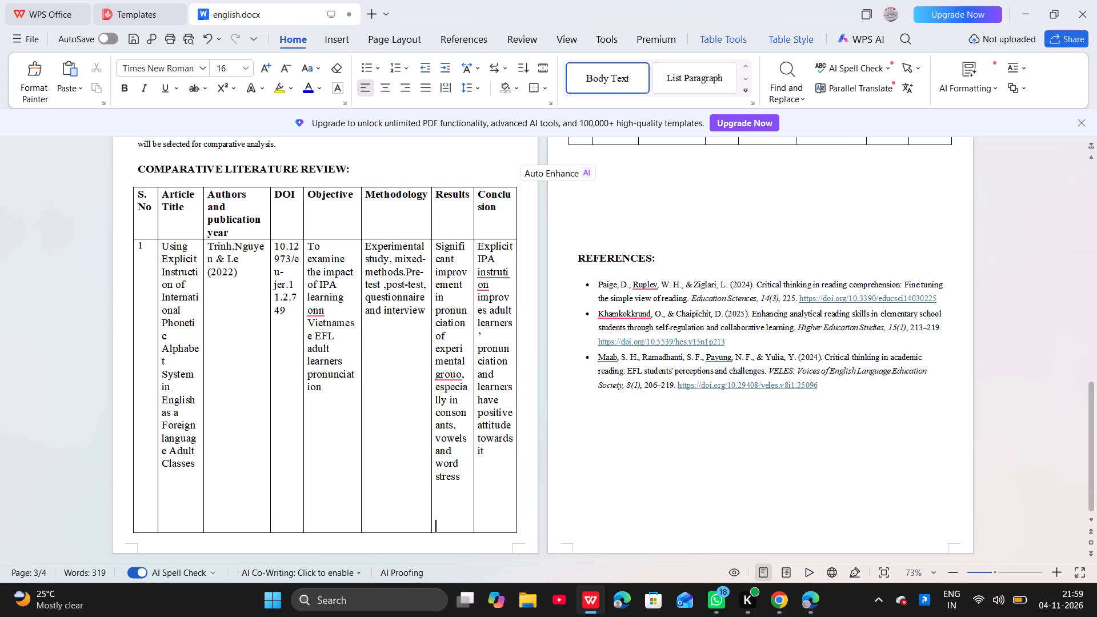
Enter serial number 2 in the first empty table row at the top of the next page.
scroll(463, 519, "up", 5)
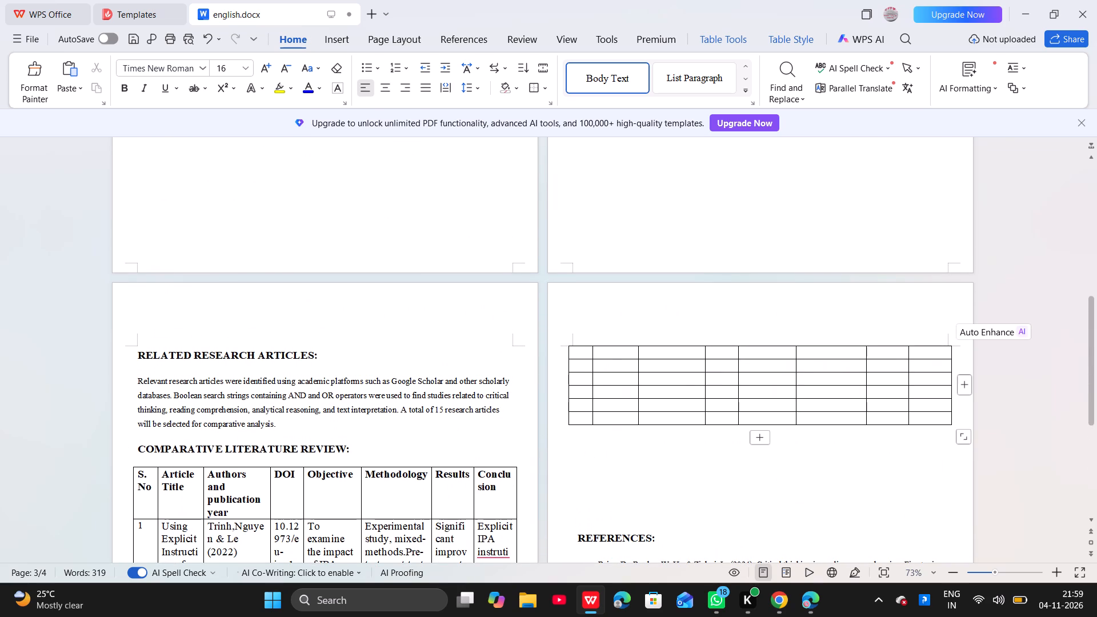
left_click(574, 352)
scroll(574, 352, "up", 6)
scroll(574, 352, "down", 1)
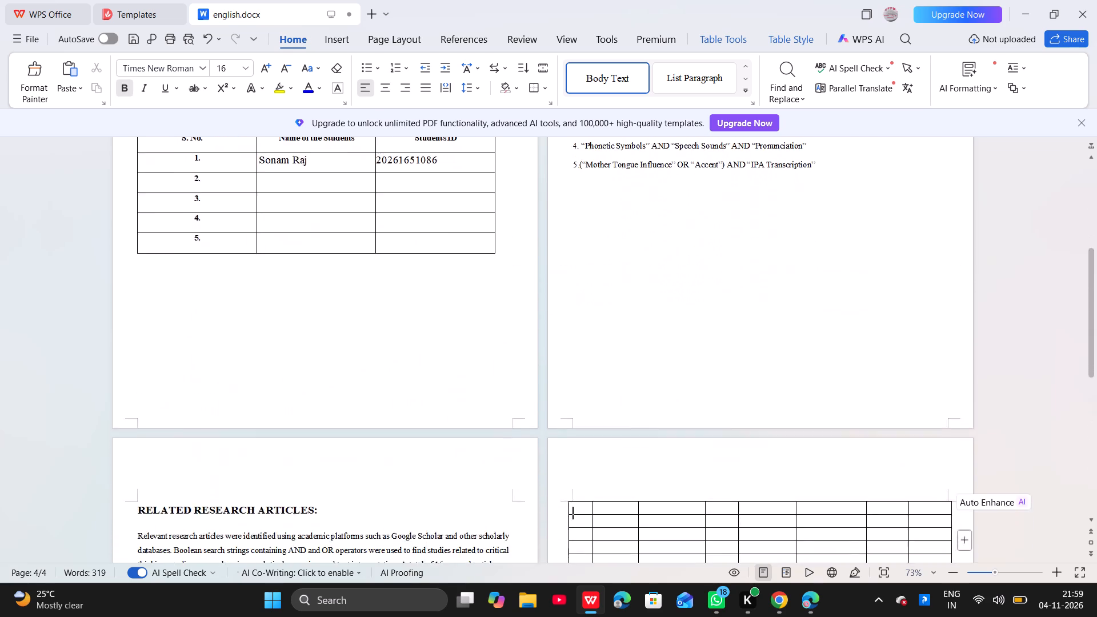
scroll(574, 352, "down", 2)
key("3")
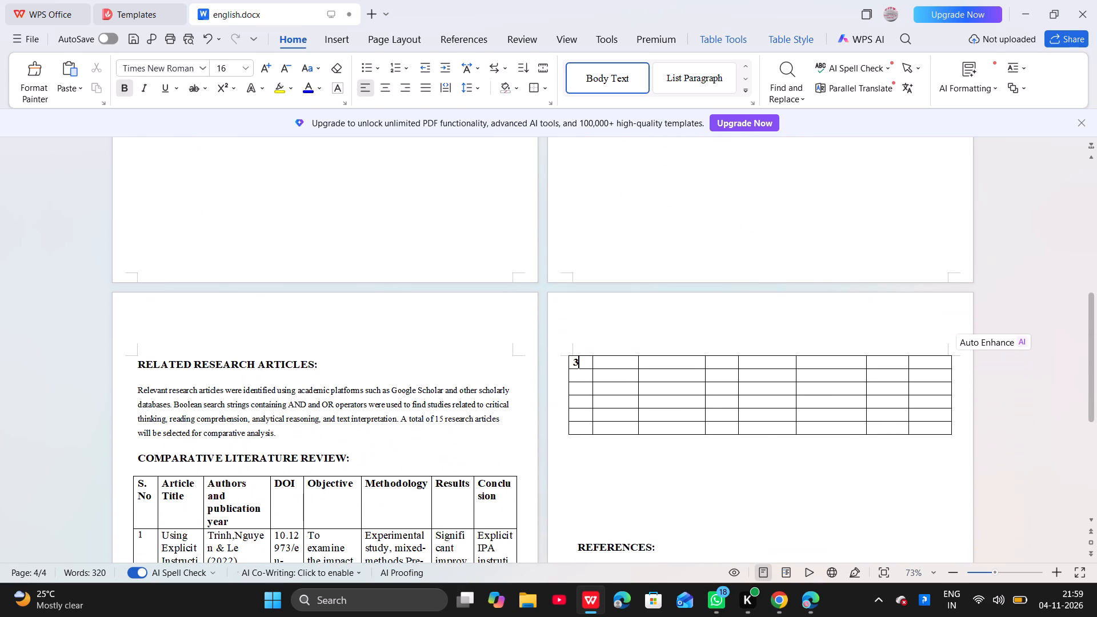
key("BackSpace")
key("2")
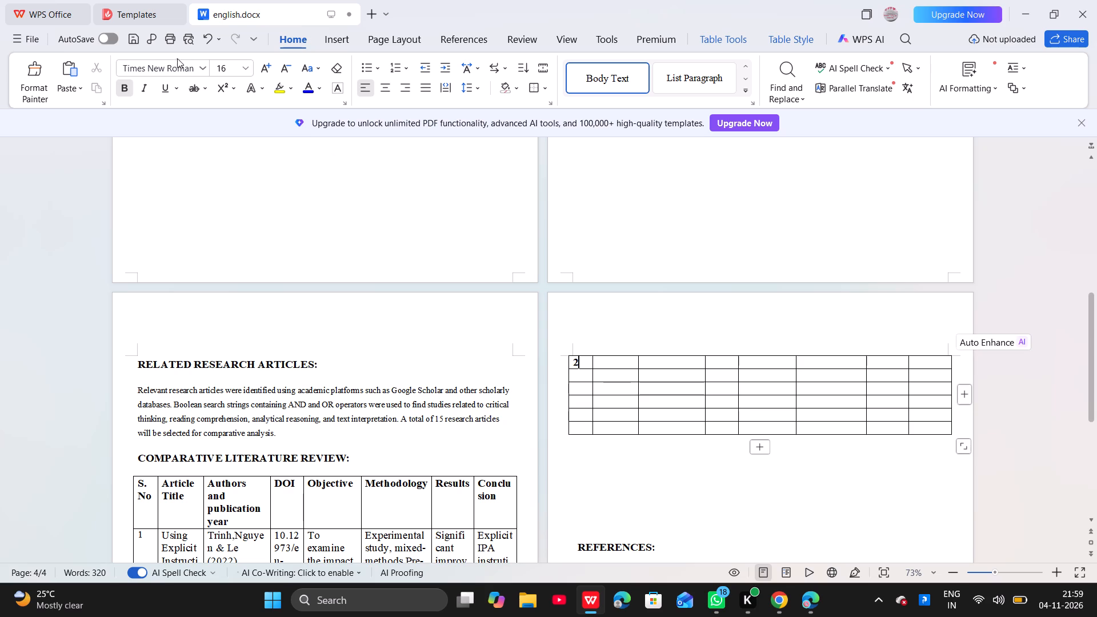
left_click(123, 87)
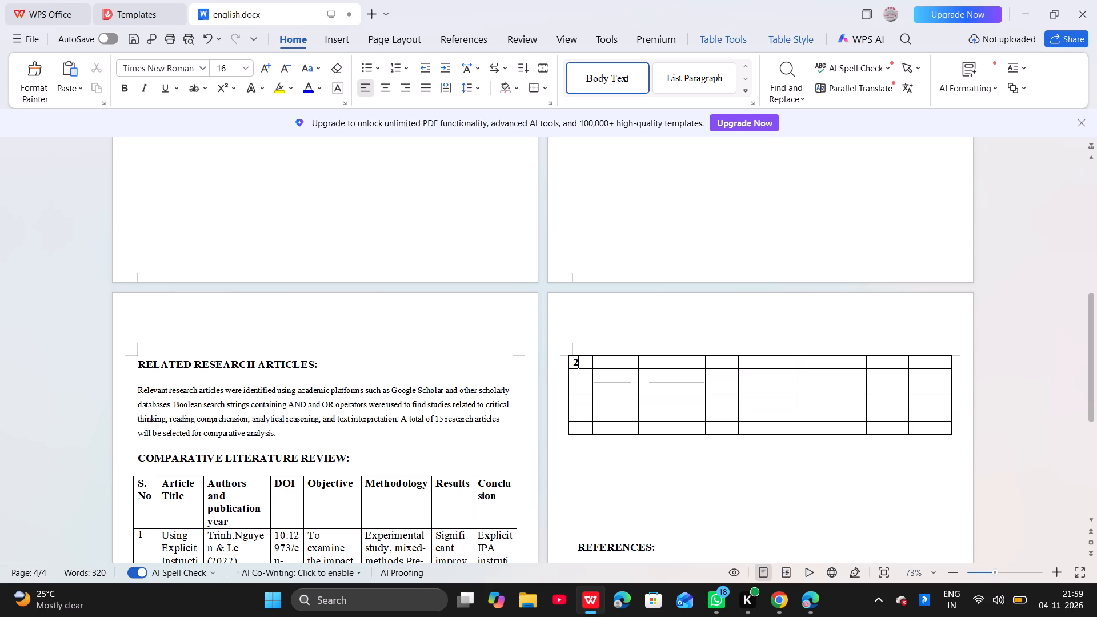
Enter "The effect of Phonetic Transcription on Iranian EFL Students' Word stress learning" in non-bold text as row 2's article title.
left_click(620, 362)
type("The")
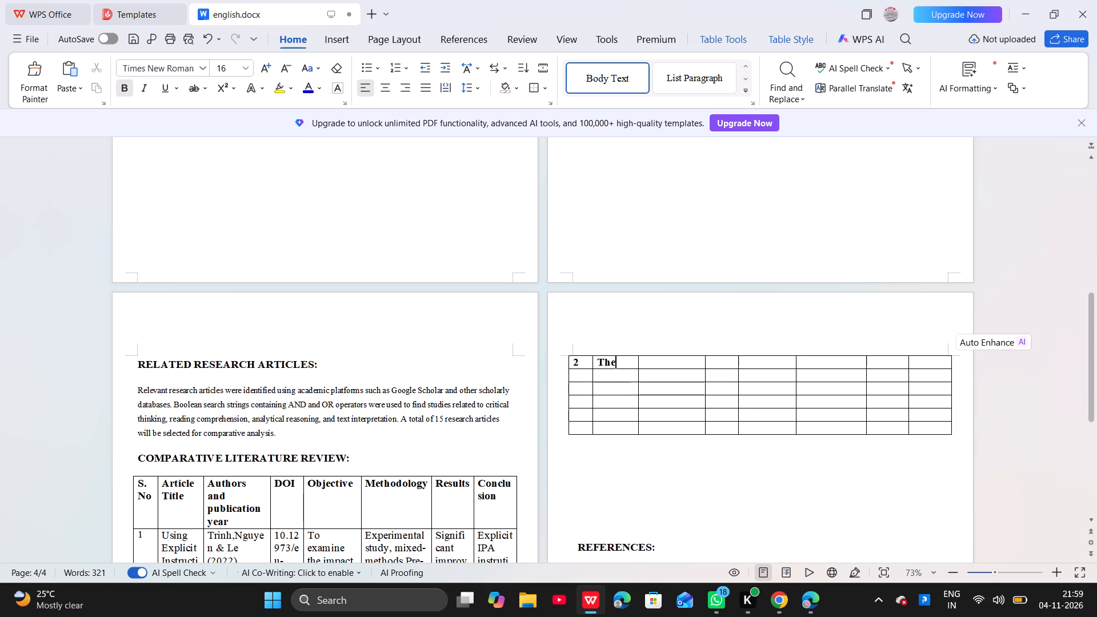
key("space")
key("BackSpace")
key("BackSpace")
key("BackSpace")
key("BackSpace")
left_click(129, 90)
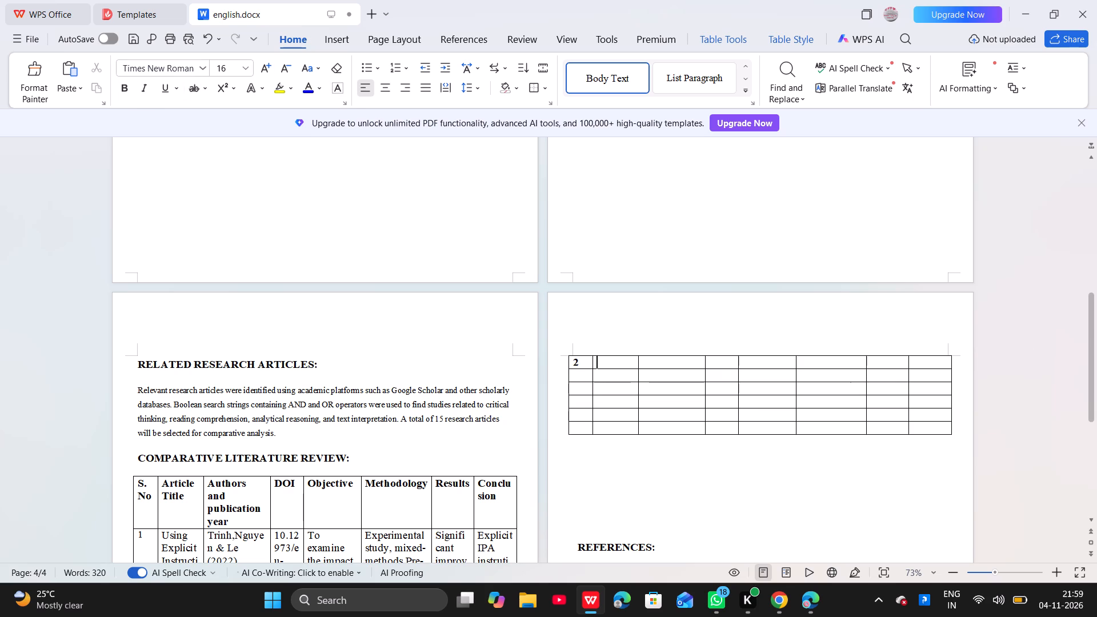
type("The effect of P")
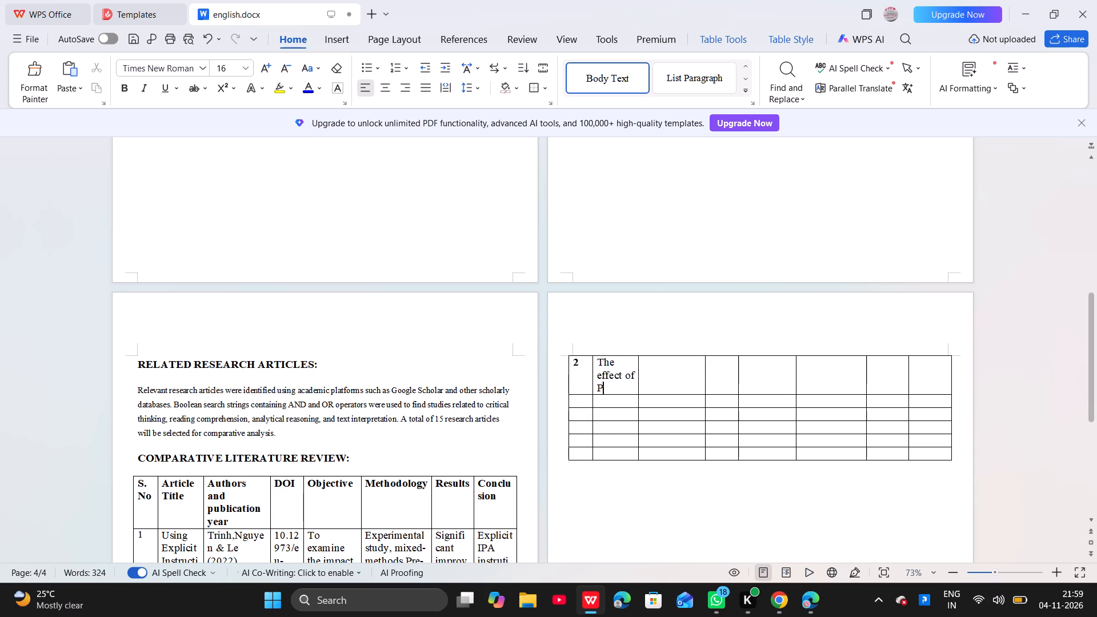
type("ho")
type("netic")
key("space")
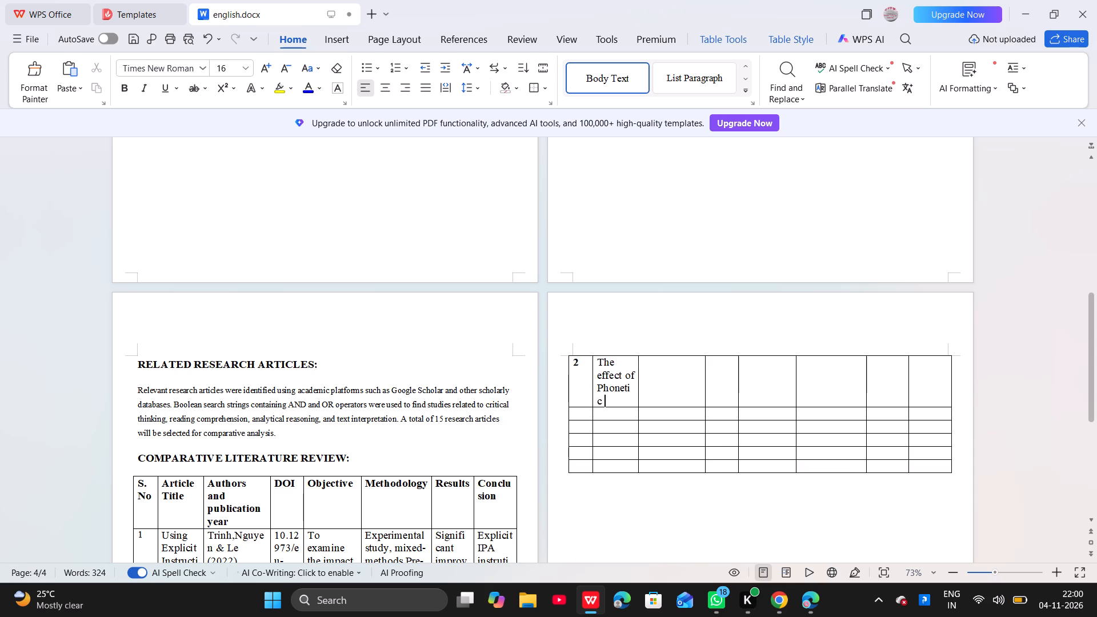
type("Trans")
type("cription")
key("space")
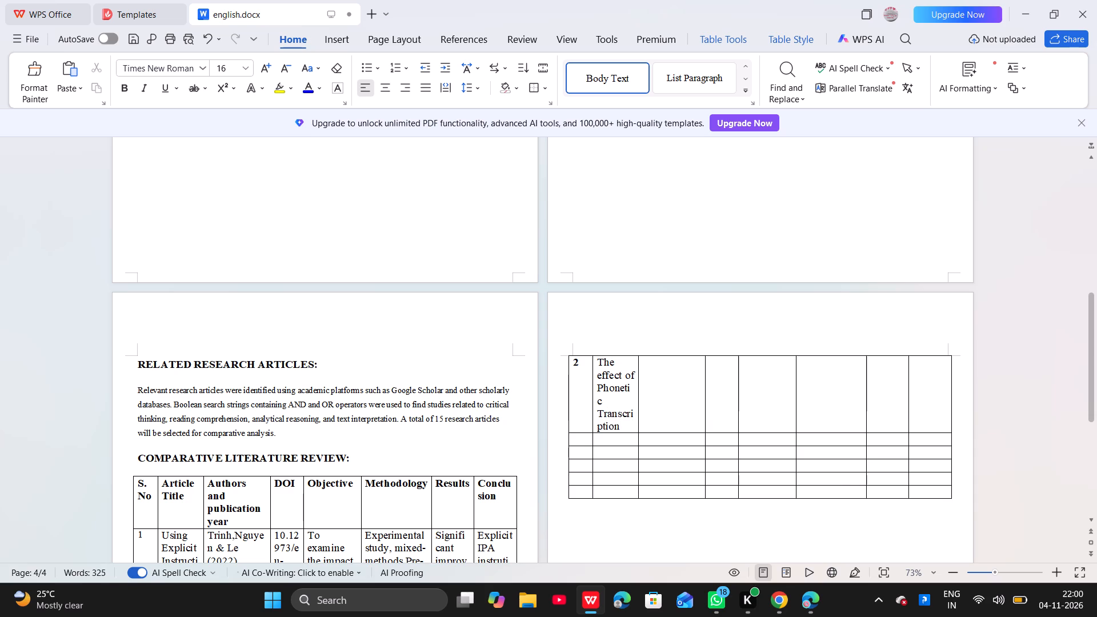
type("on I")
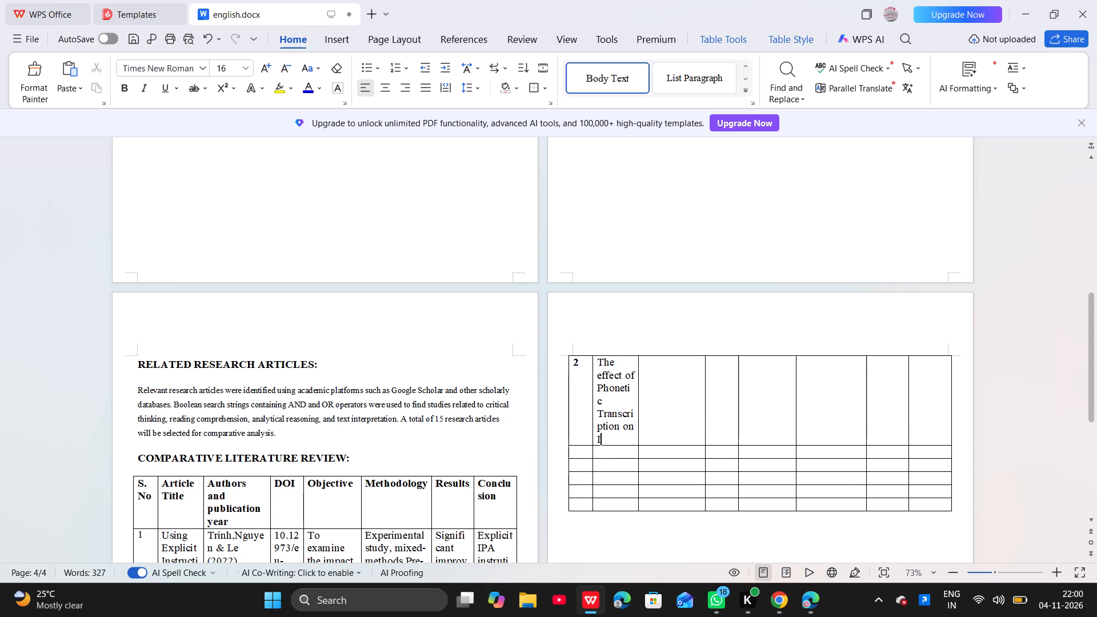
type("ranian EFL Students")
key("space")
key("BackSpace")
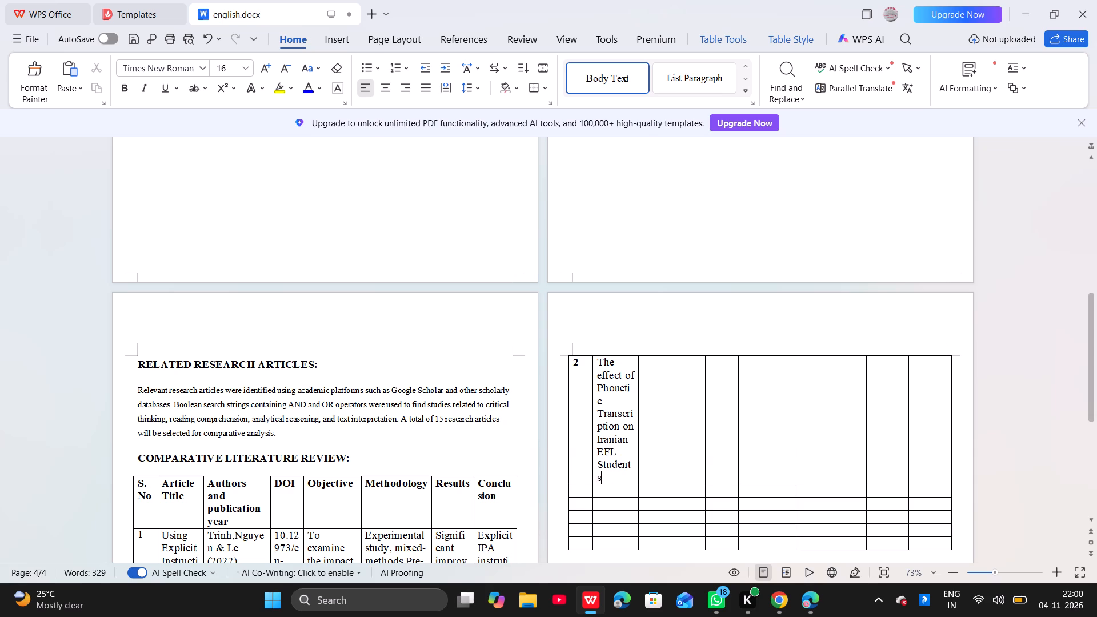
type("'")
key("space")
type("Word stress learning")
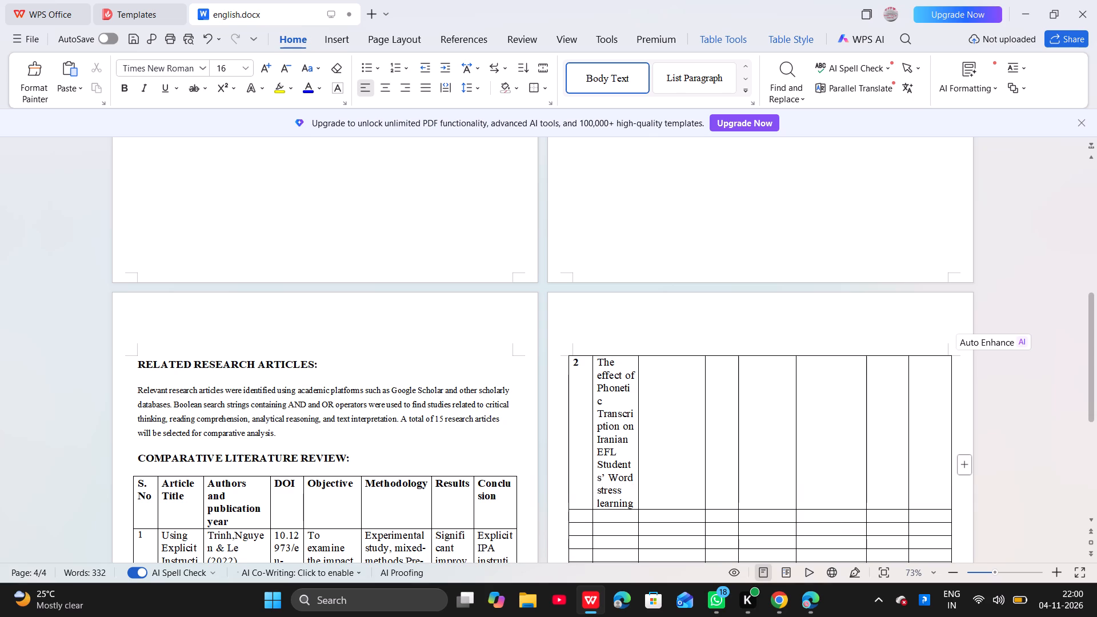
left_click(649, 374)
Enter serial number 3 in the row below the second article.
left_click(582, 519)
key("3")
Enter "Using Phonetic Transcription to improve Students' Pronunciation skills" in non-bold text as row 3's article title.
left_click(612, 518)
left_click(125, 81)
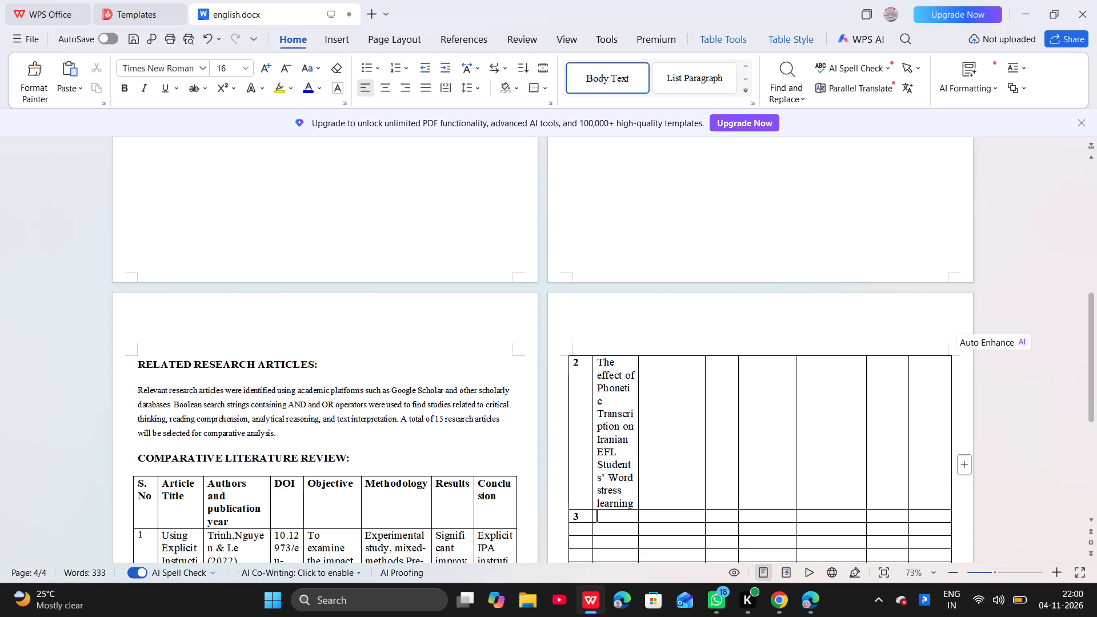
scroll(596, 376, "down", 6)
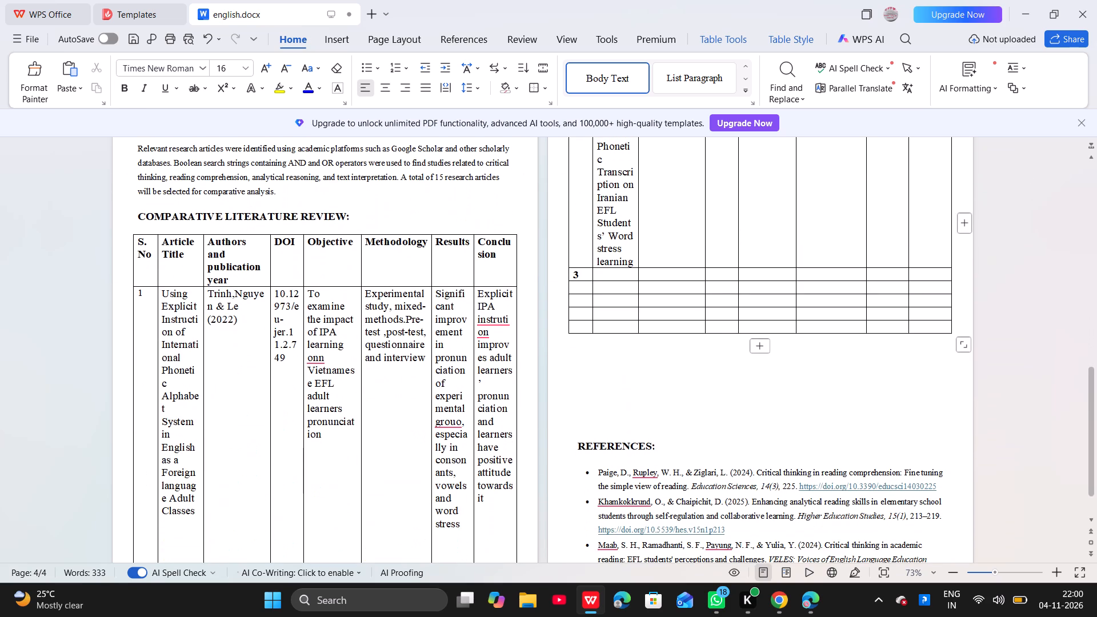
type("Using")
key("space")
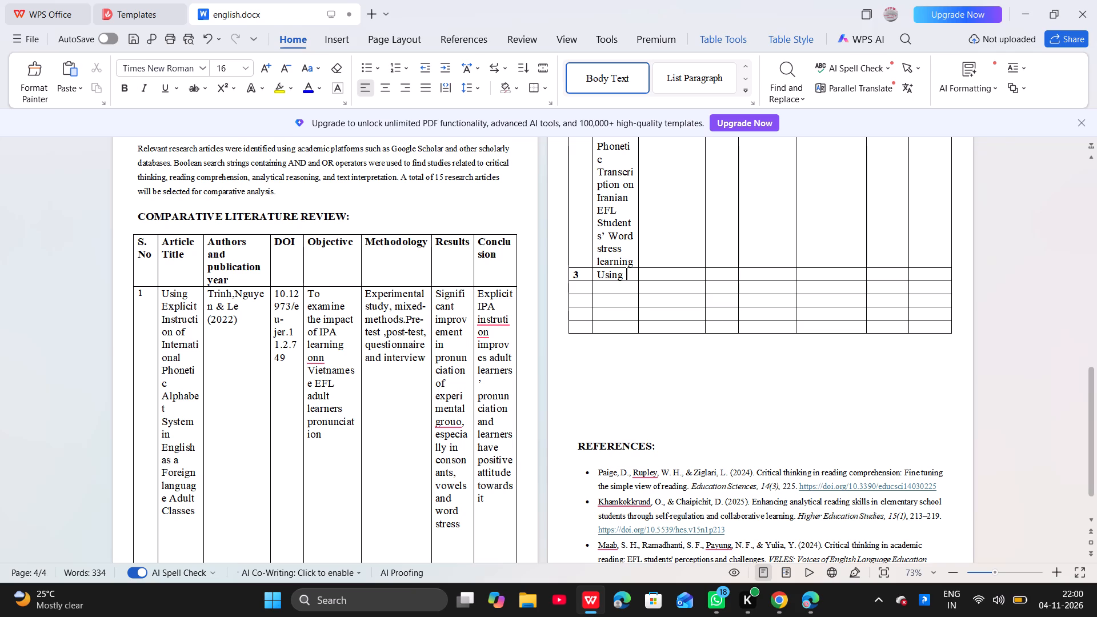
type("Pho")
type("netic")
key("space")
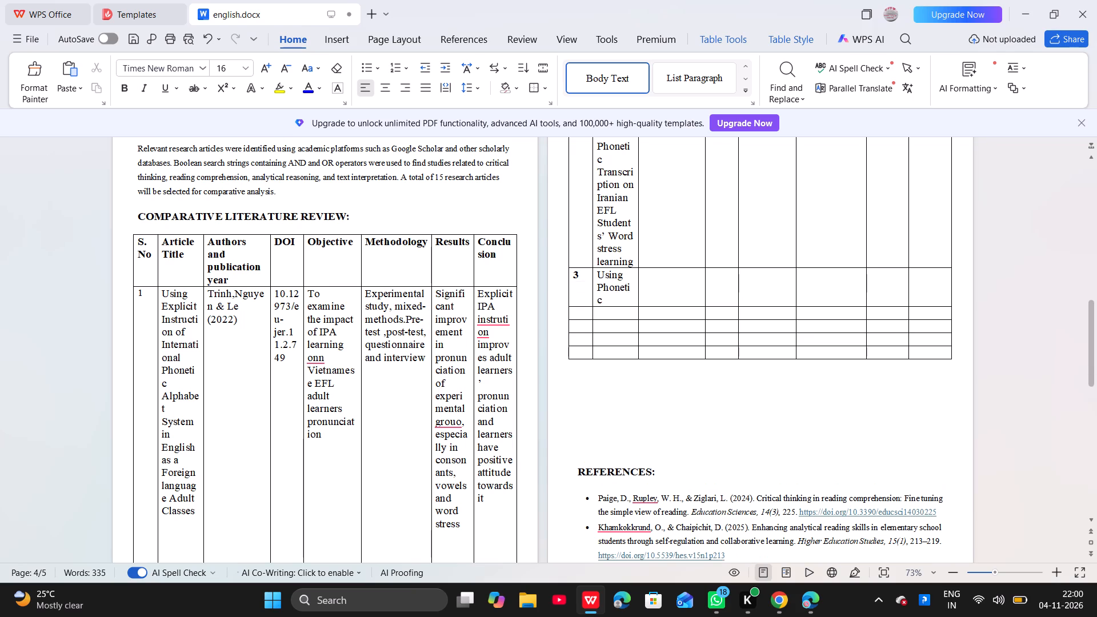
type("Trans")
type("cription")
key("space")
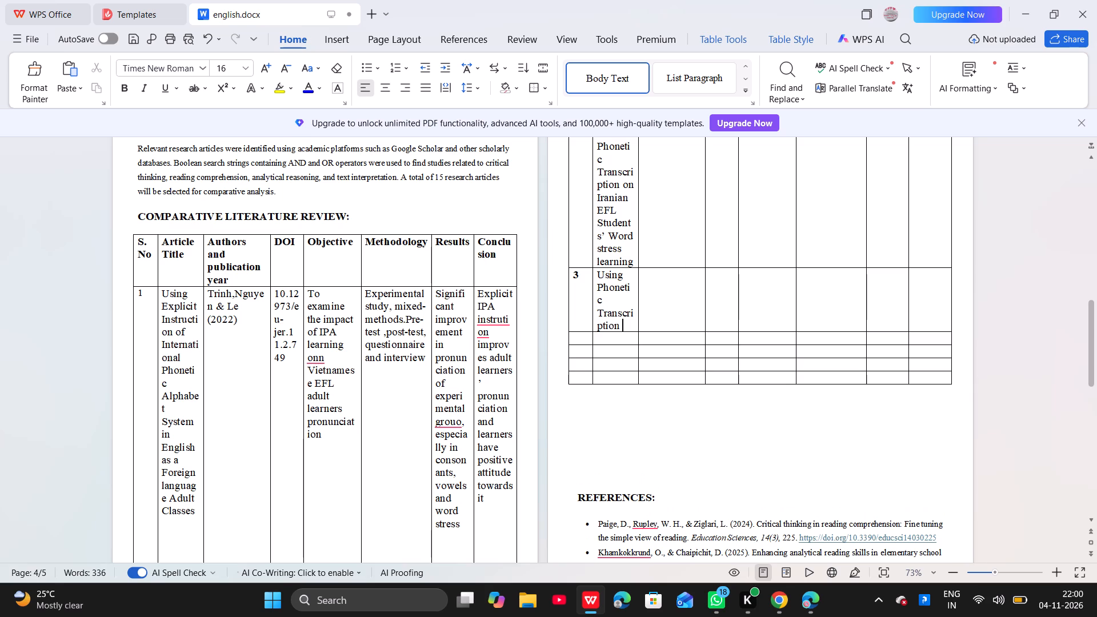
type("to improve")
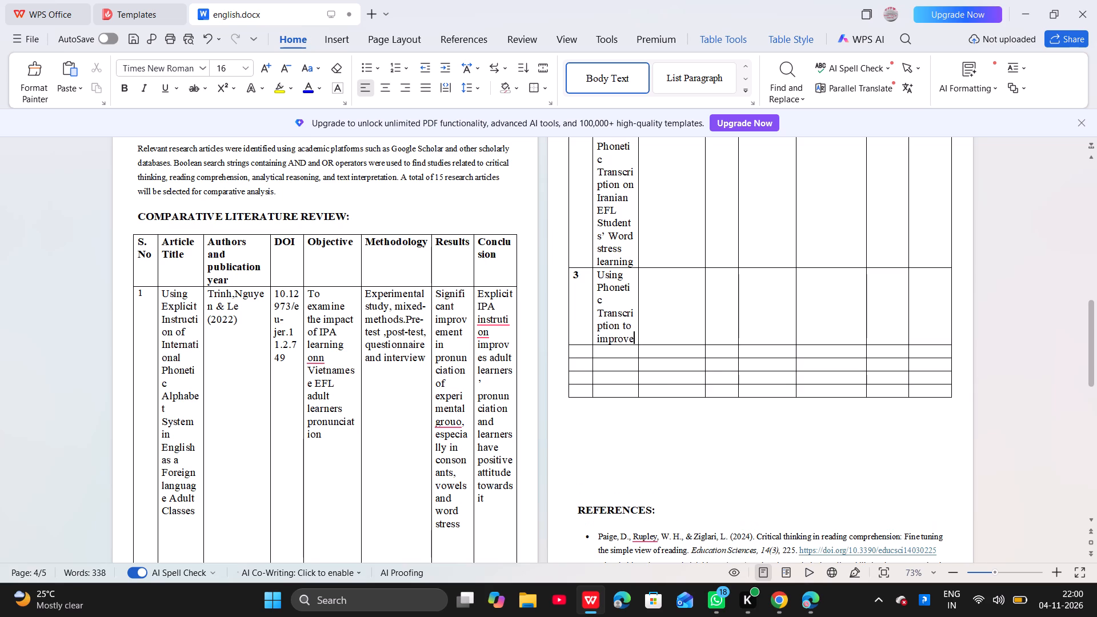
key("space")
type("Students")
key("space")
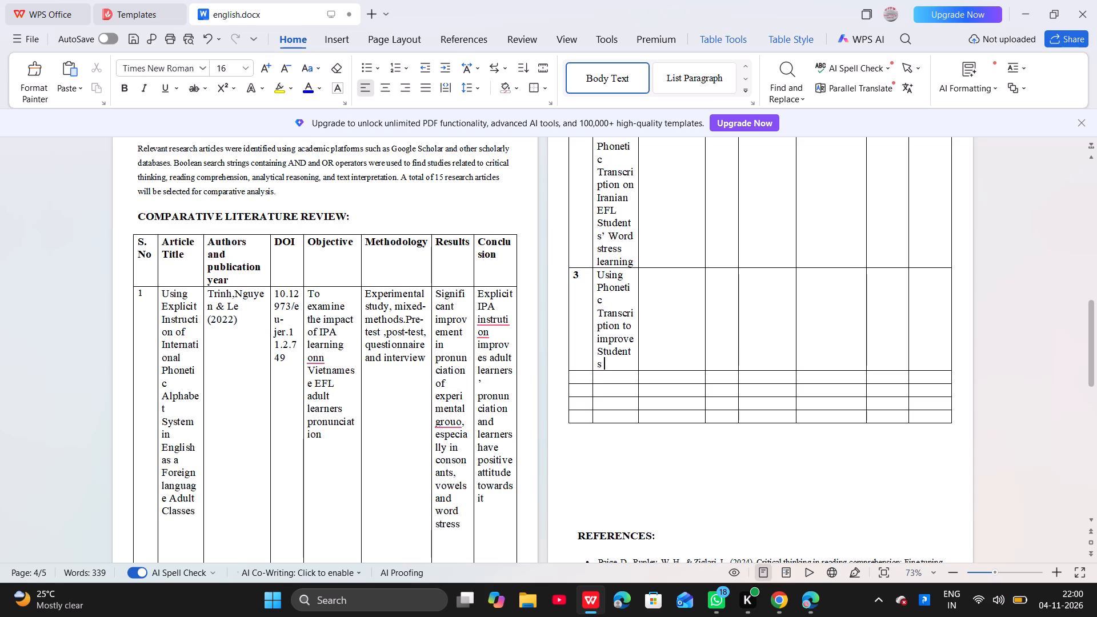
key("BackSpace")
type("' Pro")
type("nun")
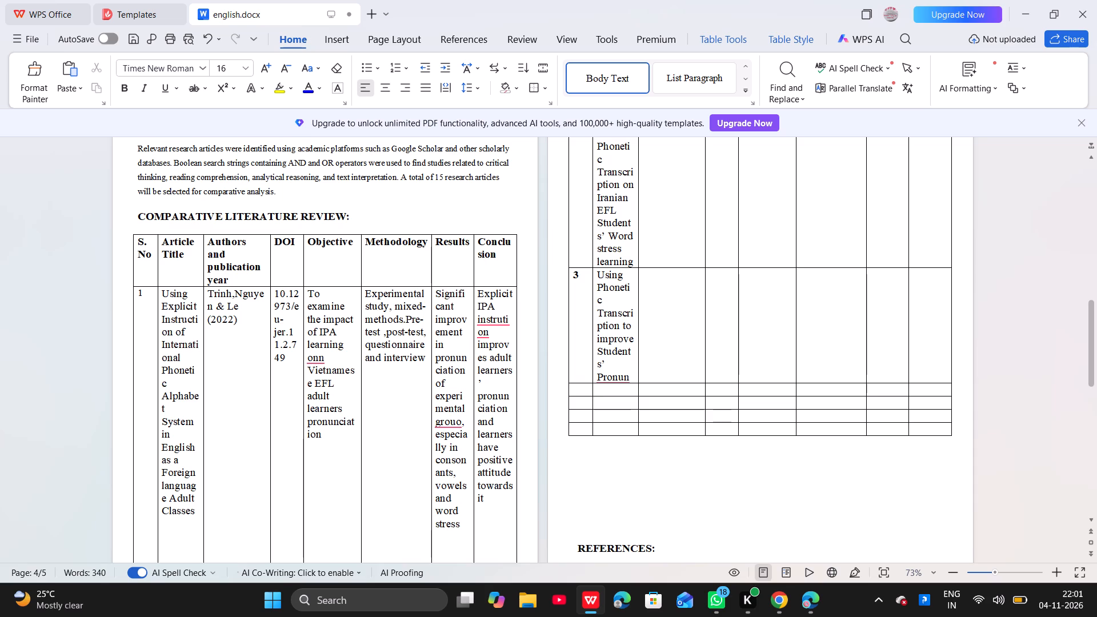
type("ciation skills")
key("space")
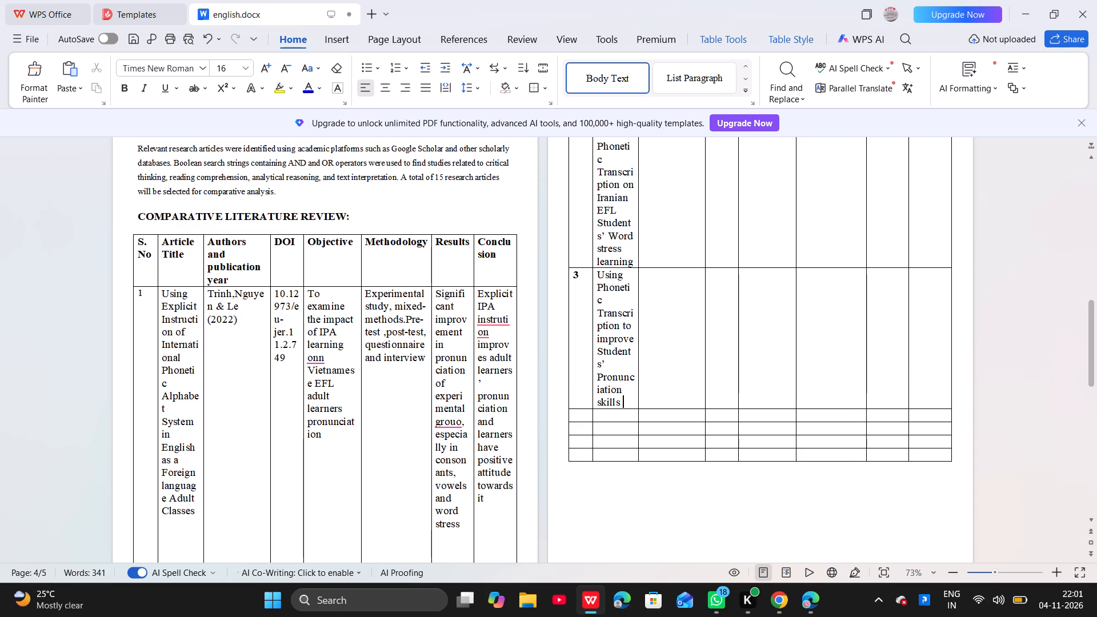
Enter "Ghorbani, M.R(2019)" in non-bold text in row 2's Authors and publication year cell.
scroll(596, 376, "up", 2)
key("Right")
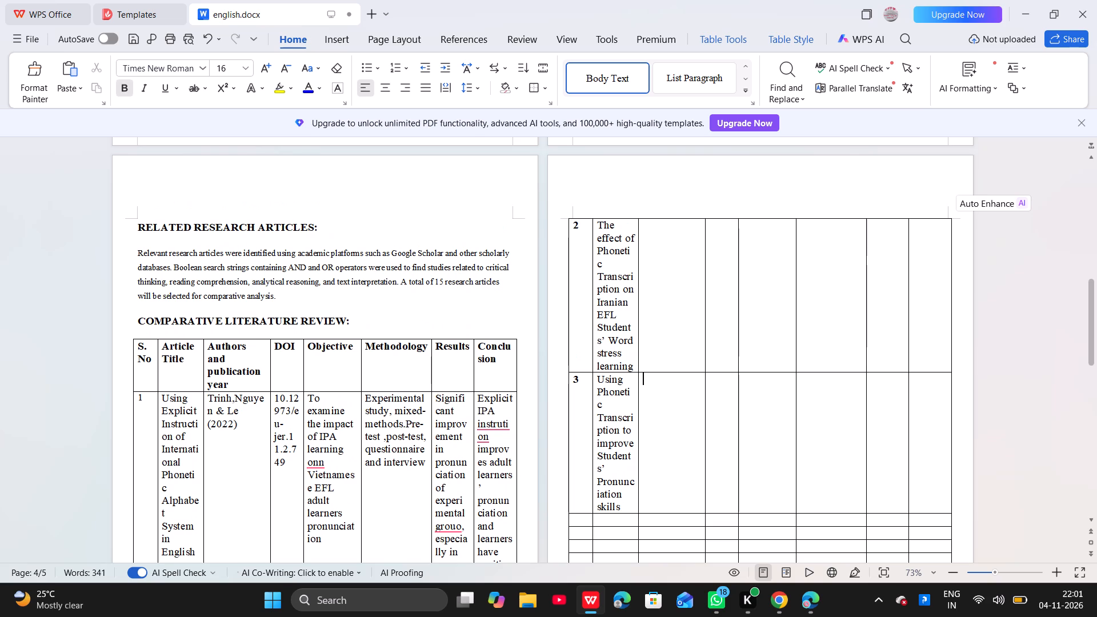
left_click(659, 234)
left_click(125, 87)
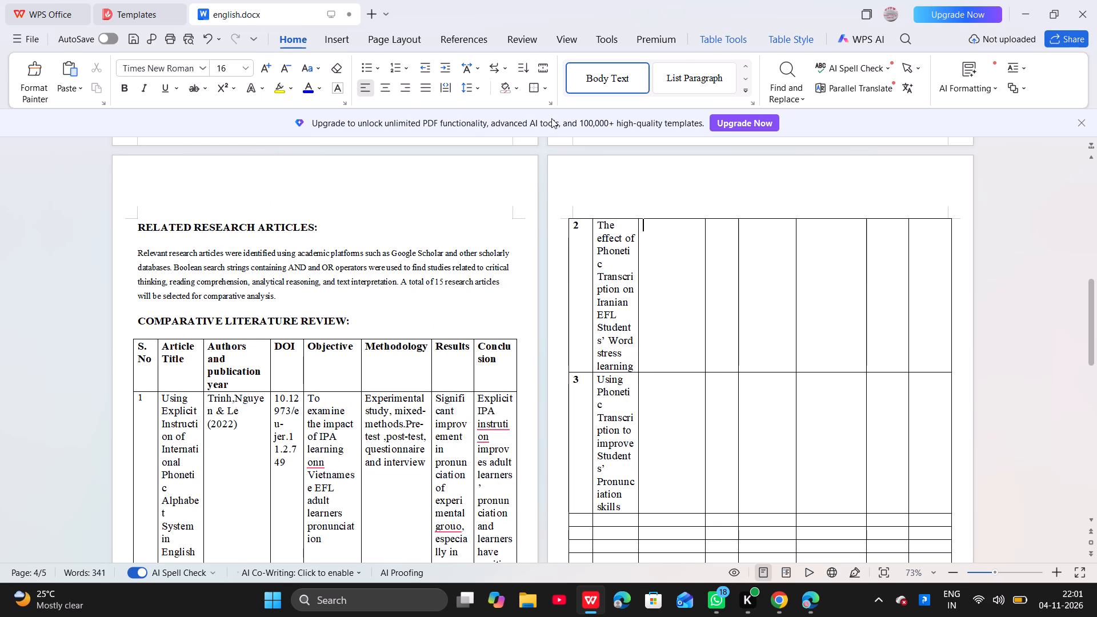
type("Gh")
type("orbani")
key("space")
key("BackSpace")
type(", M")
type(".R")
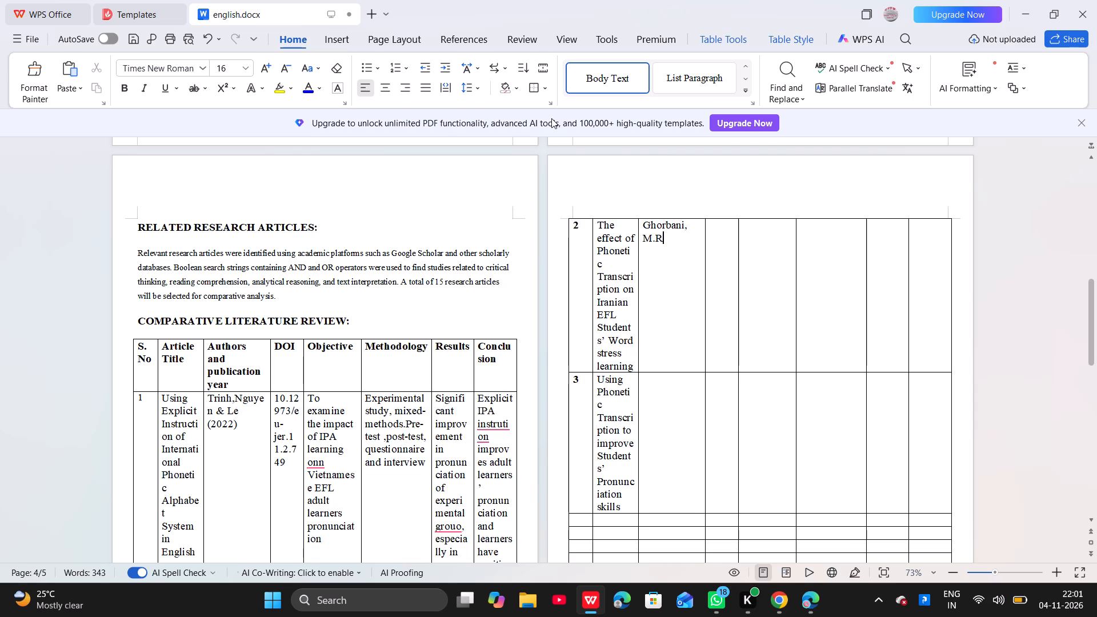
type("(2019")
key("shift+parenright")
Enter "Irawan,B. & Tampubolon,M.A.(2020)" in non-bold text in row 3's Authors and publication year cell.
scroll(551, 118, "down", 2)
key("Down")
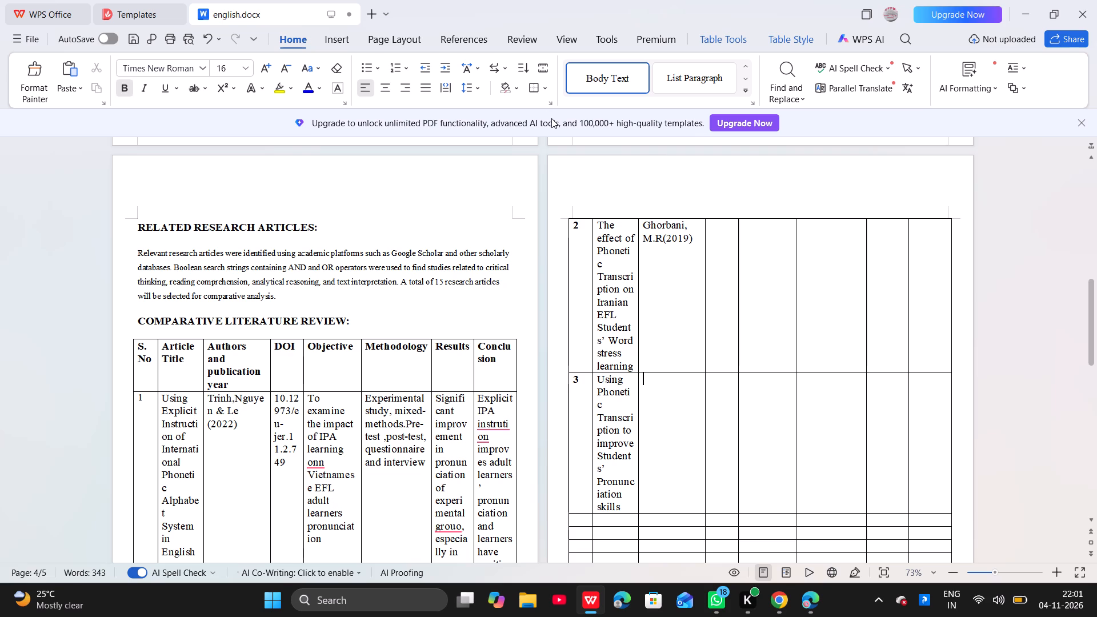
left_click(129, 89)
key("shift+i")
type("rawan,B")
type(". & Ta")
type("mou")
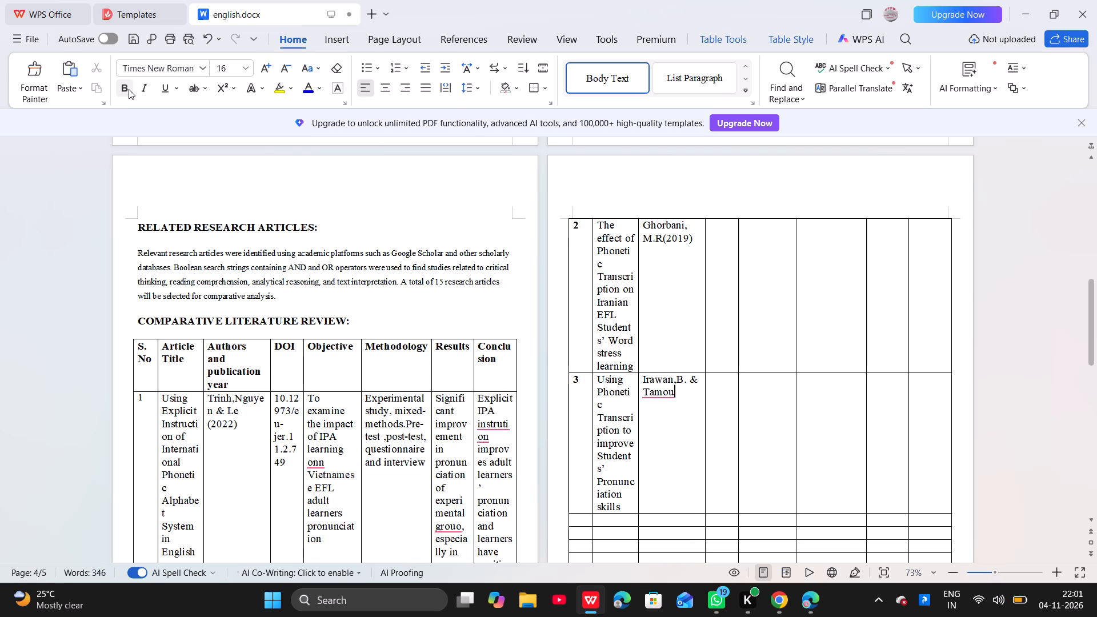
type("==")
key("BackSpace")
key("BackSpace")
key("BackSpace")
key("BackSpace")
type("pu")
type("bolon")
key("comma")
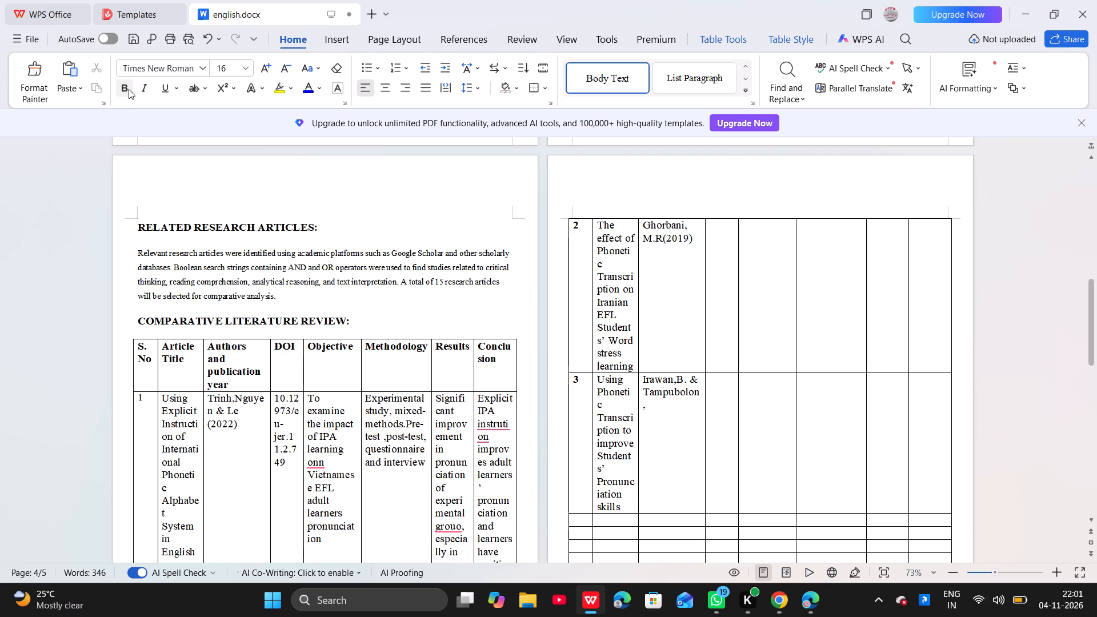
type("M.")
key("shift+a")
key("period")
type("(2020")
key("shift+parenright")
Enter "10.17263/jils.586079" in row 2's DOI cell.
scroll(129, 89, "down", 1)
left_click(715, 229)
type("10.")
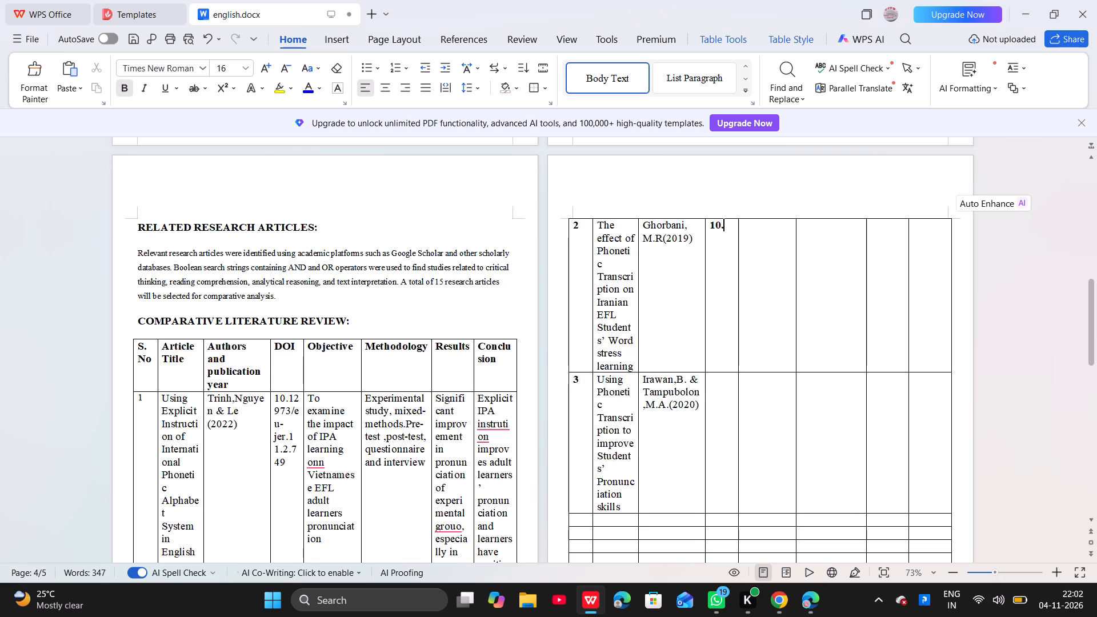
type("17")
type("263")
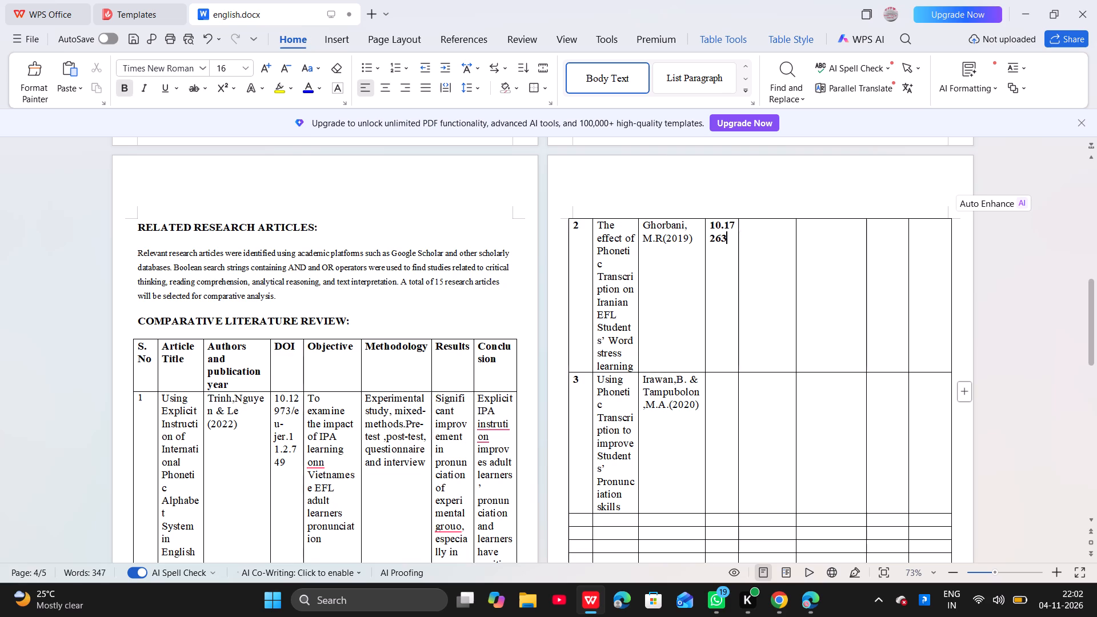
left_click(716, 383)
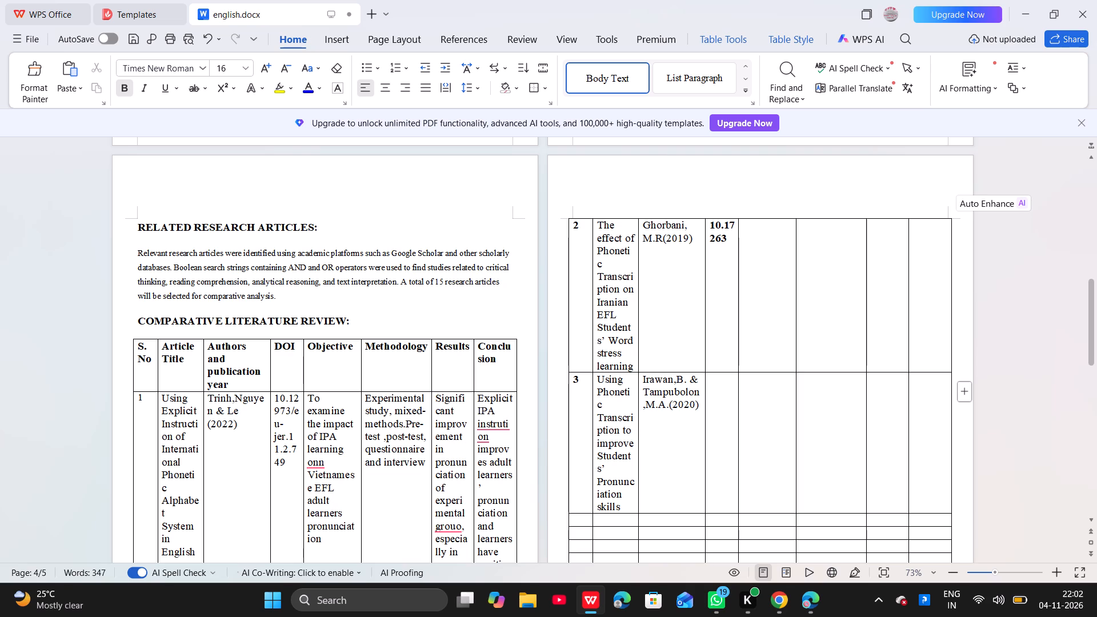
left_click(727, 237)
key("slash")
key("BackSpace")
key("slash")
type("jils")
type(".58")
type("60")
type("79")
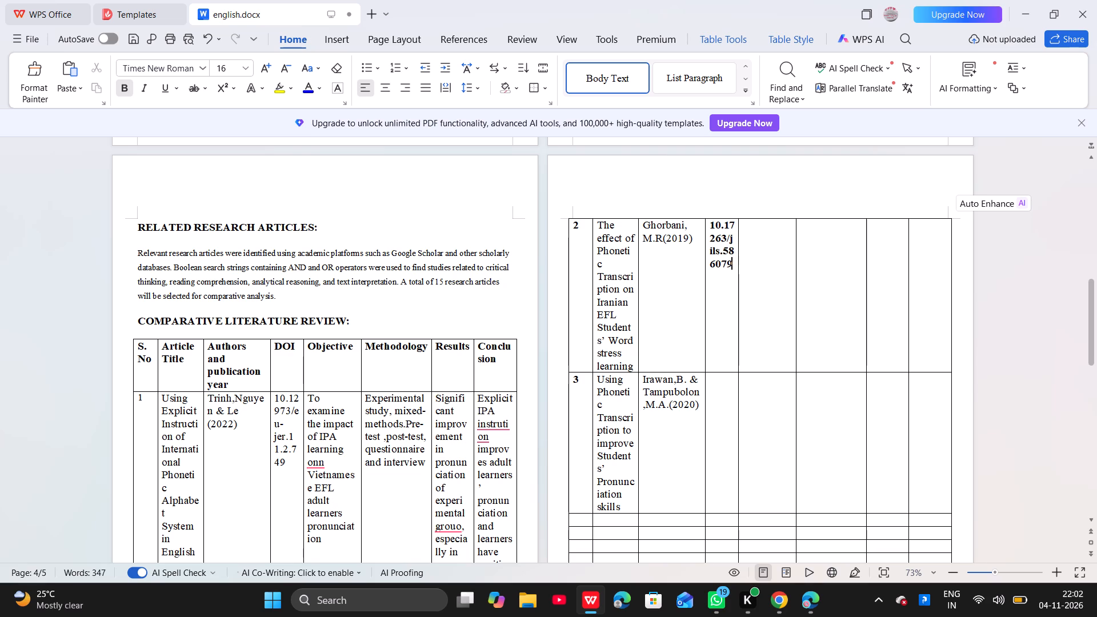
Enter "10.34001/edulingua.v7i2.1325" in row 3's DOI cell.
left_click(713, 387)
type("10.")
key("2")
key("BackSpace")
type("34")
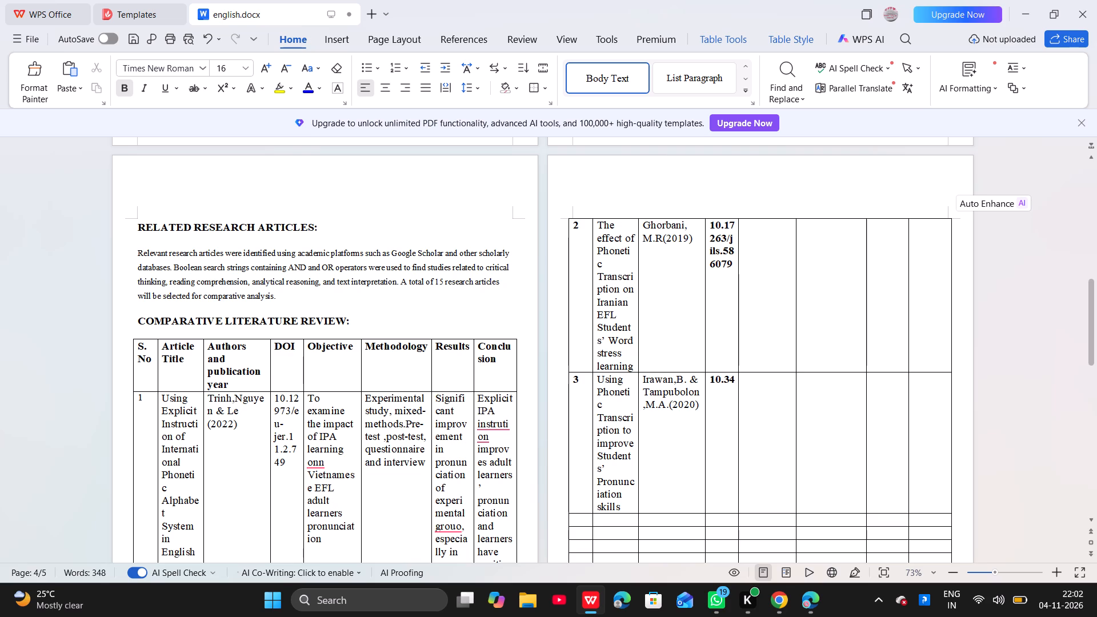
type("001/")
type("edu")
type("lingua")
key("period")
type("v7")
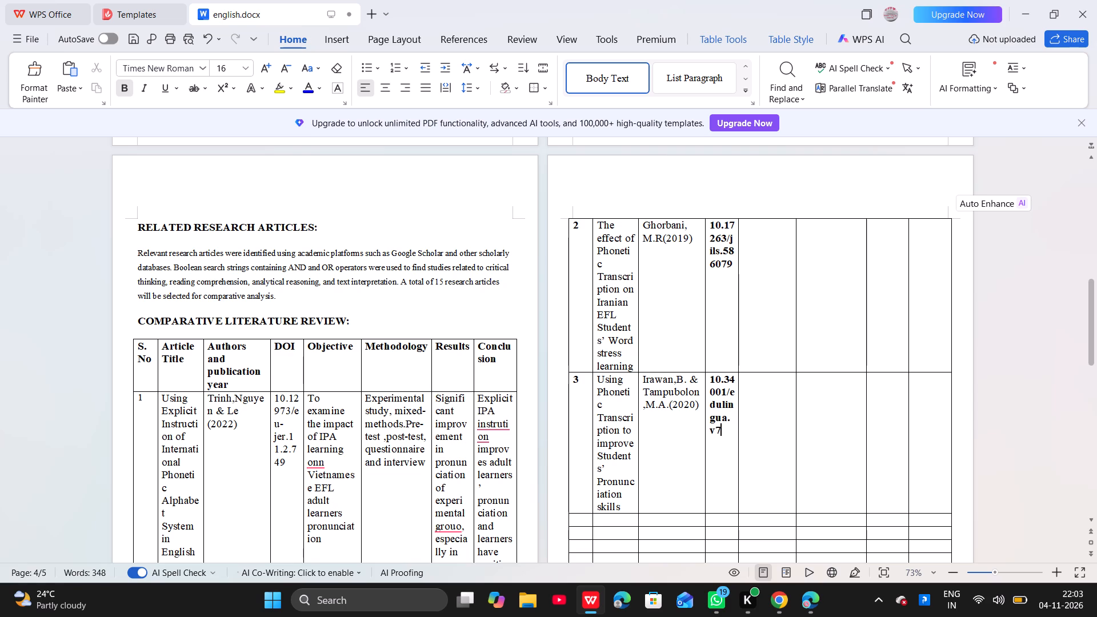
key("i")
type("2.13")
type("25")
scroll(713, 387, "left", 3)
Enter "To investigate the effect of phonetic transcription on Iranian students' word stress learning" in non-bold text as row 2's objective.
left_click(754, 222)
type("To")
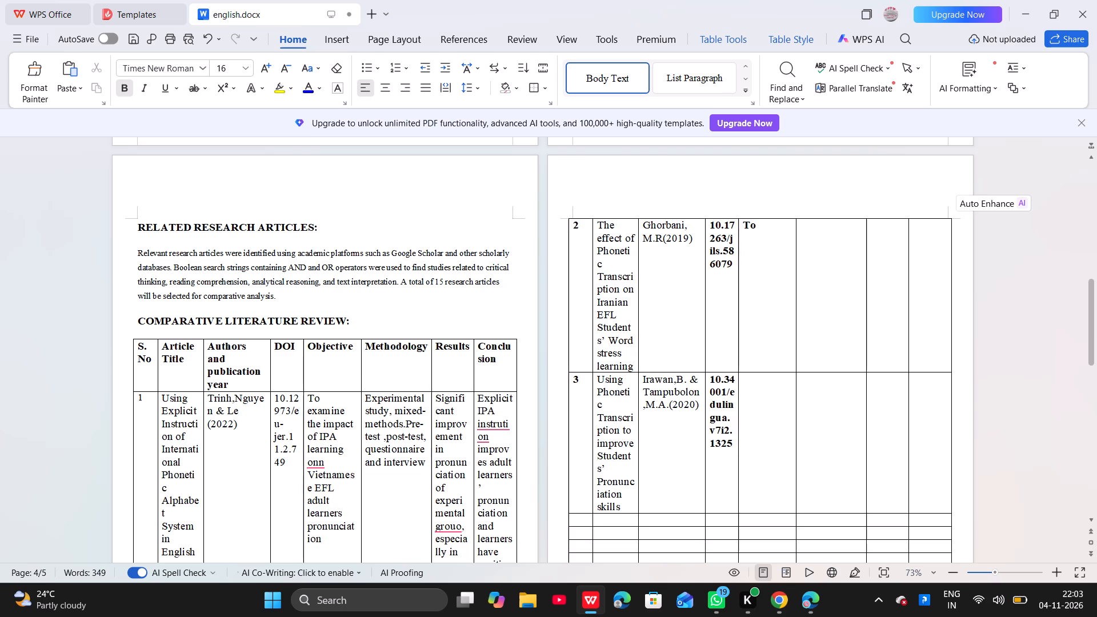
key("BackSpace")
key("BackSpace")
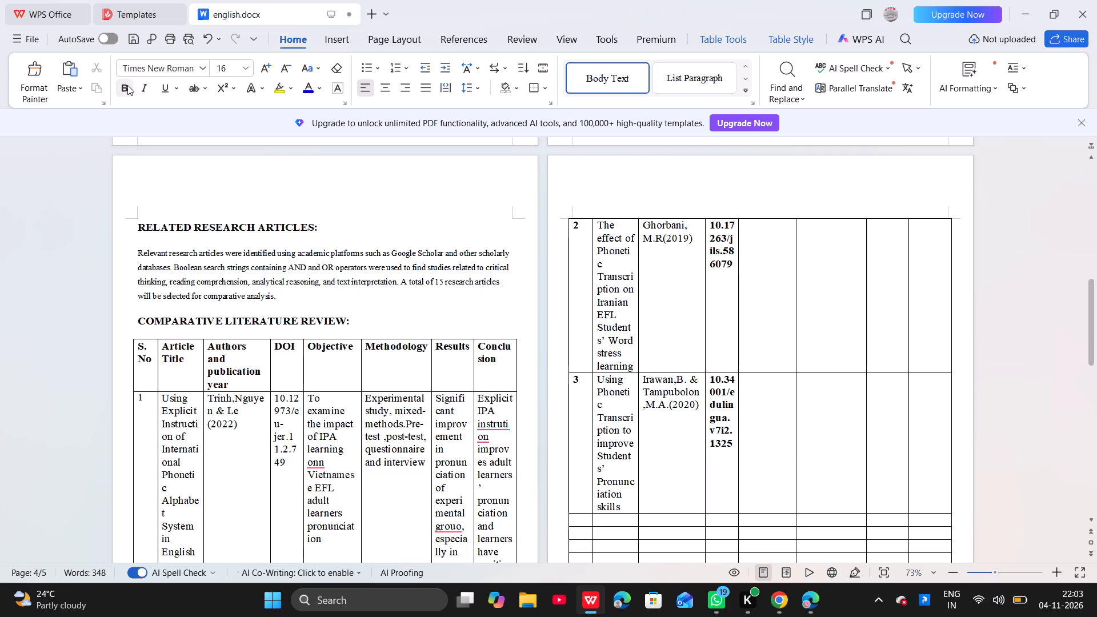
left_click(127, 85)
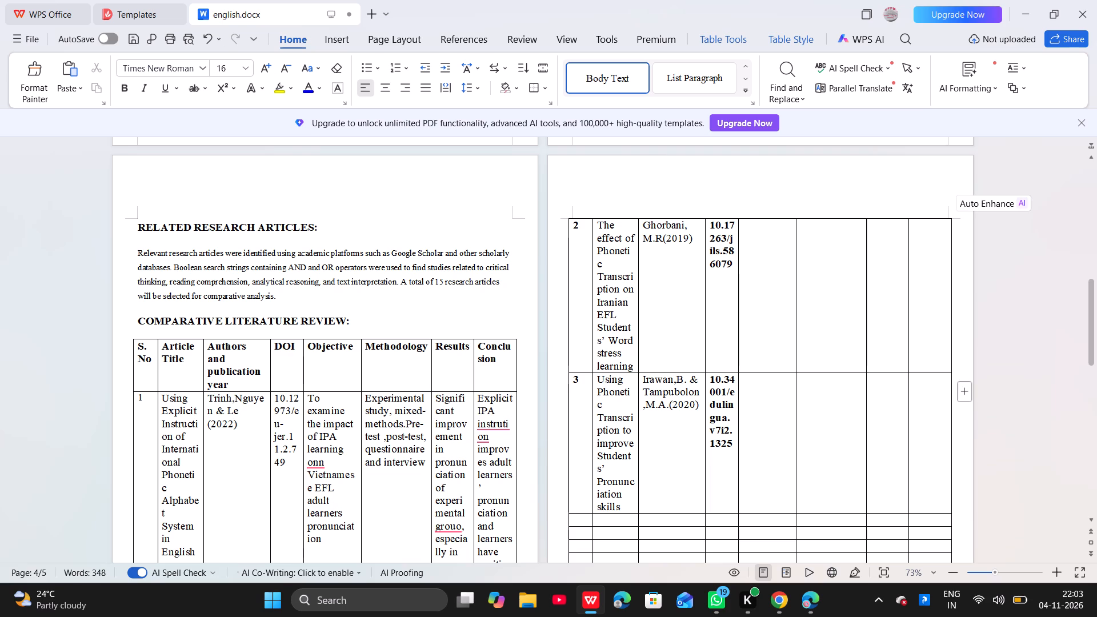
key("shift+t")
type("o")
key("space")
type("investi")
type("gate the effect")
key("space")
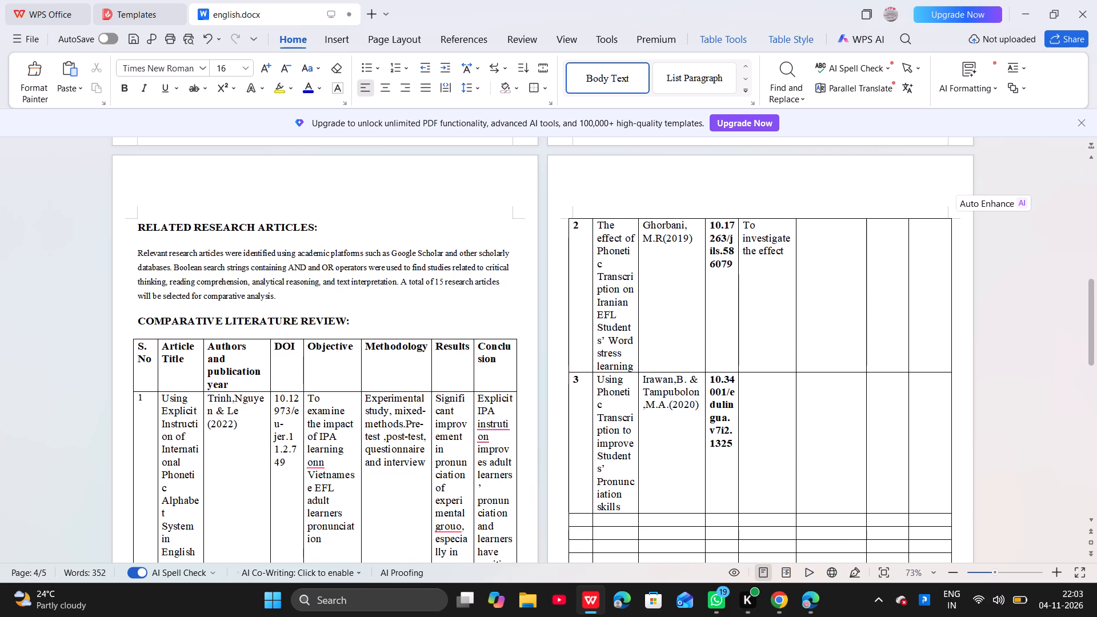
type("of pho")
type("netic")
key("space")
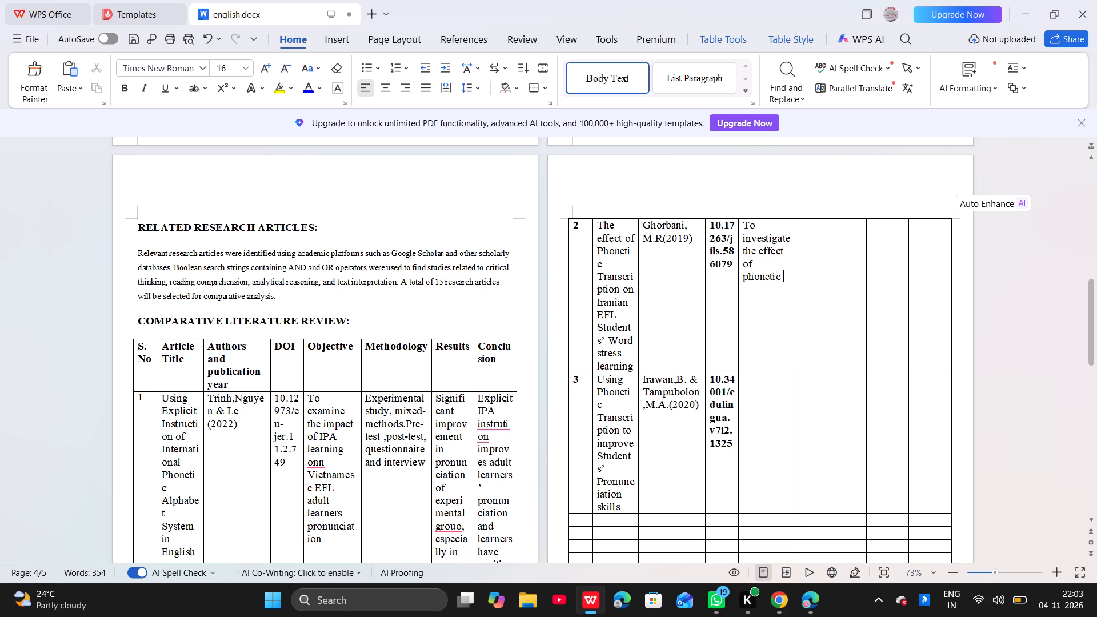
type("tran")
key("s")
type("cription")
key("space")
type("on")
key("space")
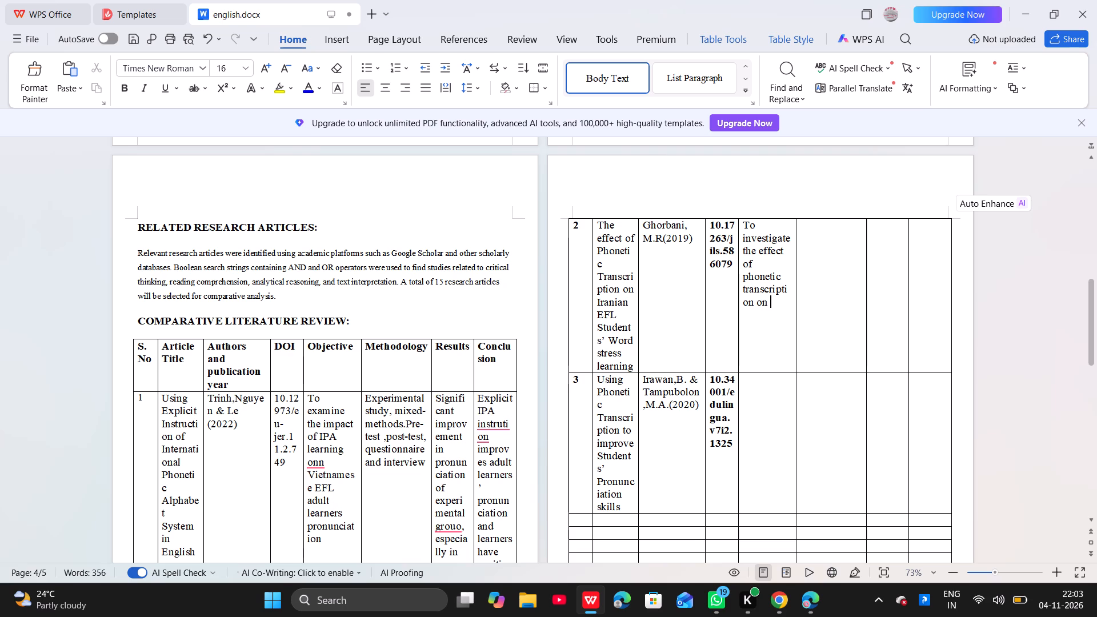
type("Iranian students")
key("space")
key("BackSpace")
type("' word stress")
key("space")
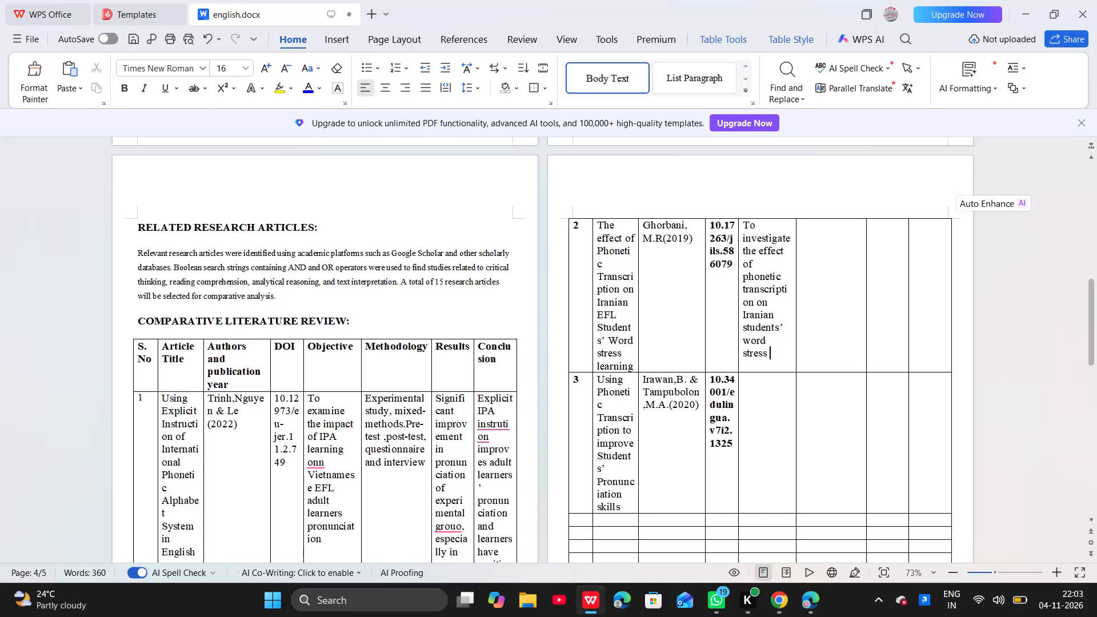
type("learning")
key("space")
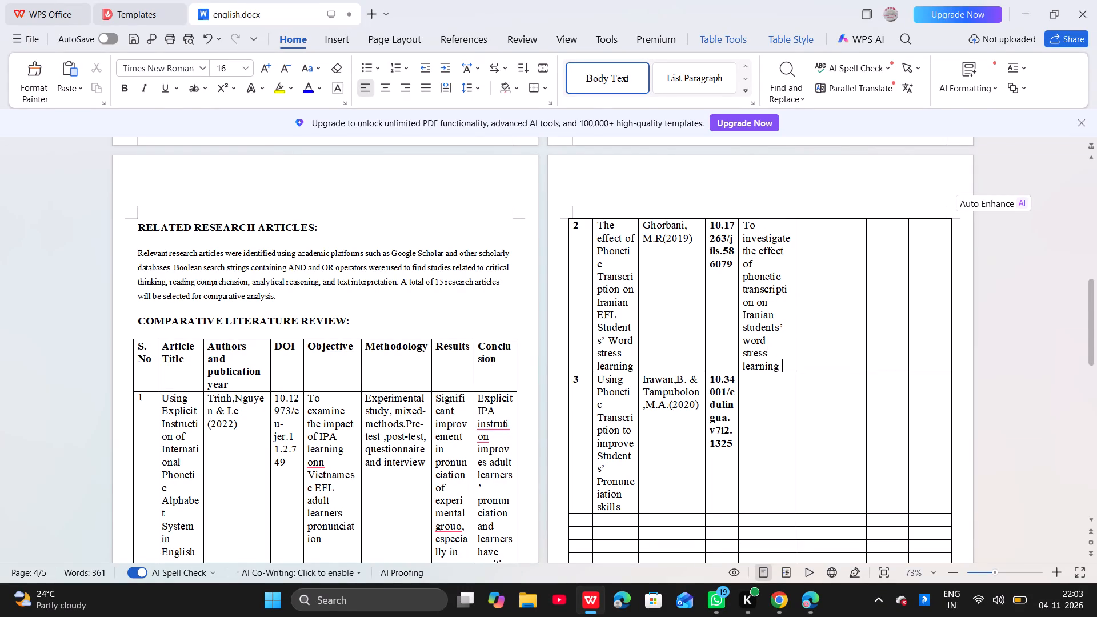
Enter "To find out if phonetic transcription can improve students' pronunciation" in non-bold text as row 3's objective.
key("Down")
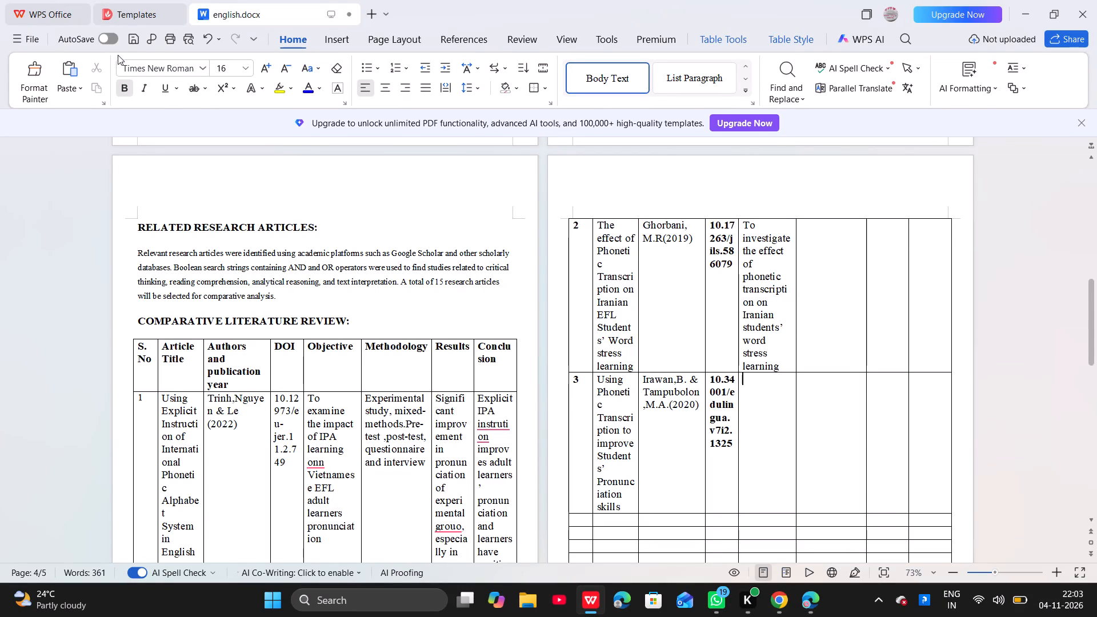
left_click(128, 87)
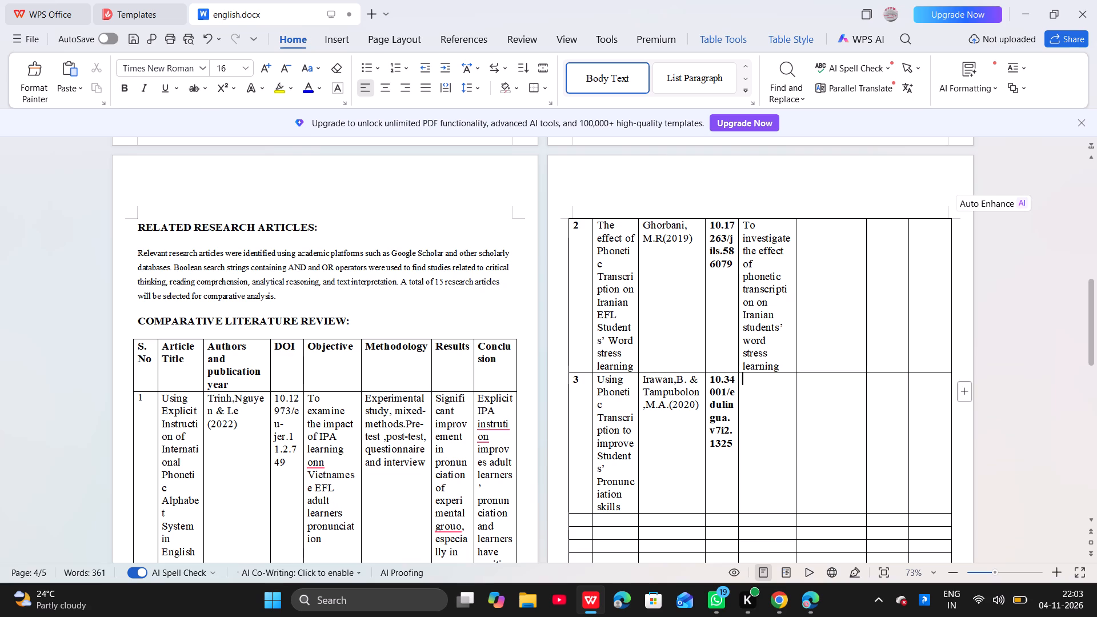
type("To find out")
key("space")
type("if")
key("space")
type("phonetic")
key("space")
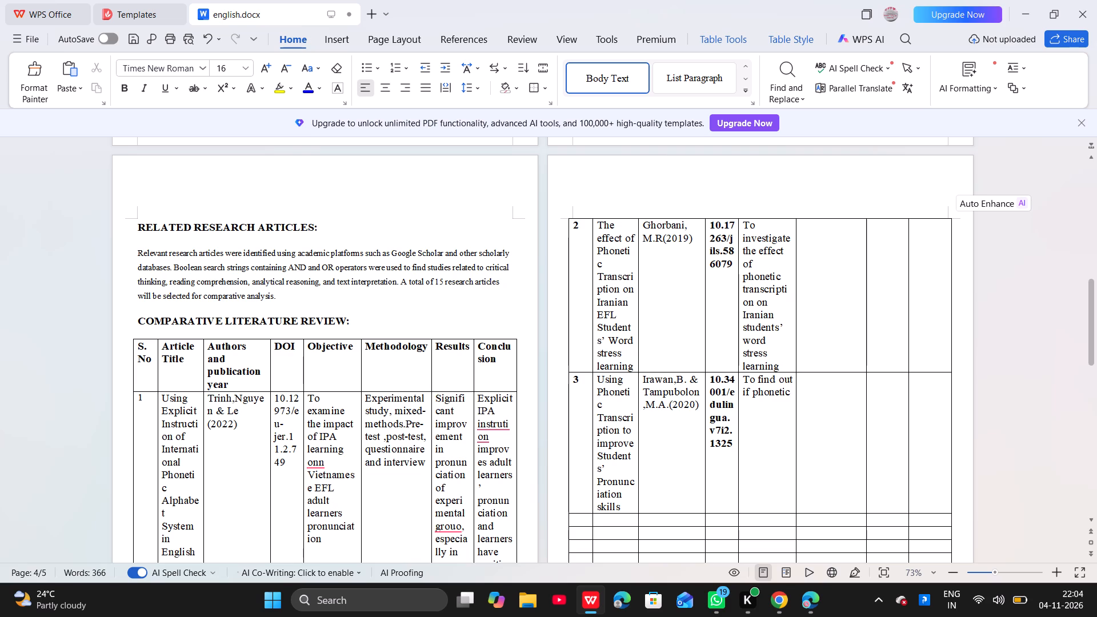
type("trans")
type("cription")
key("space")
type("can improve")
key("space")
type("students")
key("space")
key("BackSpace")
type("' pr")
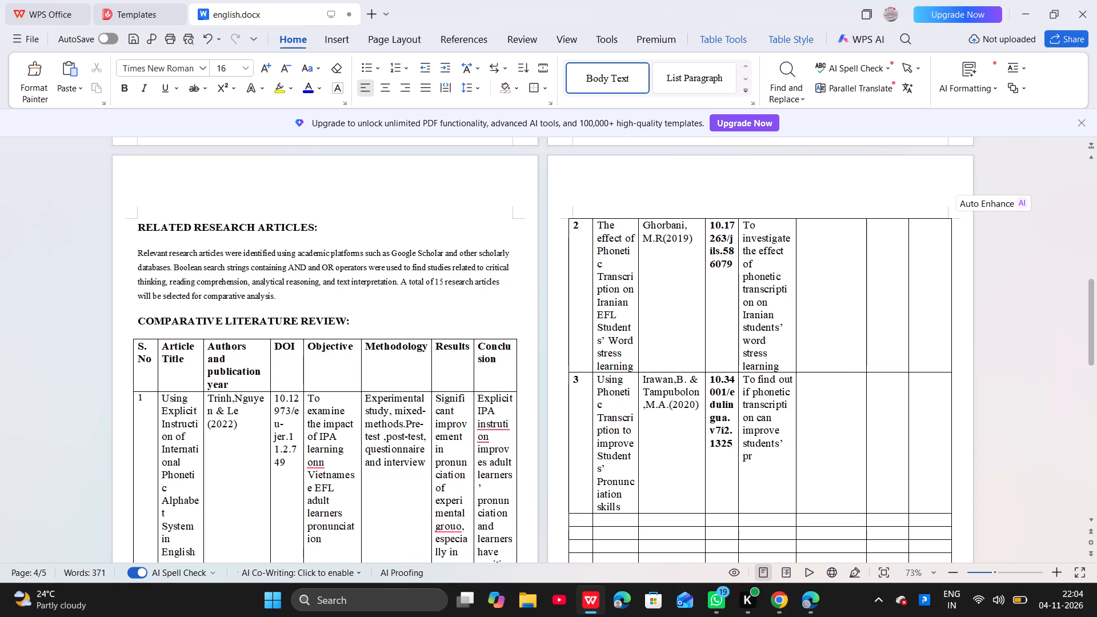
key("o")
type("nunciation")
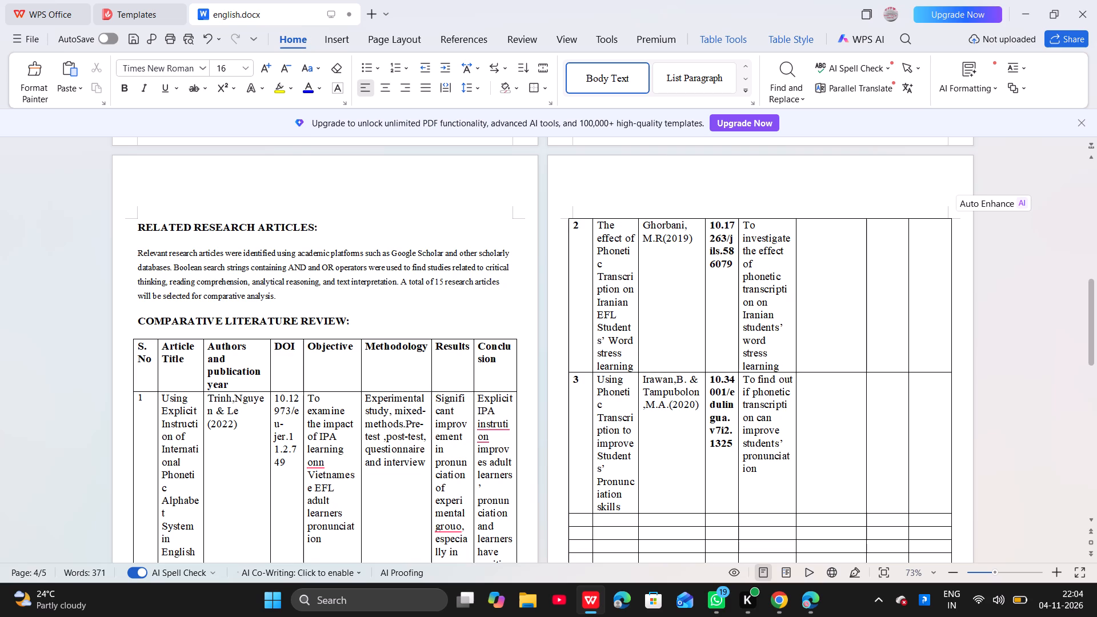
key("space")
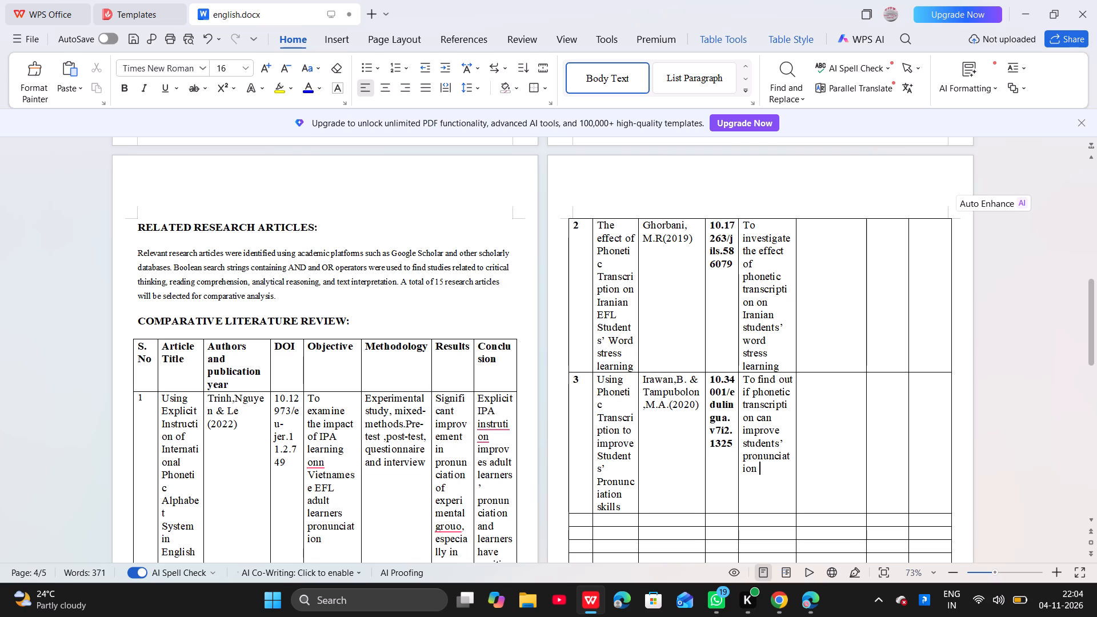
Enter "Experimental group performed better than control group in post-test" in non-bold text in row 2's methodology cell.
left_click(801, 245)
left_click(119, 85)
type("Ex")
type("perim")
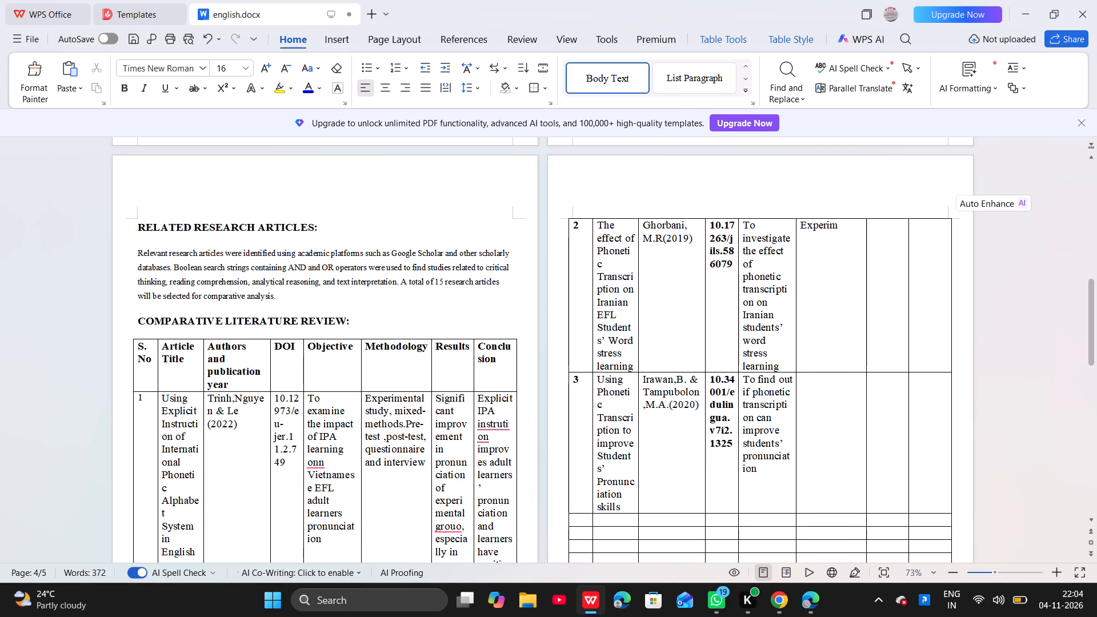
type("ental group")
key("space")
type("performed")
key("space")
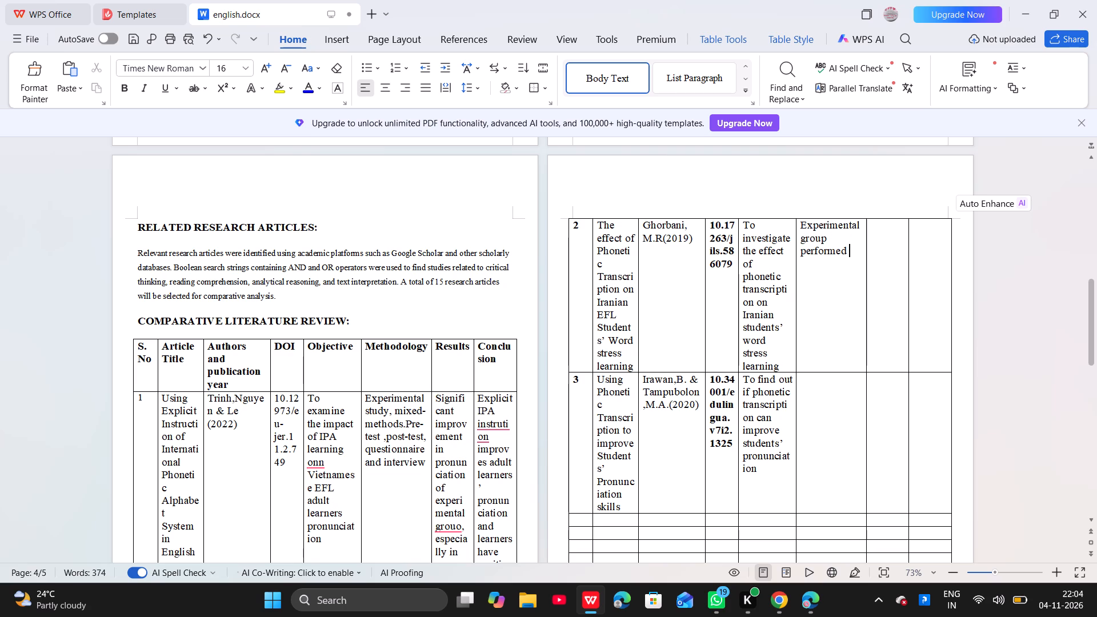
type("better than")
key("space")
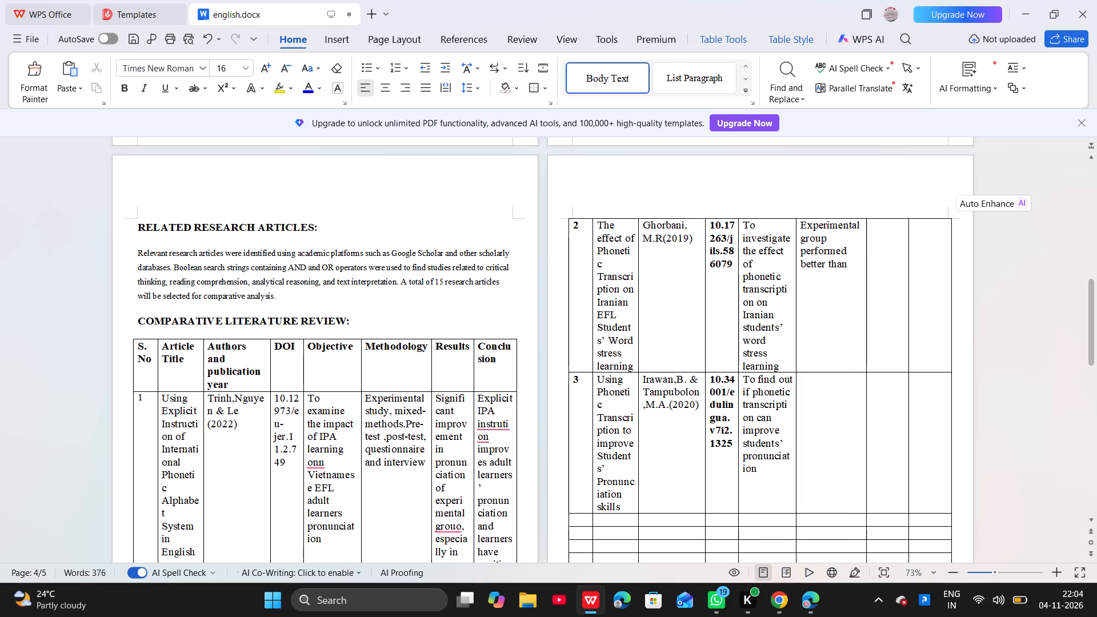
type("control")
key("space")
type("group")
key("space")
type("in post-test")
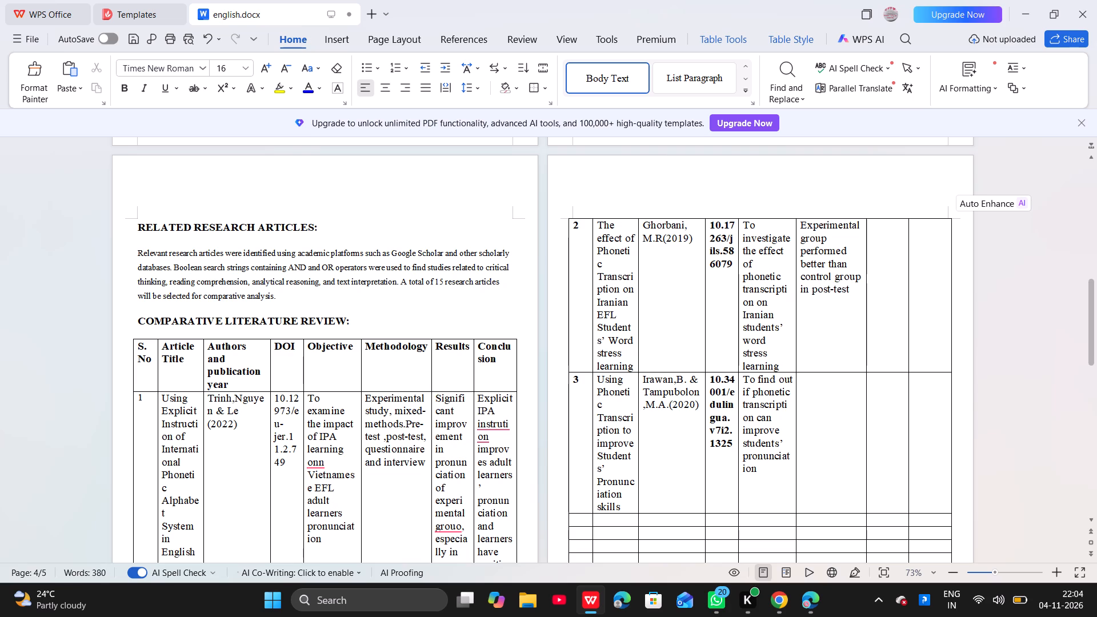
Enter "Quasi-experimental, pre-test ,post-test design with experimental and control group." in non-bold text in row 3's methodology cell.
left_click(839, 392)
left_click(130, 87)
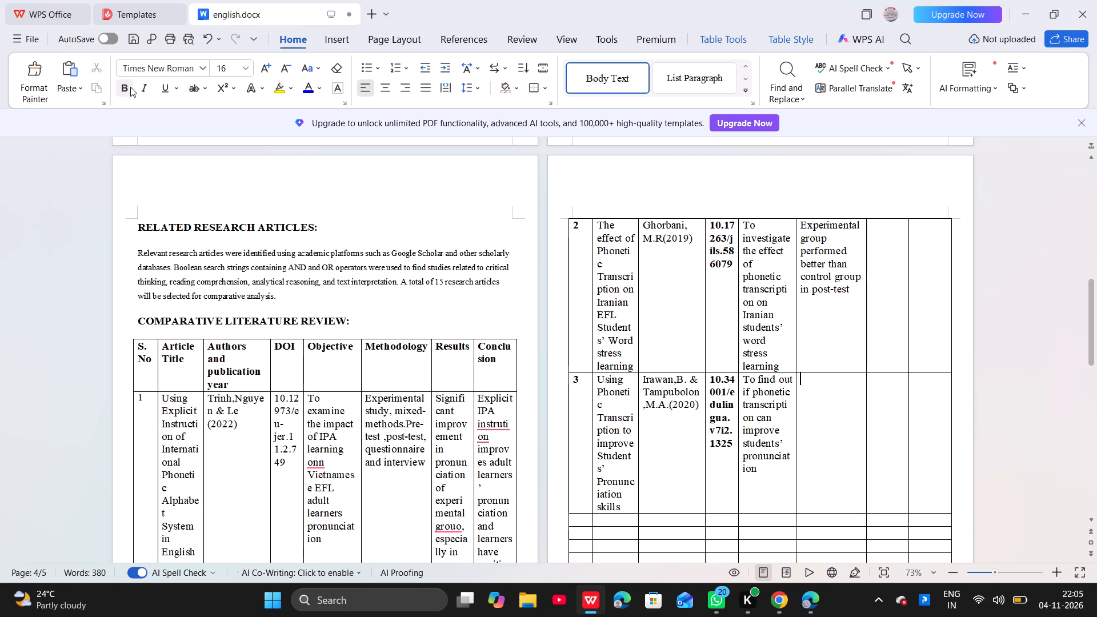
scroll(130, 87, "down", 2)
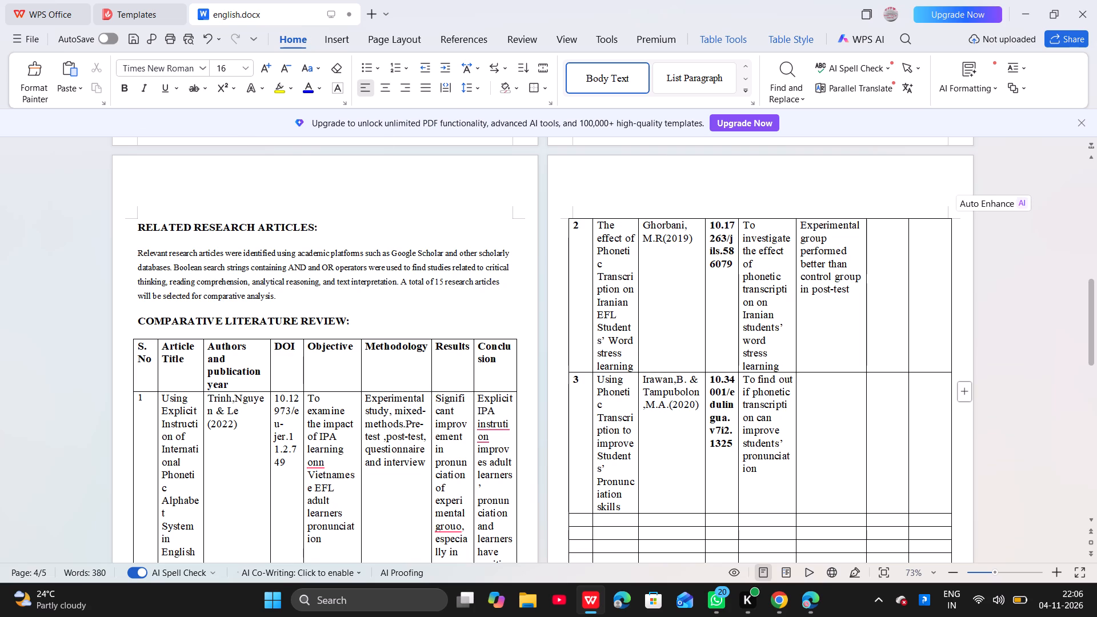
key("shift+q")
type("uasi-")
type("ex")
type("perimental")
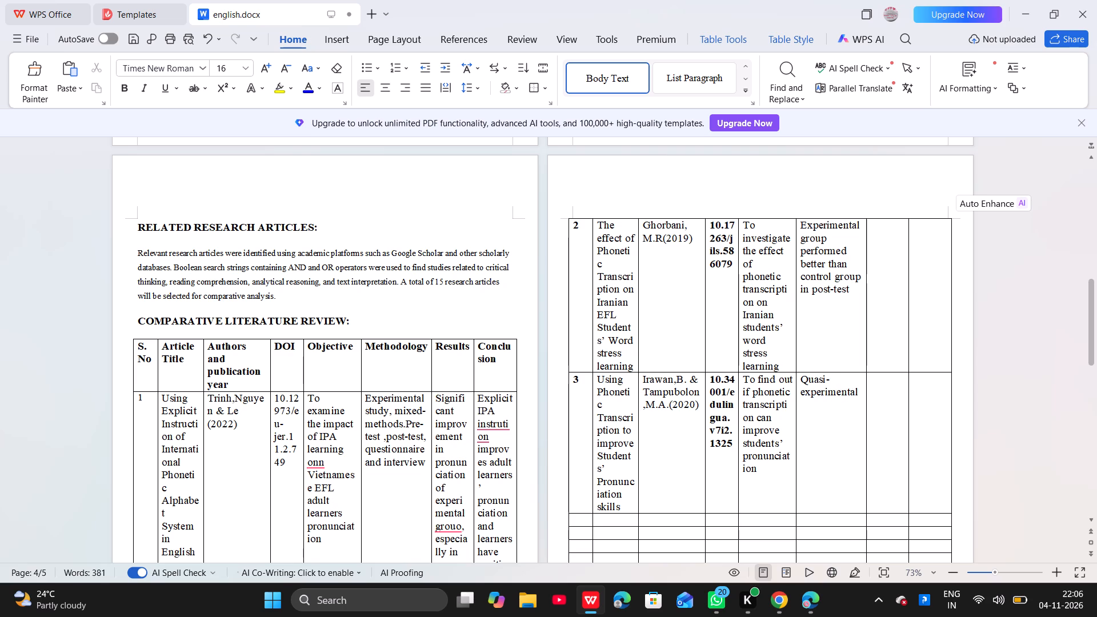
type(", pre")
type("-test")
key("space")
type(",post")
type("-test")
key("space")
type("design")
key("space")
type("with experimental")
key("space")
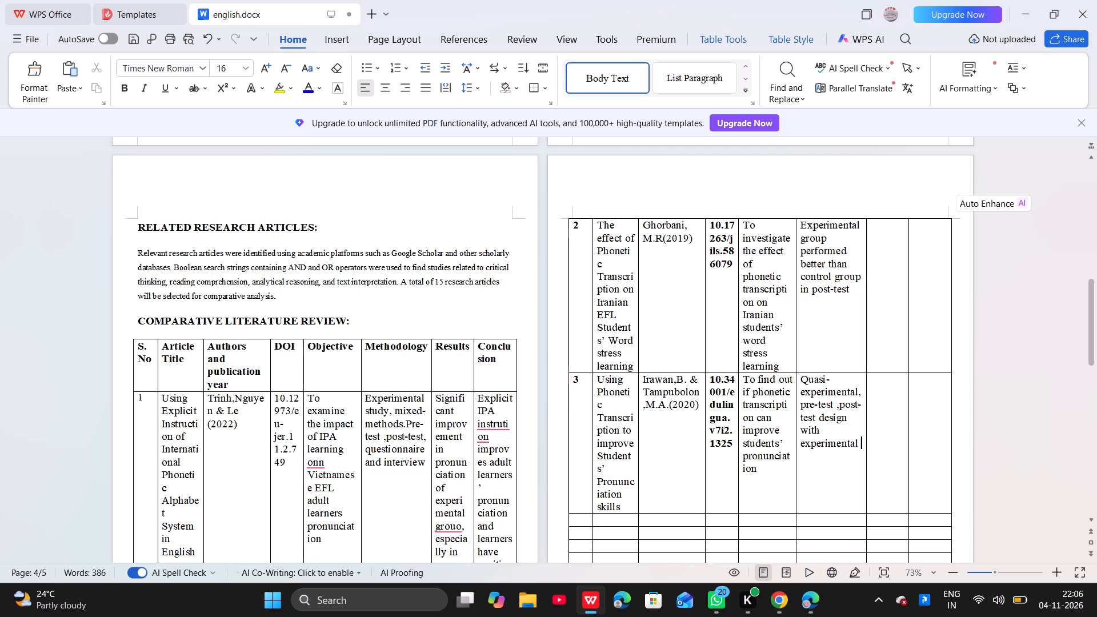
type("and control grou")
key("BackSpace")
type("up")
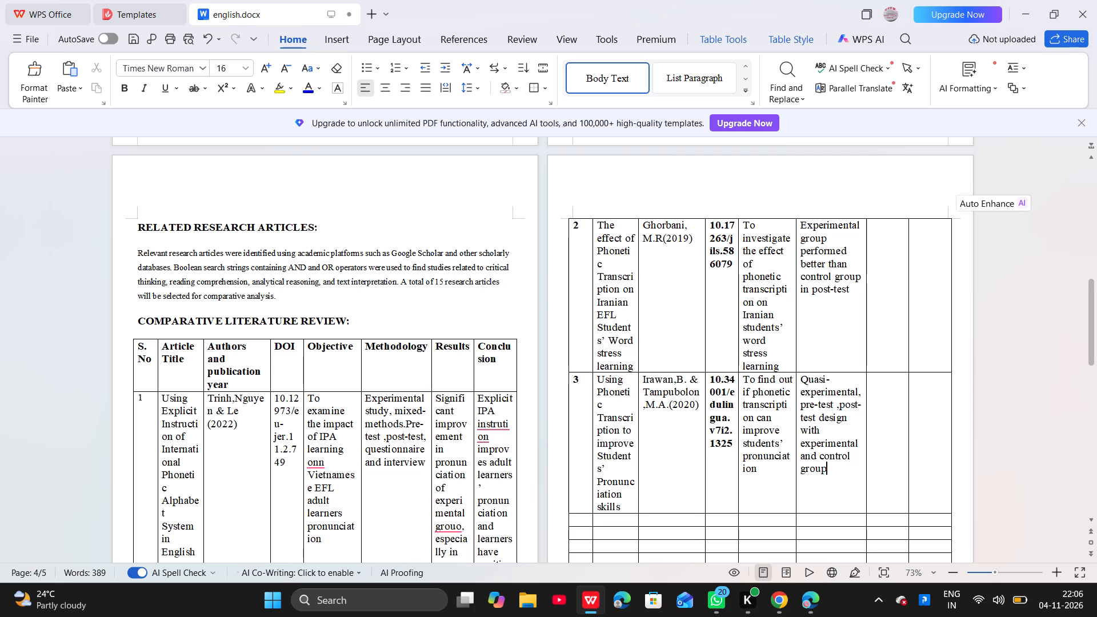
type(".")
key("space")
Add "60-item word stress test" to the end of row 3's methodology text.
type("^0")
key("BackSpace")
key("BackSpace")
type("60-")
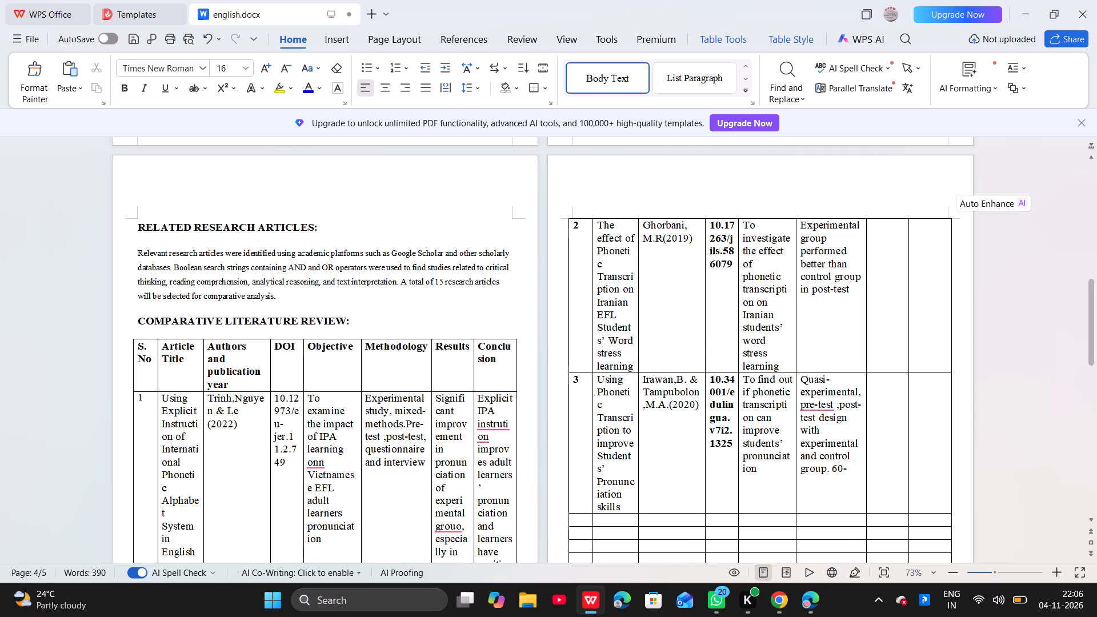
type("item word stress test")
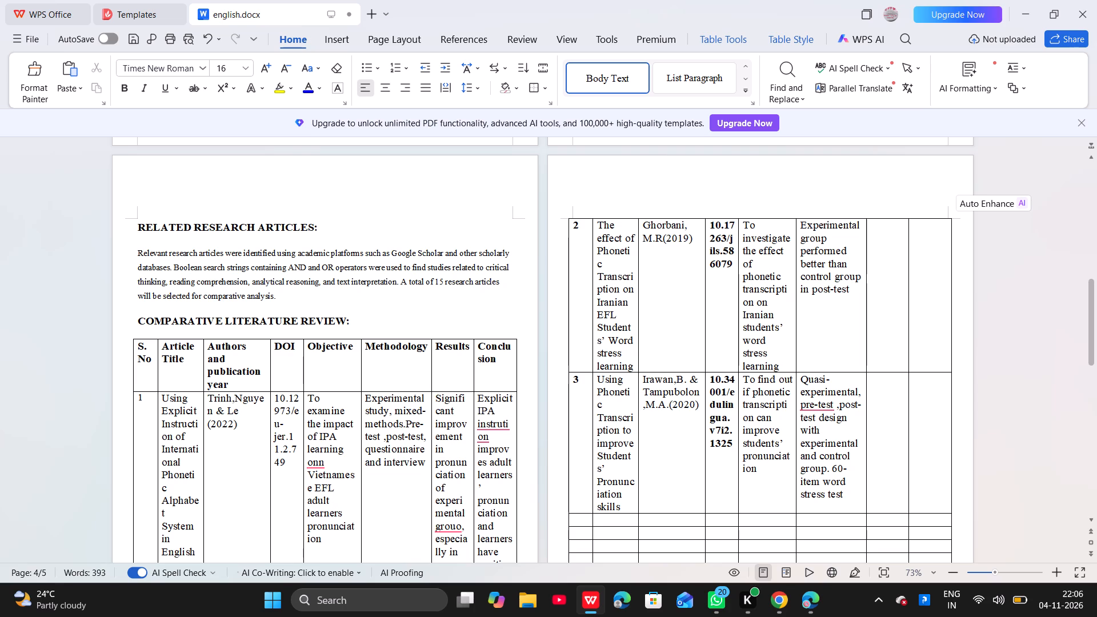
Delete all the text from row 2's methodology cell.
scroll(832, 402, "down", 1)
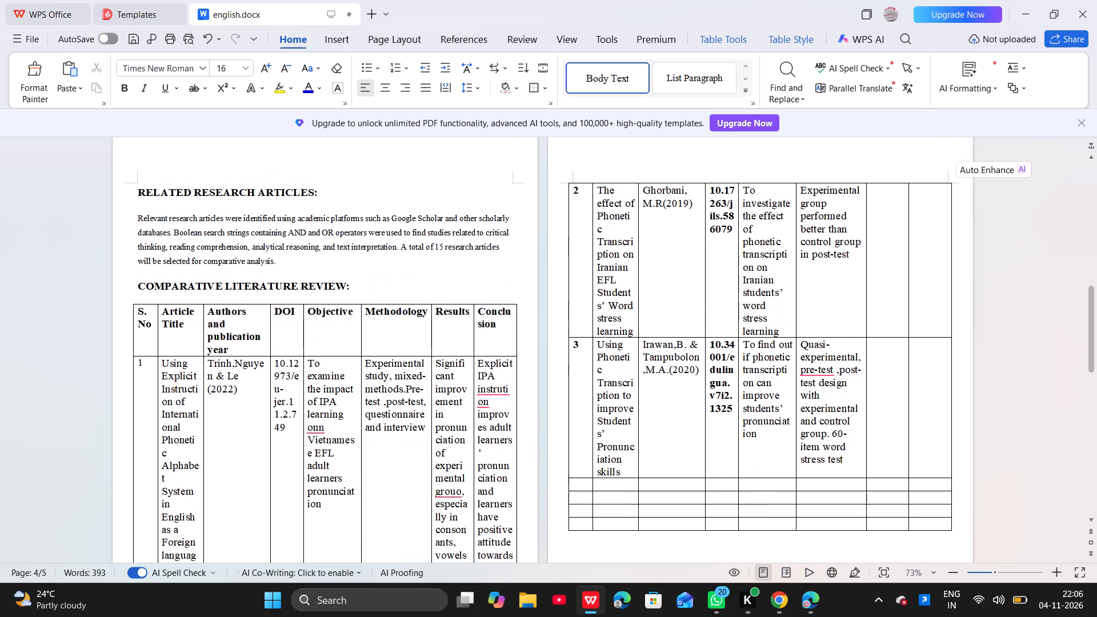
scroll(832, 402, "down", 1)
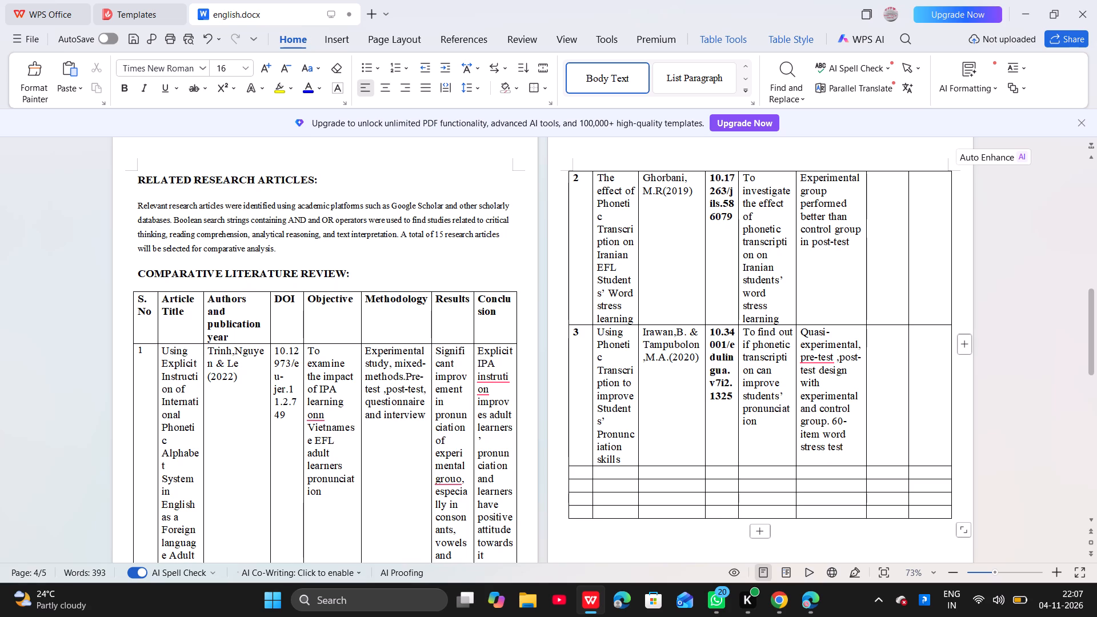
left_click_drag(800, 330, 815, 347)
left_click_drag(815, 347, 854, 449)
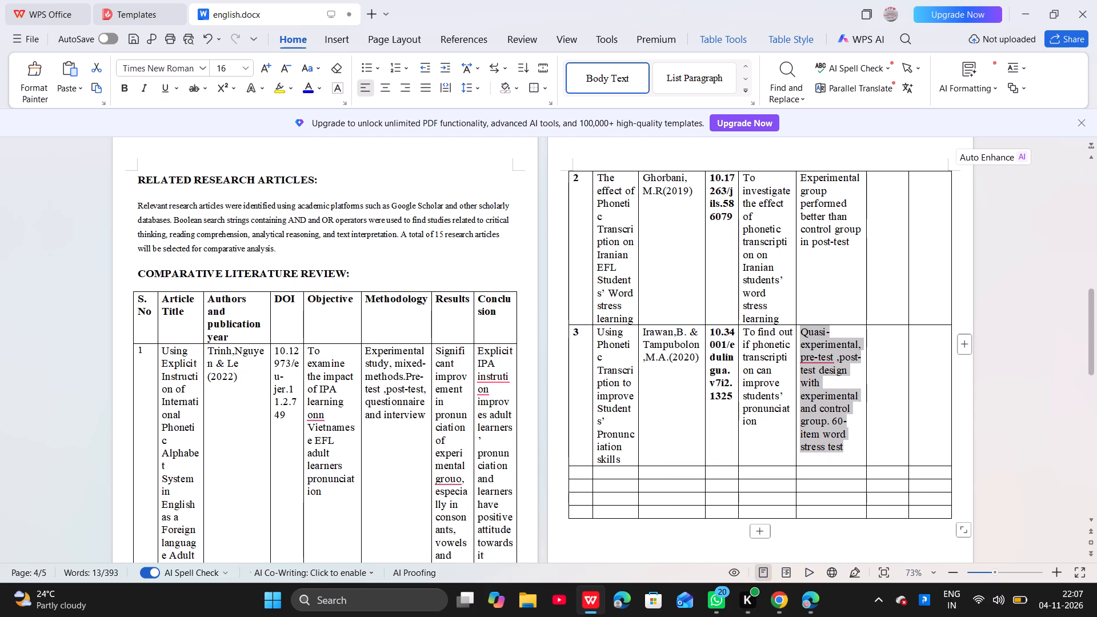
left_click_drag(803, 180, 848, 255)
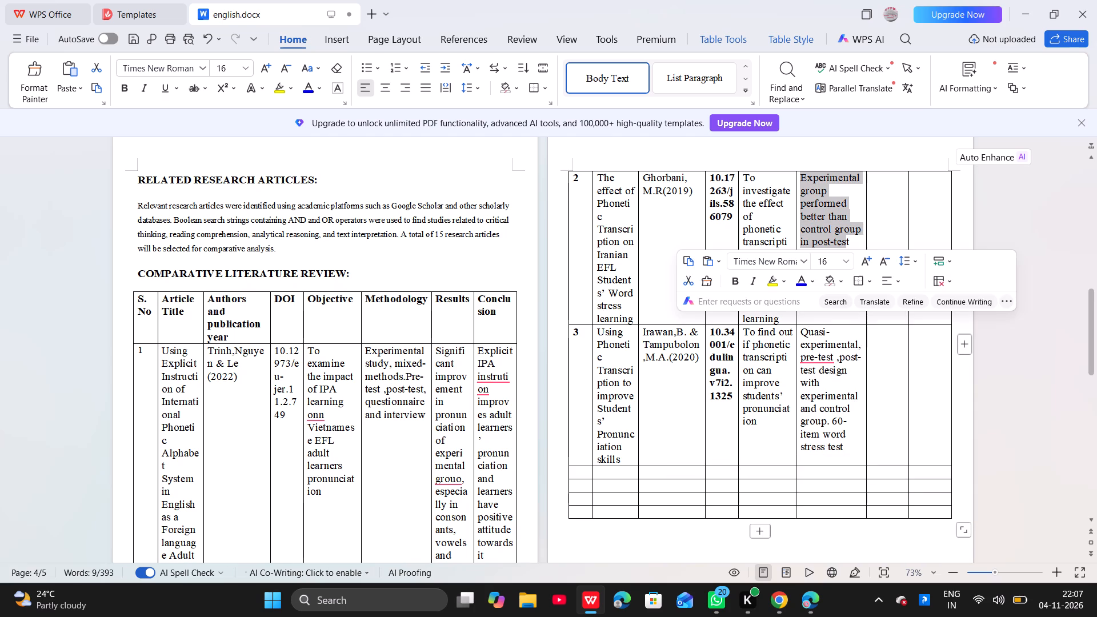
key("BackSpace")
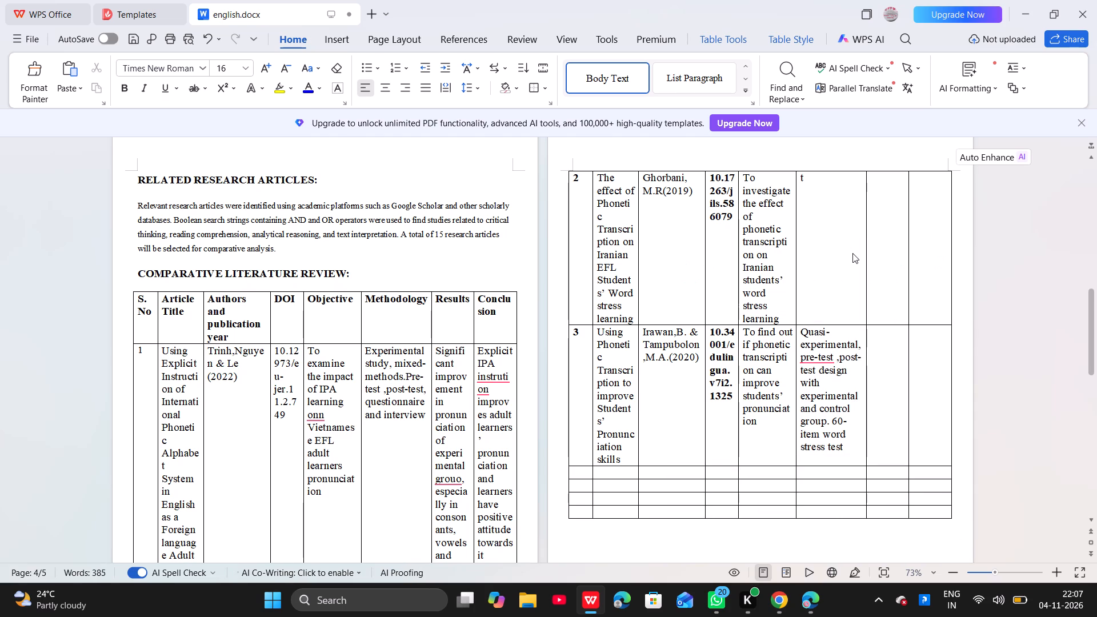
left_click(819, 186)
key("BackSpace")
Move the whole methodology text from row 3 into row 2's empty methodology cell.
double_click(799, 328)
left_click(807, 329)
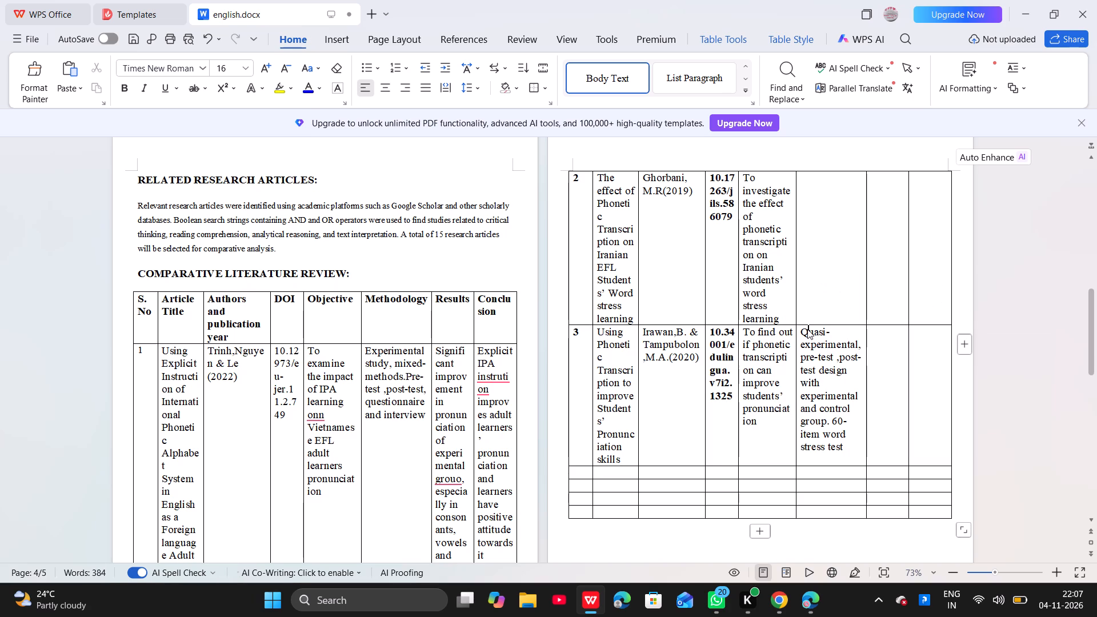
left_click_drag(802, 328, 846, 444)
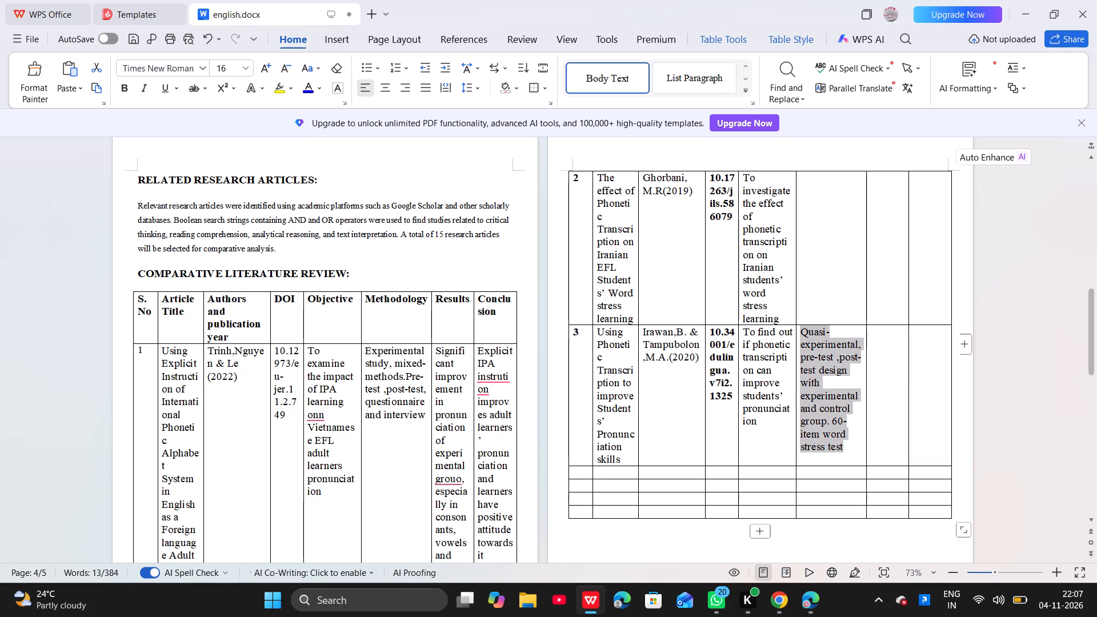
left_click_drag(846, 444, 846, 448)
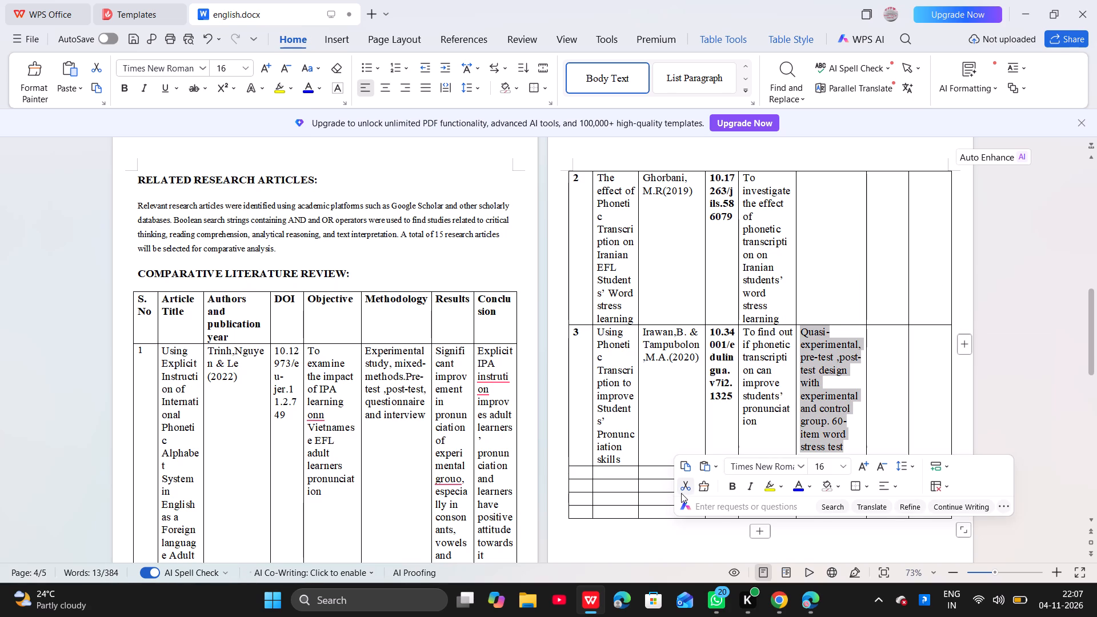
left_click(680, 492)
left_click(813, 178)
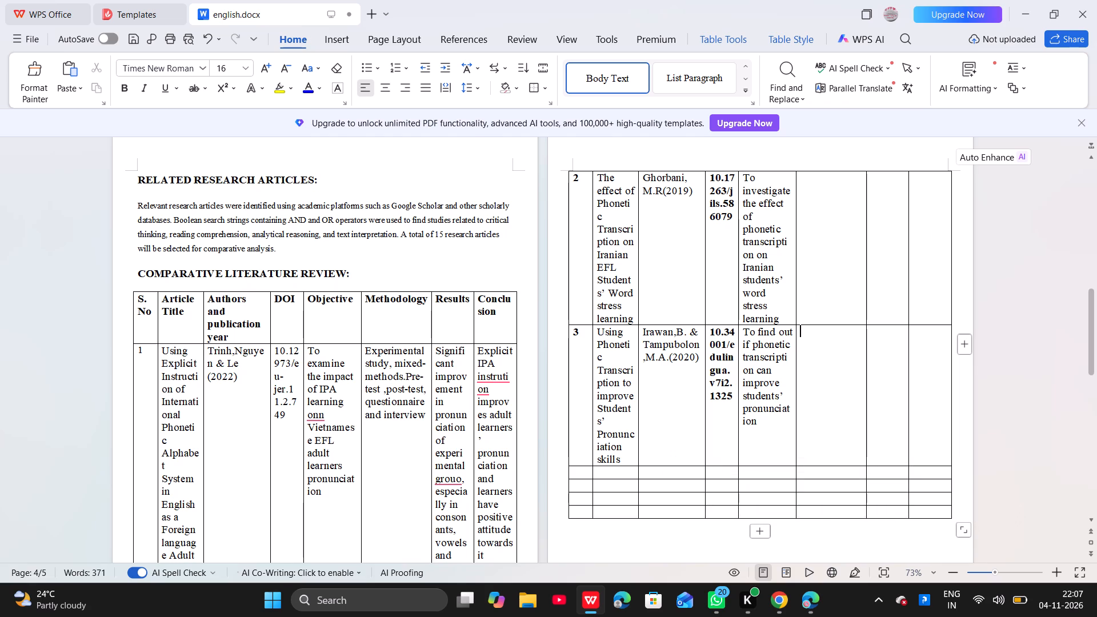
right_click(813, 178)
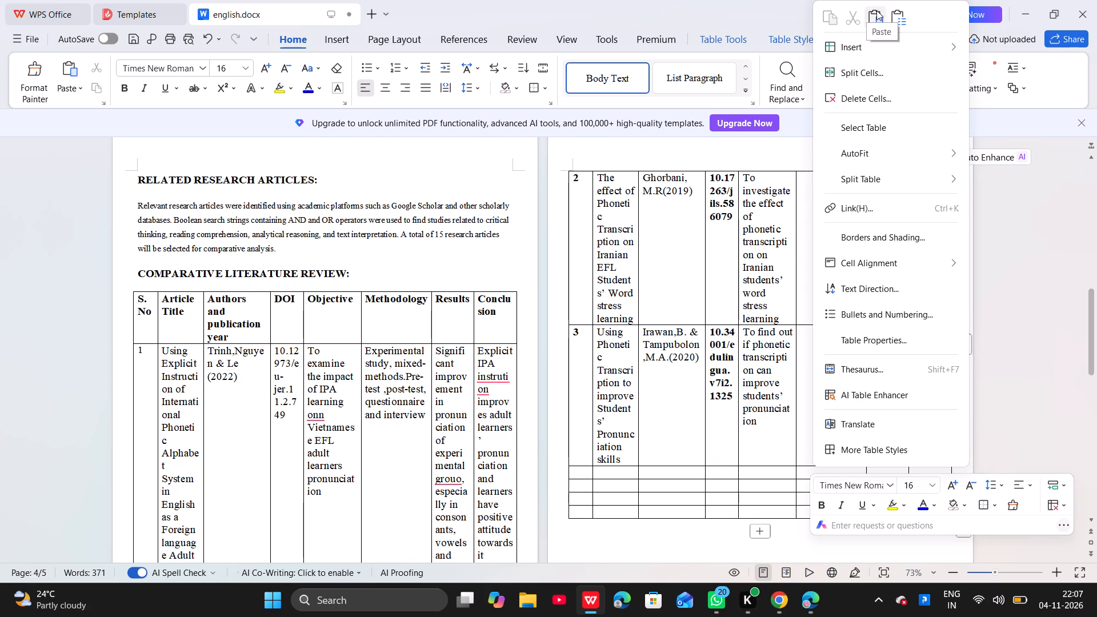
left_click(878, 13)
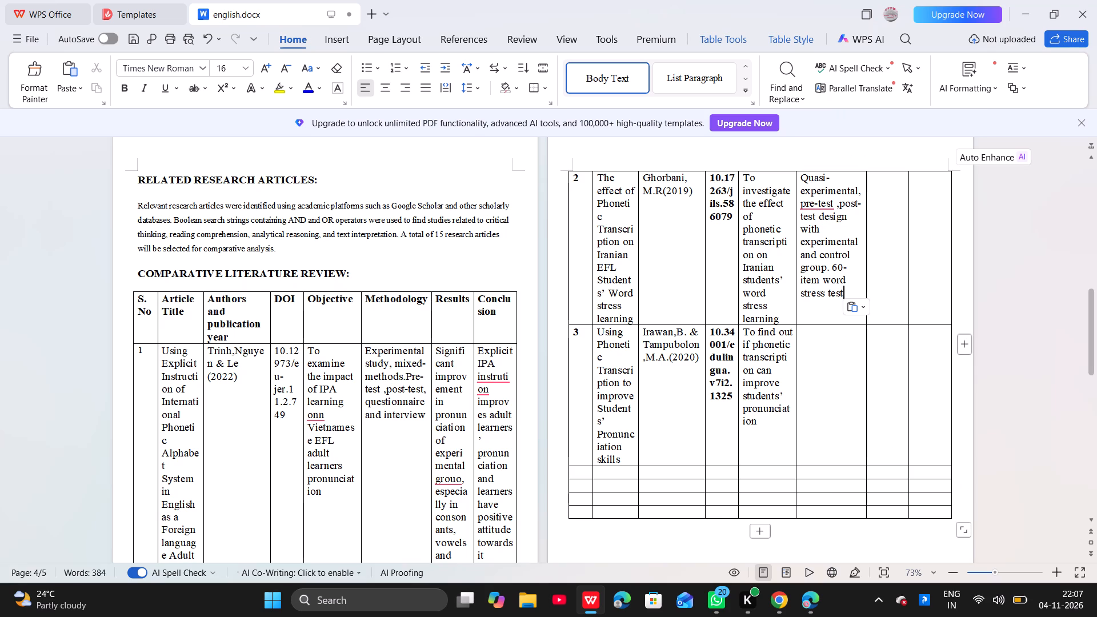
Begin row 3's methodology cell with the text "Classroom Action".
left_click(818, 338)
key("shift+c")
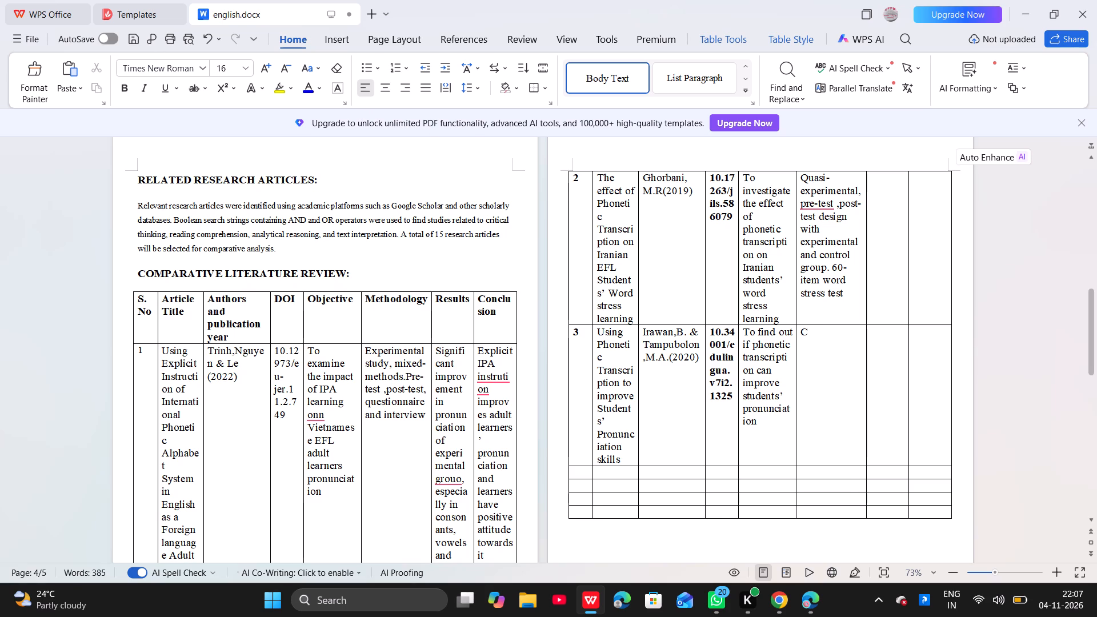
type("lassroom")
key("space")
type("ac")
key("BackSpace")
key("BackSpace")
type("Action")
key("space")
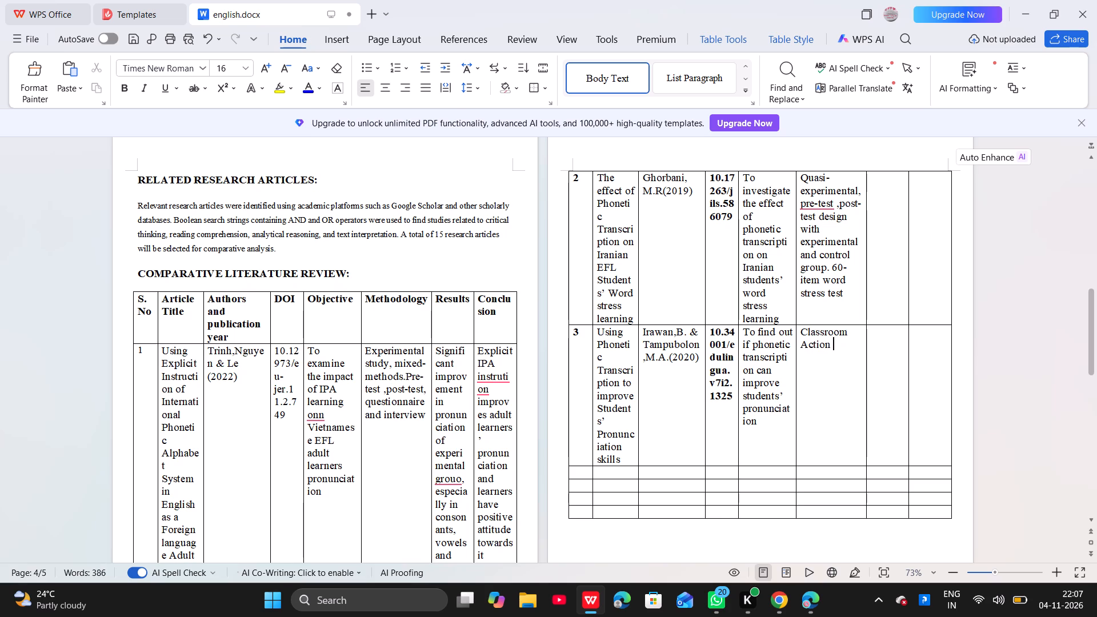
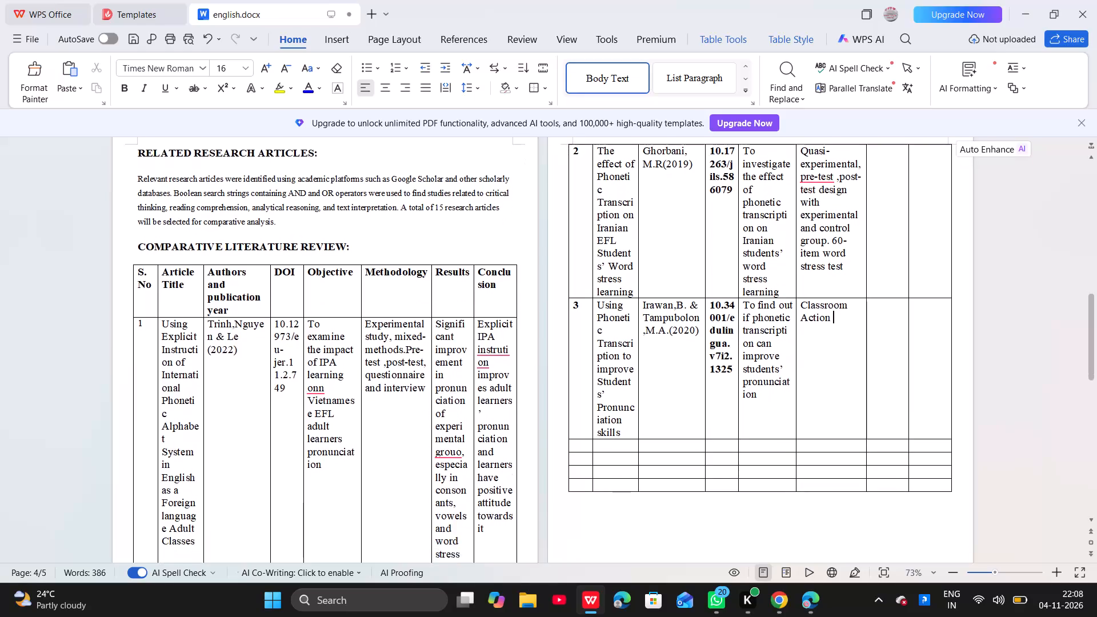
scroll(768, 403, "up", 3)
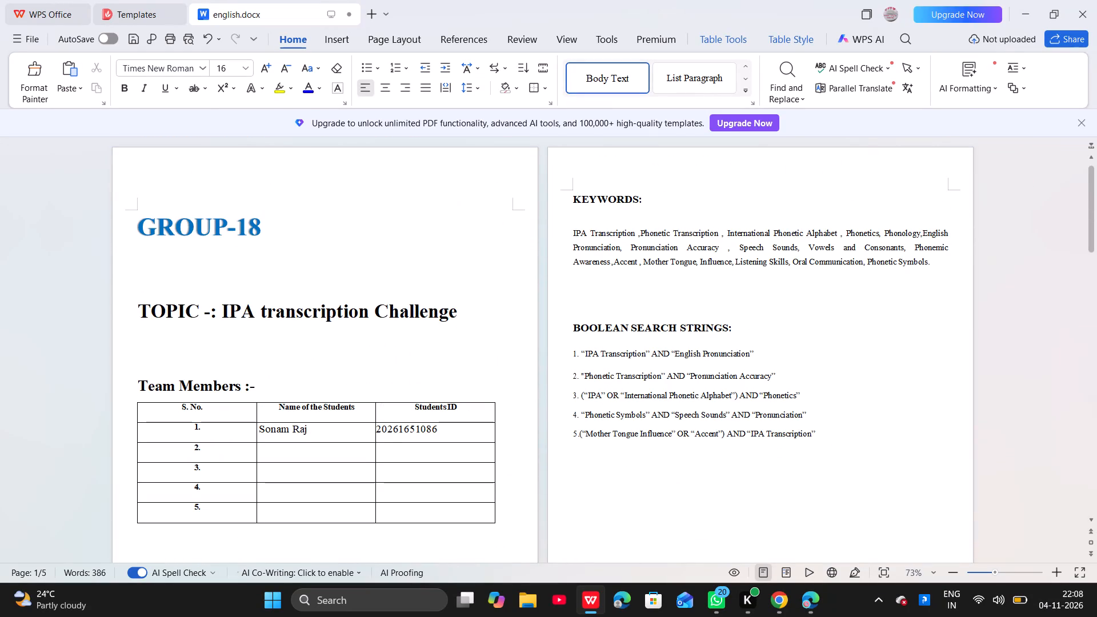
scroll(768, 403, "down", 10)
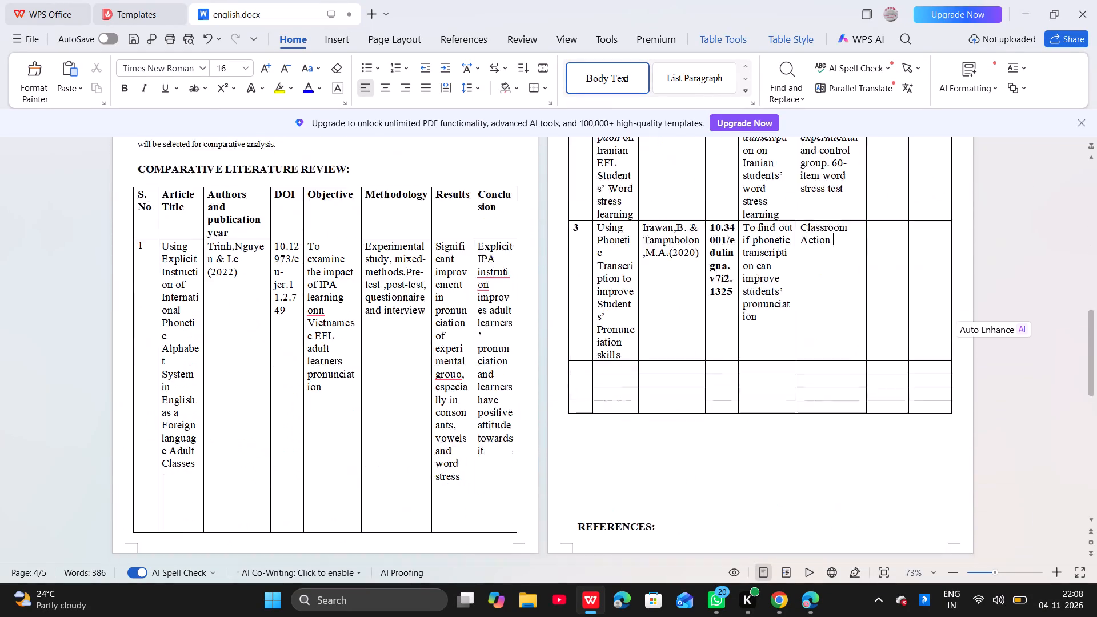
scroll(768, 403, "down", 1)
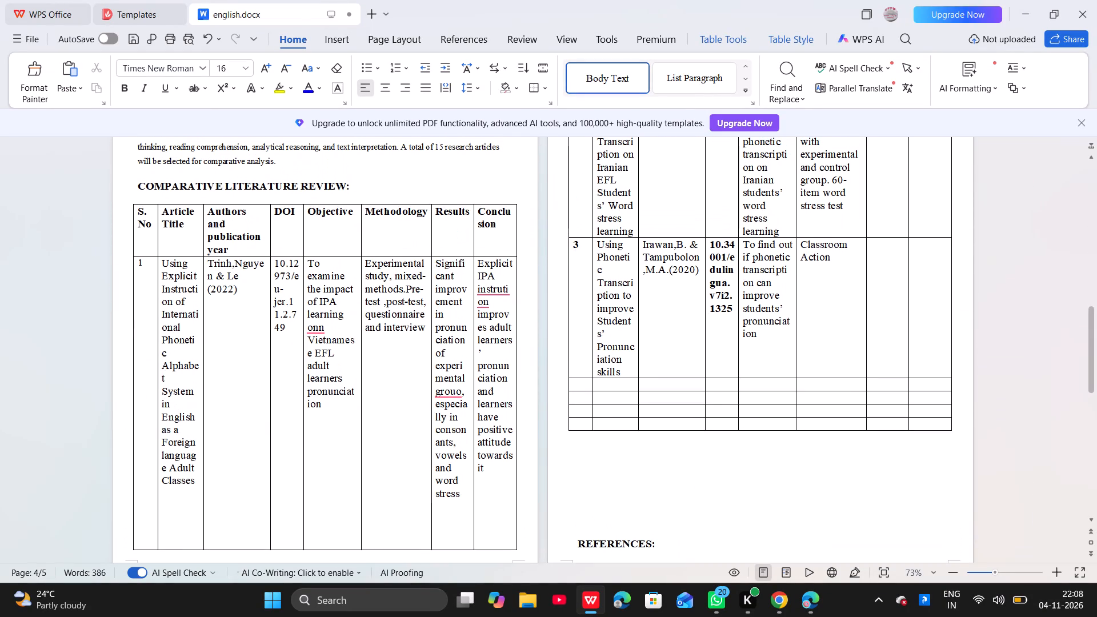
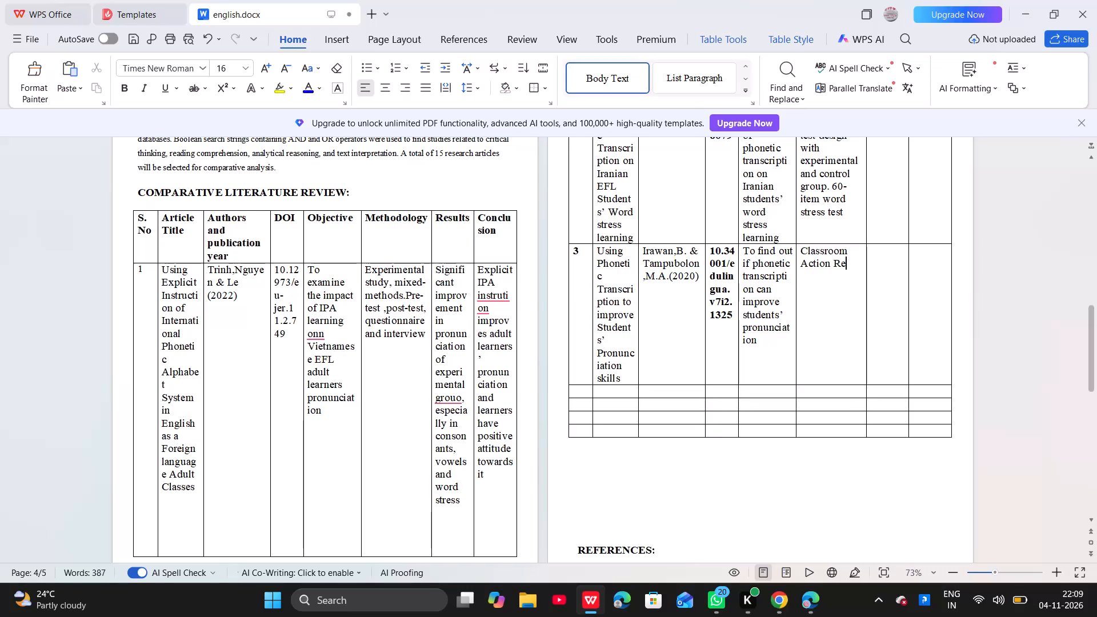
Complete article 3's methodology to read "Classroom Action Research in 2 cycles with 4th semester students".
type("search in 2")
key("space")
type("cycles with")
key("space")
type("4th")
key("space")
type("semster")
key("BackSpace")
key("BackSpace")
key("BackSpace")
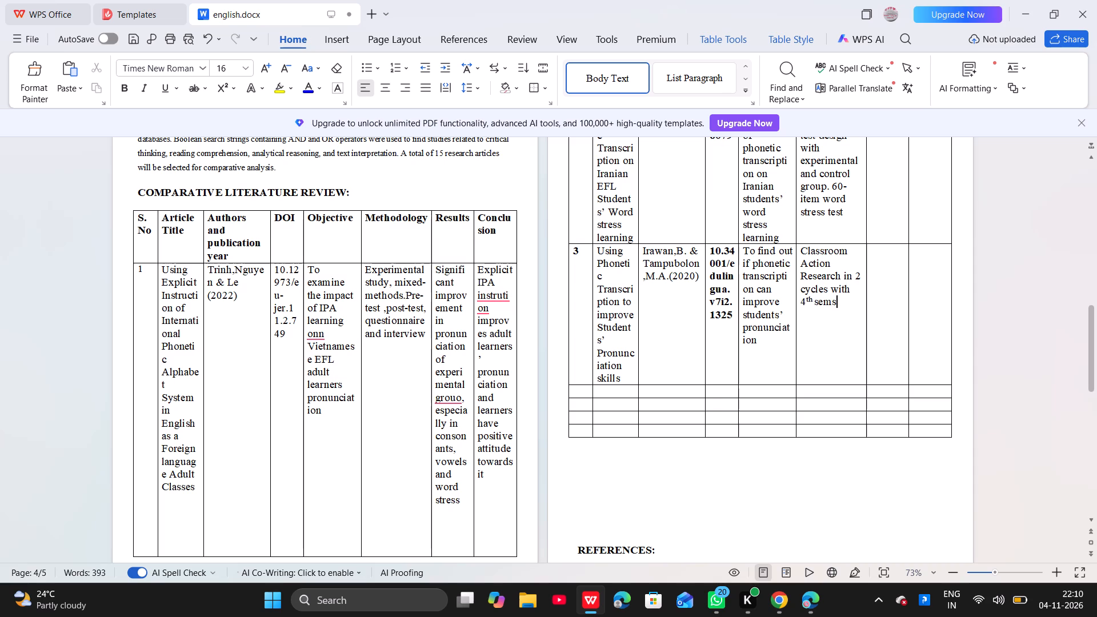
key("BackSpace")
type("ester students")
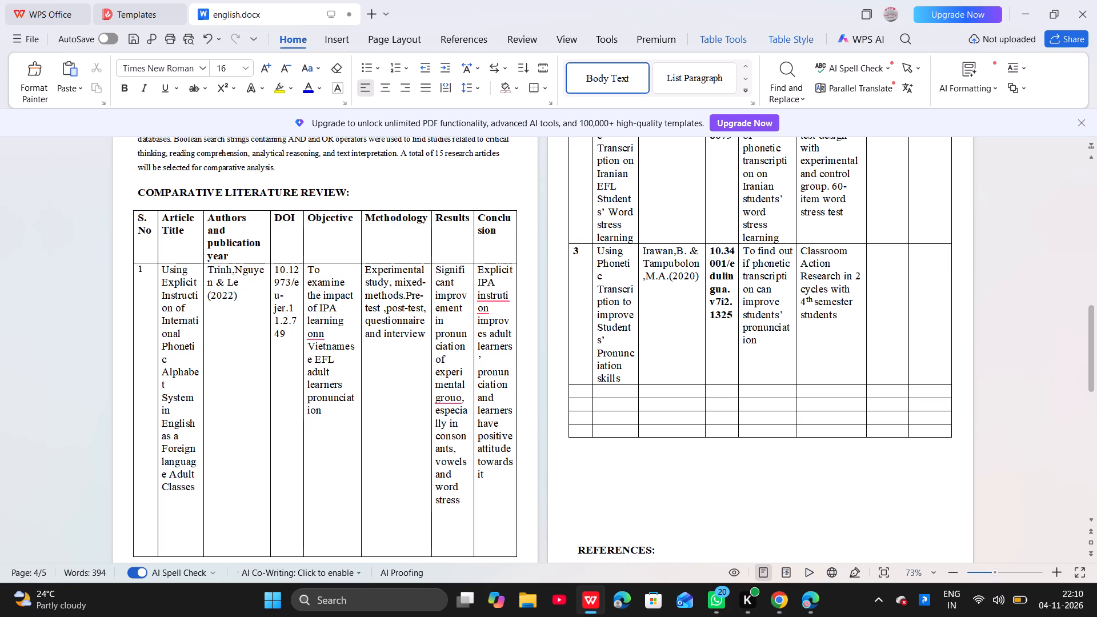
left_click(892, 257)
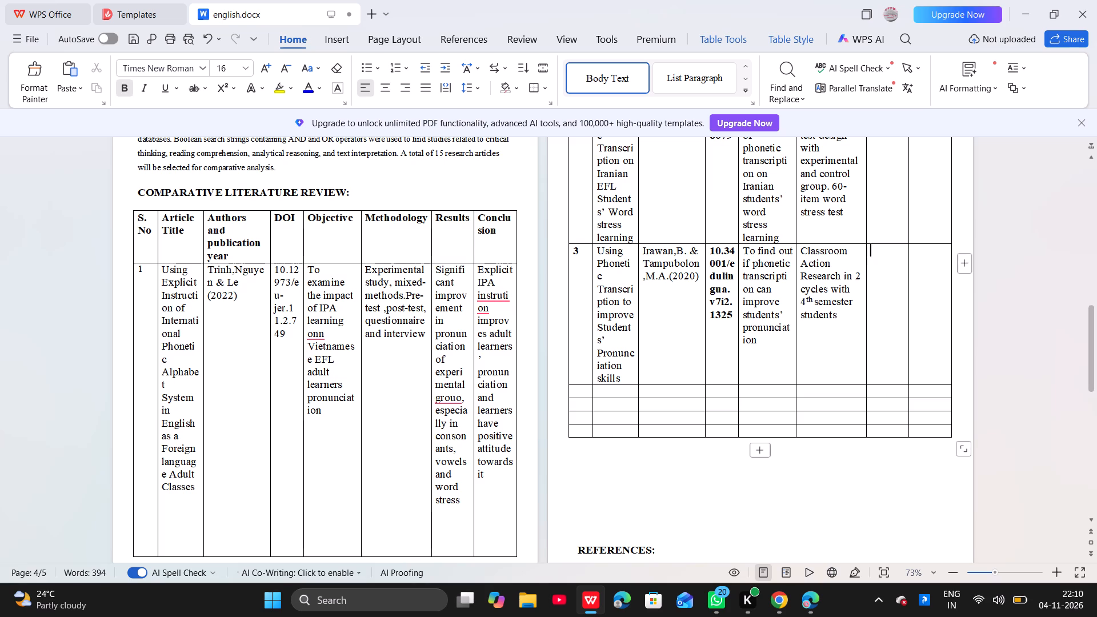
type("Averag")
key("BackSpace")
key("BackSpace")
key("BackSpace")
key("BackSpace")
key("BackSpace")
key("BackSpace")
Enter article 2's results in non-bold text: "Experimental grouop performed better than control group in post-test".
scroll(892, 257, "up", 2)
left_click(884, 213)
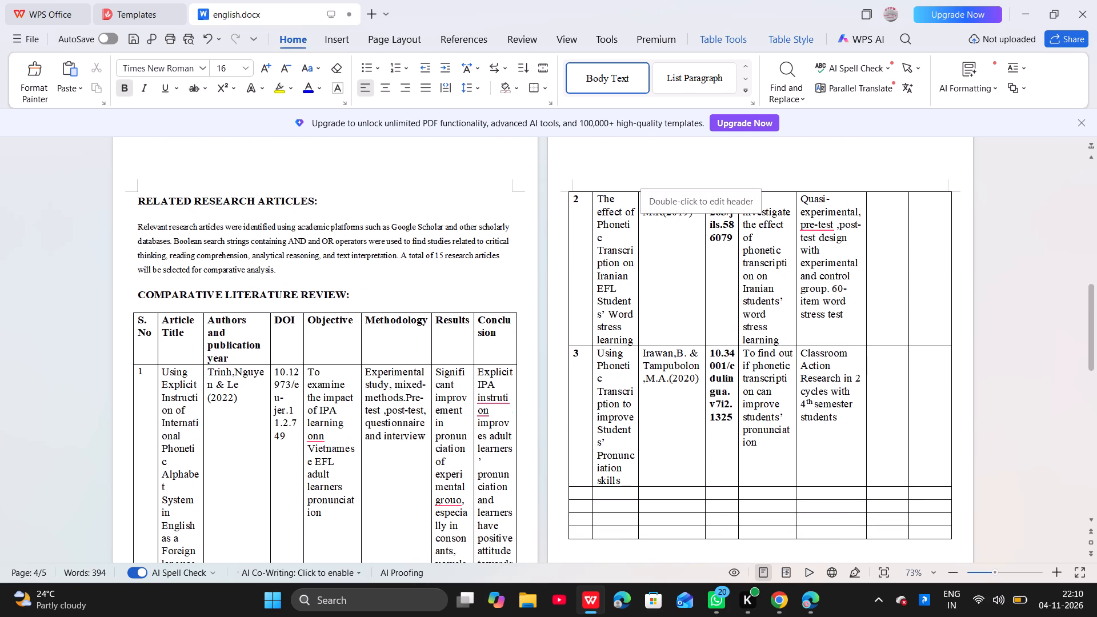
left_click(127, 86)
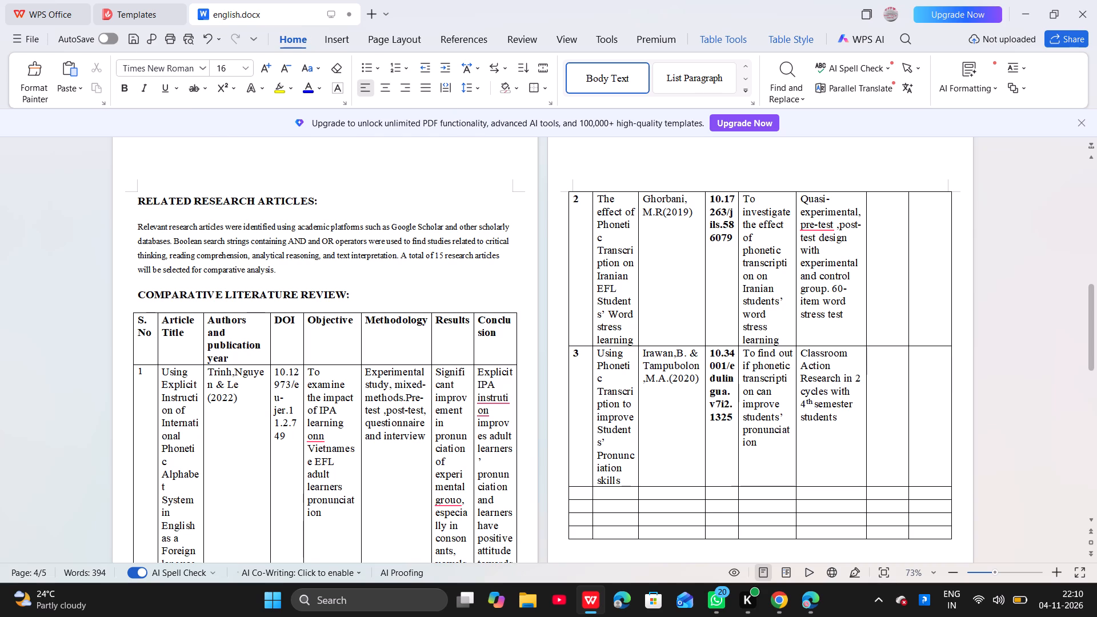
type("Experimentak")
key("space")
key("BackSpace")
key("BackSpace")
type("l grouop p")
type("erformned")
key("space")
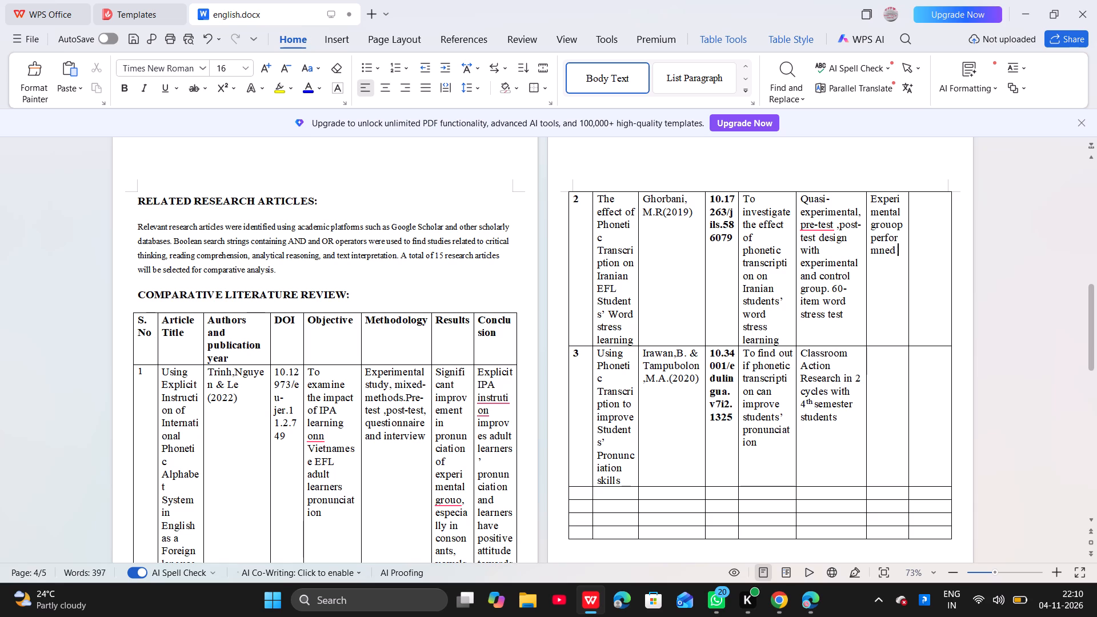
key("BackSpace")
key("BackSpace")
key("BackSpace")
key("BackSpace")
type("ed")
key("space")
key("space")
type("better than con")
type("trol")
key("space")
type("grou")
type("p in post-test")
Enter article 3's results in non-bold text: "Average scoore increased from 59.86 in pre-cycle to 75.56 in Cycle 2, above the target 75".
key("Down")
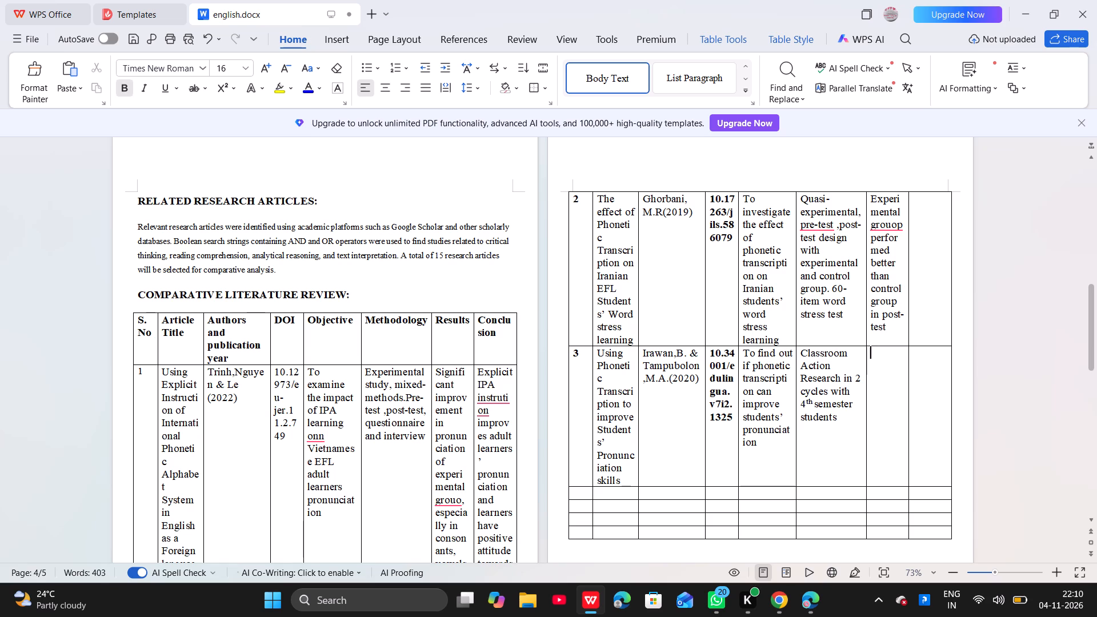
left_click(121, 86)
type("Average")
key("space")
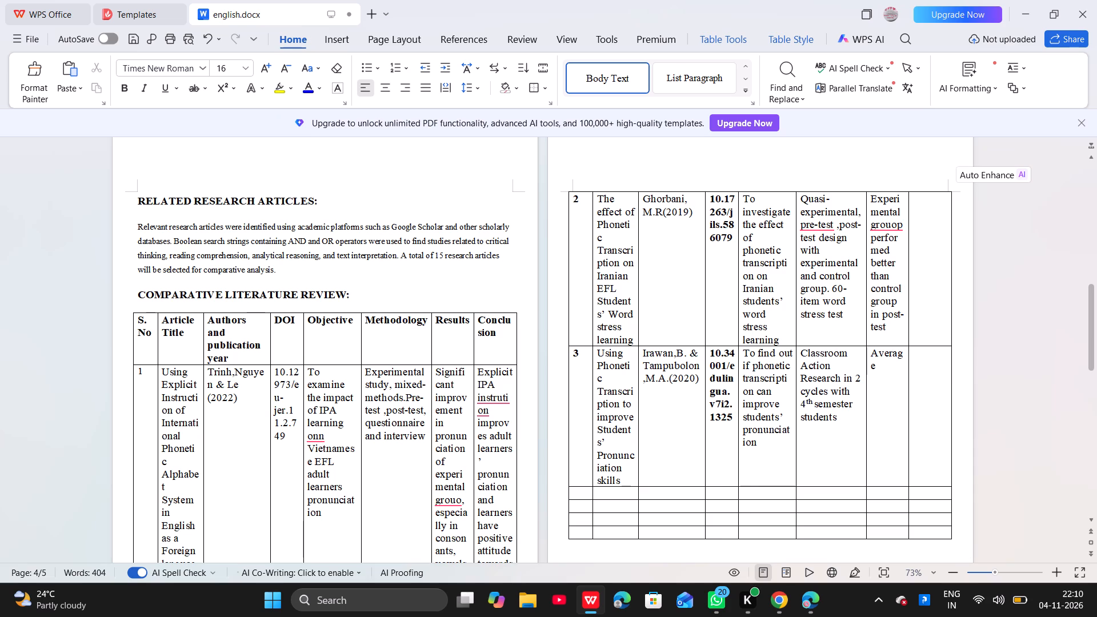
type("scoore incr")
type("eased from")
key("space")
type("59")
type(".86")
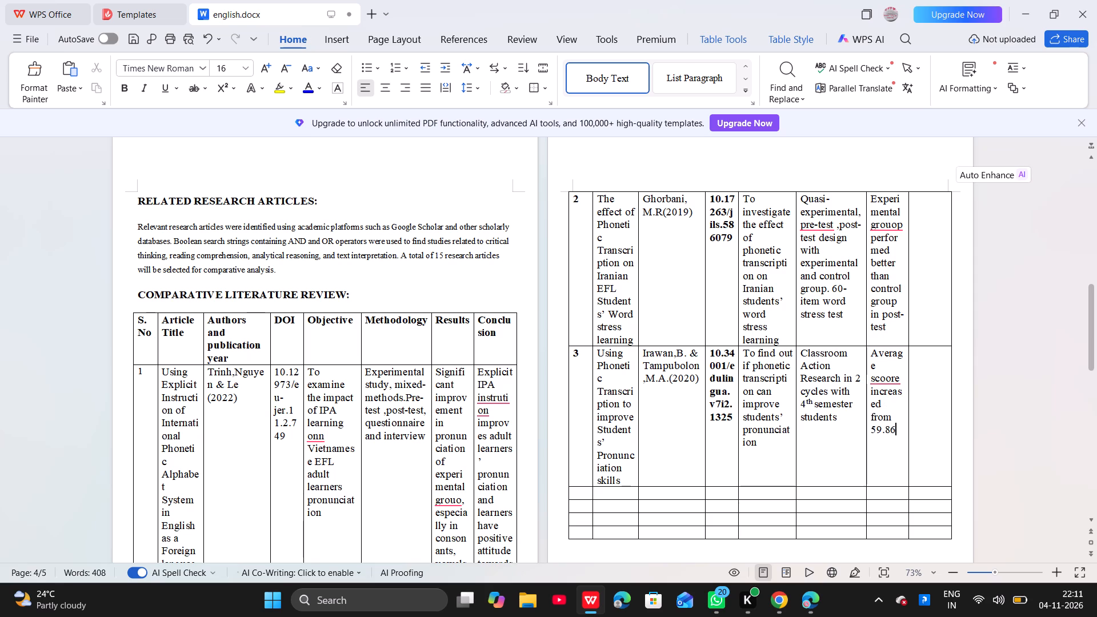
key("space")
type("in")
key("space")
type("pre-cycle")
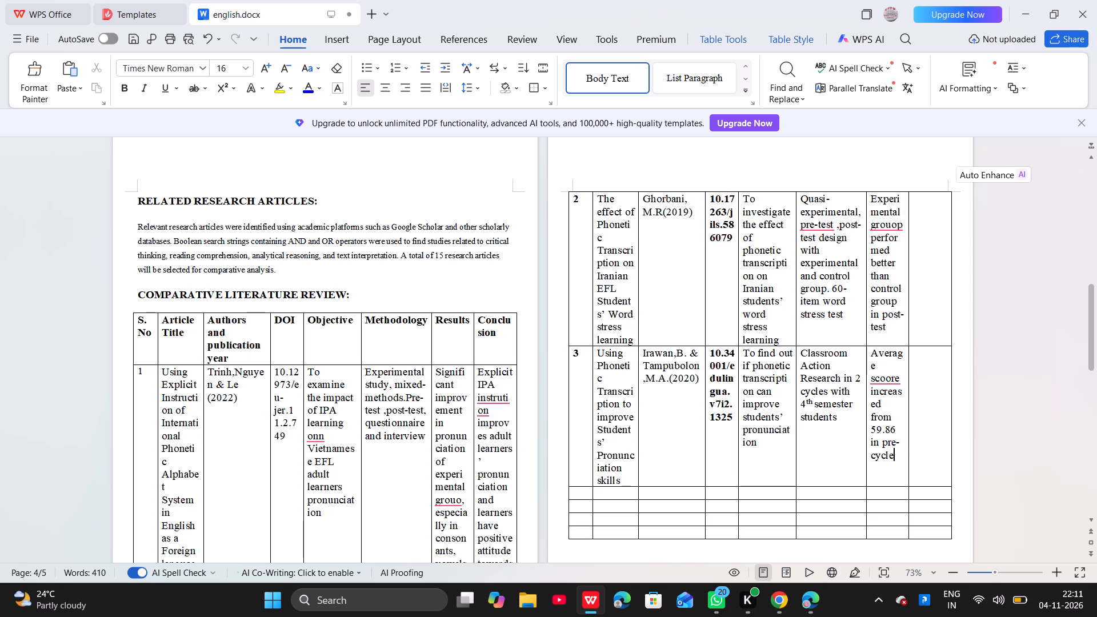
key("space")
type("to 75")
type(".56 in Cycle")
key("space")
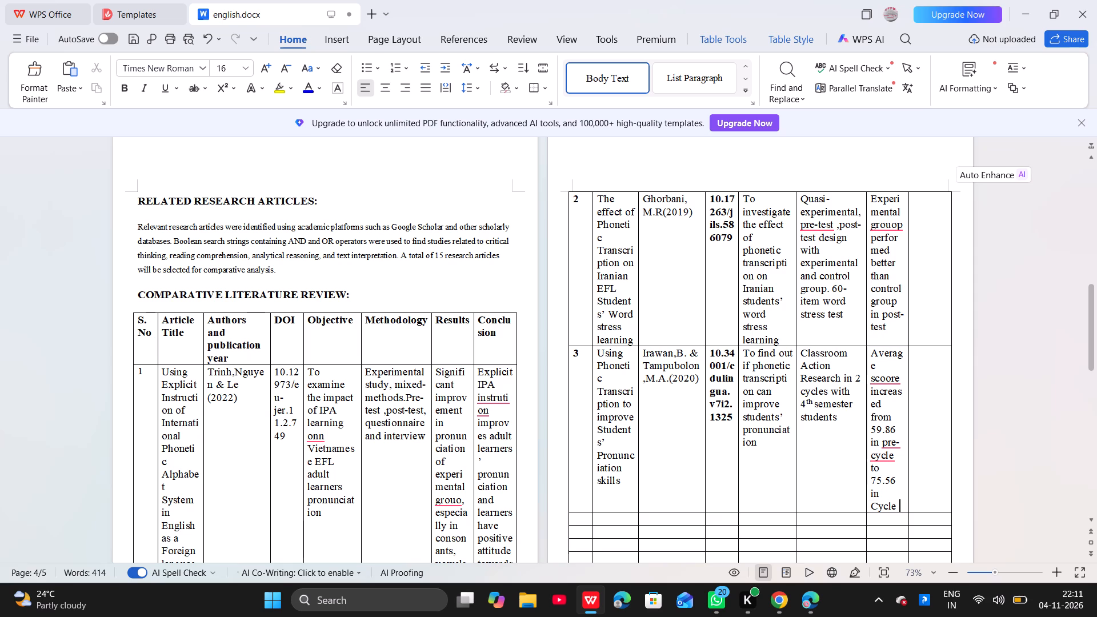
type("2, above the target 75")
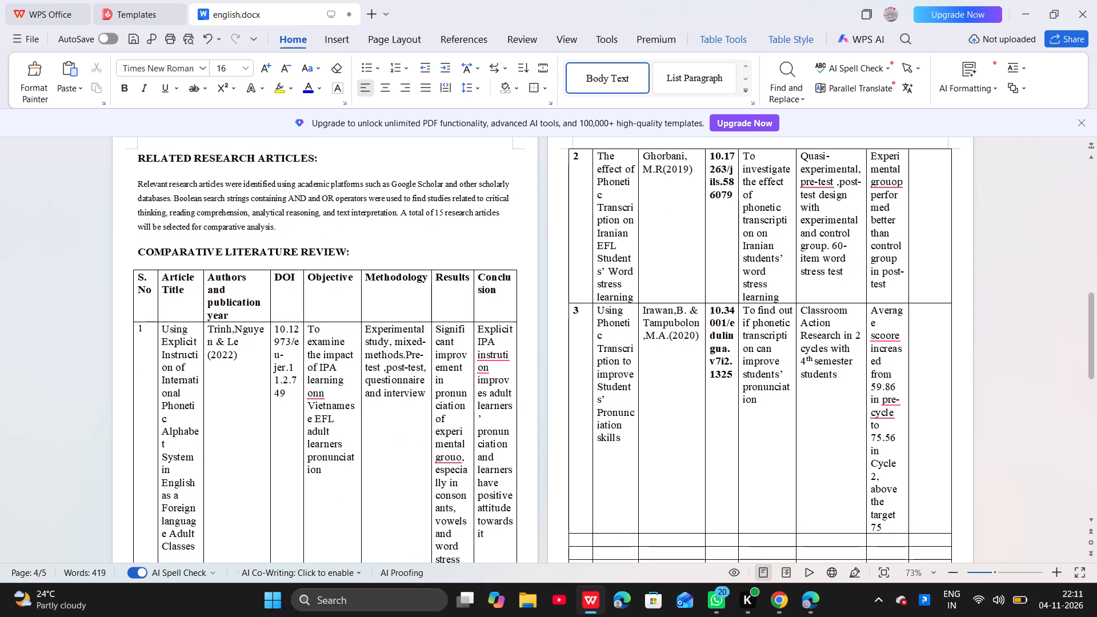
Enter article 2's conclusion in non-bold text: "Phonetic transcription facilitates lexical stress learning".
scroll(926, 303, "up", 2)
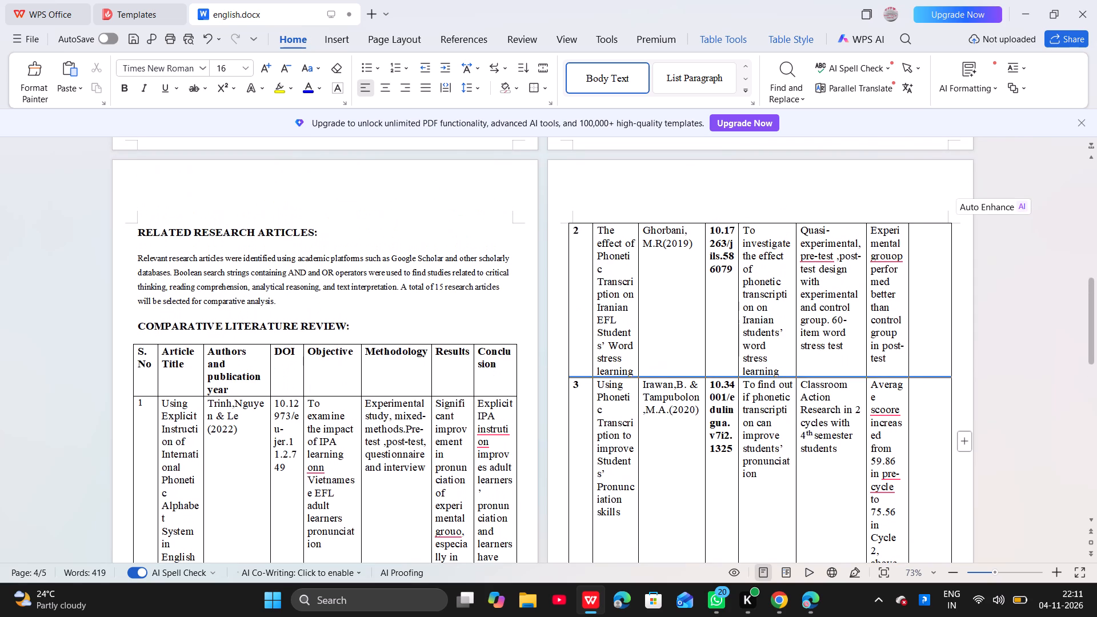
left_click(927, 247)
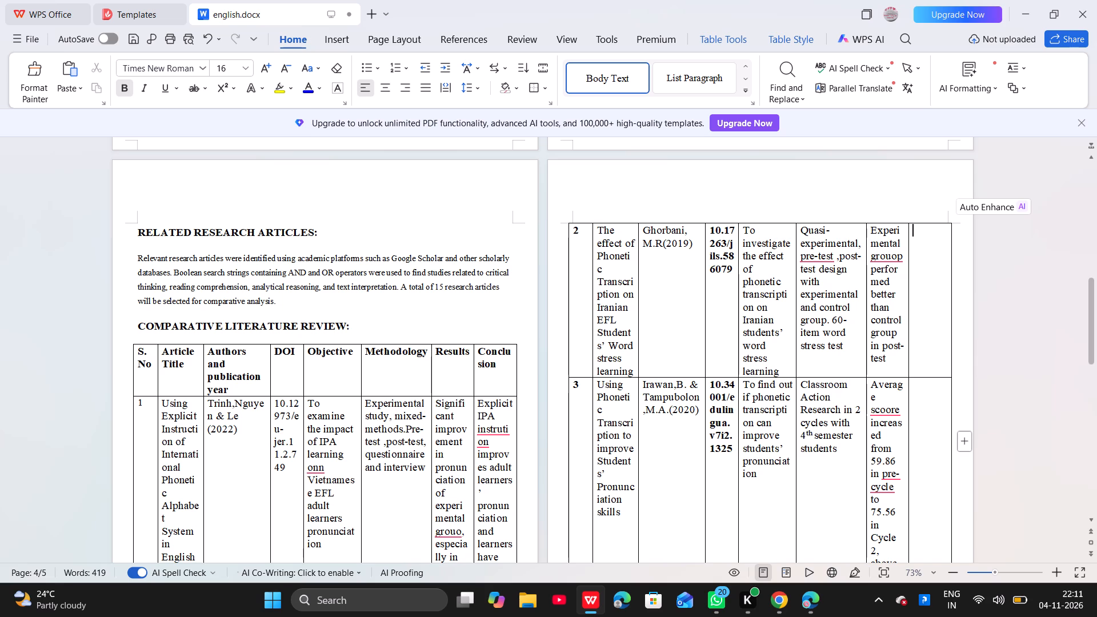
type("Pho")
key("BackSpace")
key("BackSpace")
key("BackSpace")
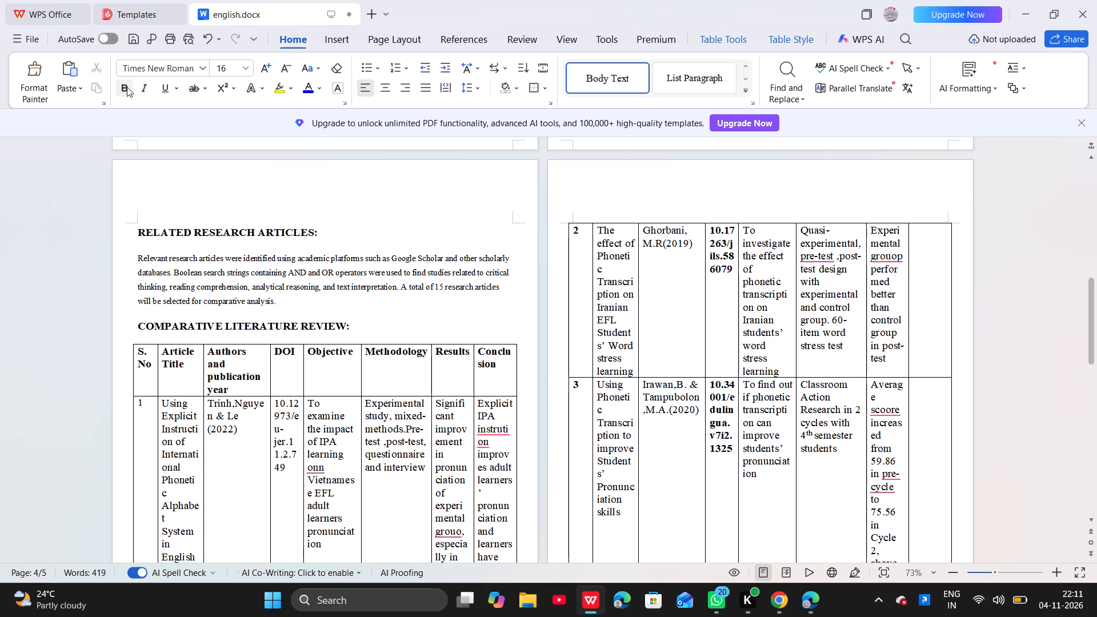
left_click(127, 87)
type("Phonetic transcrip")
type("tion fac")
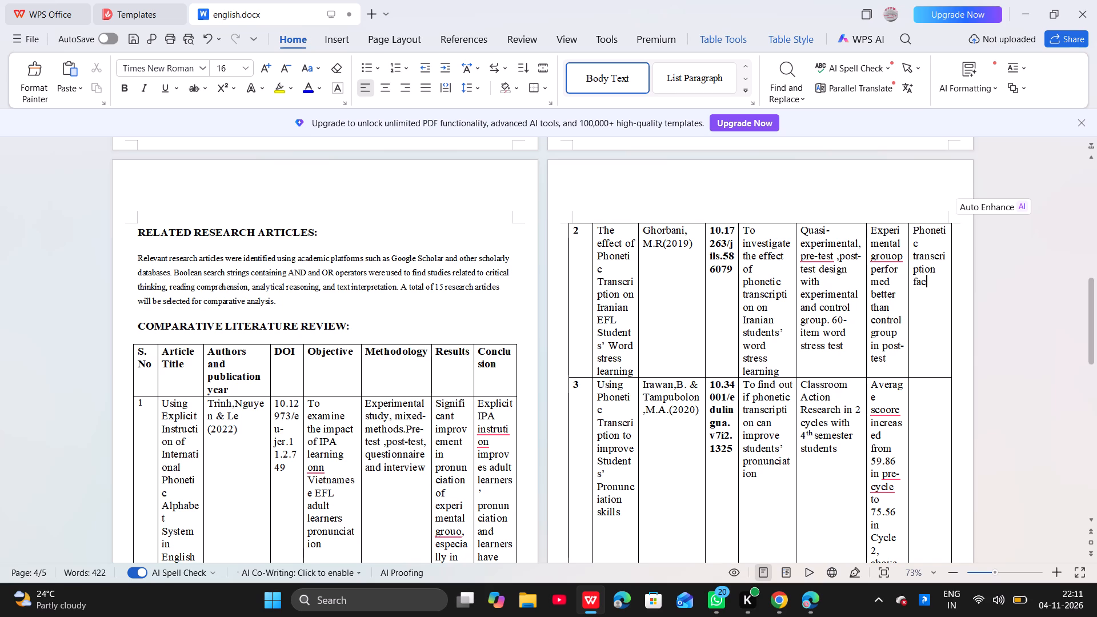
type("ilitates lexical s")
type("tress learning")
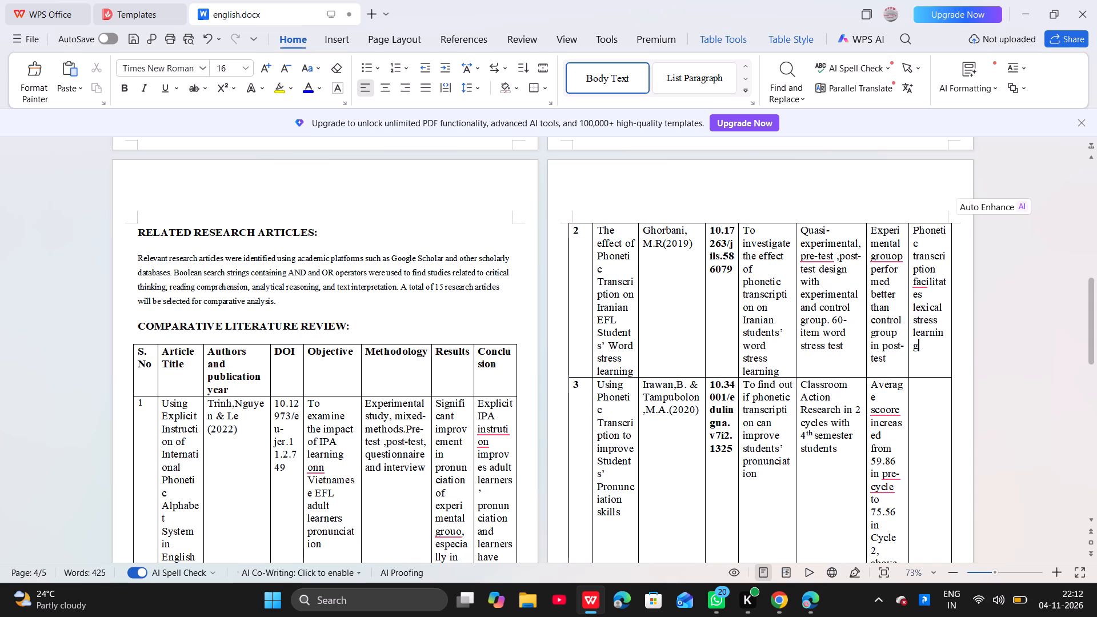
key("space")
Correct the misspelled words to "score" in article 3's results and "group" in article 2's results.
left_click(917, 398)
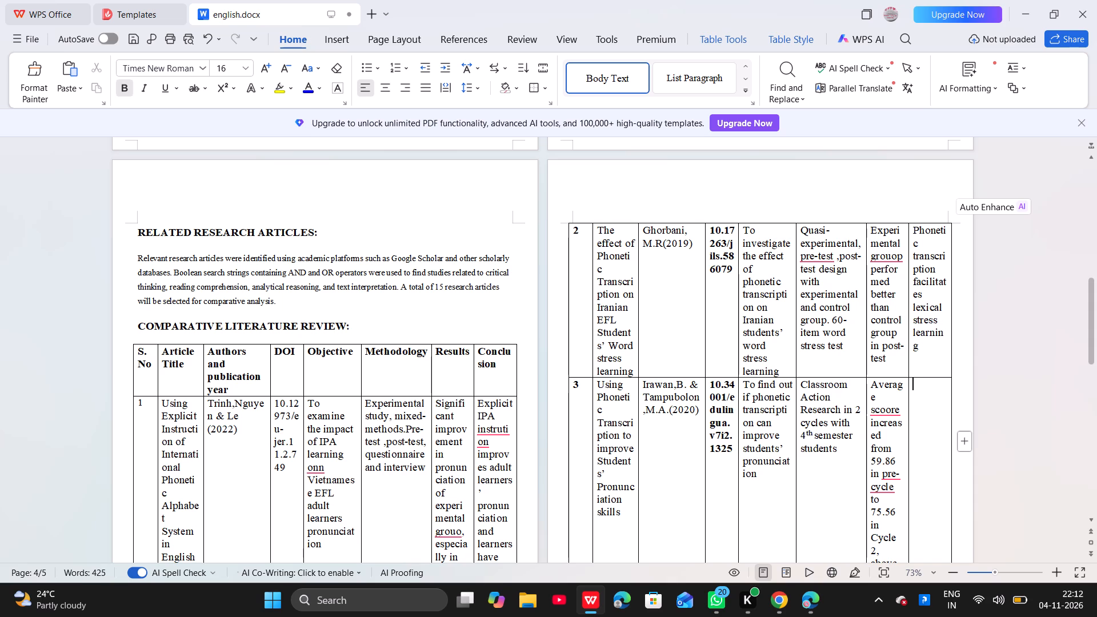
left_click(882, 413)
key("Right")
key("BackSpace")
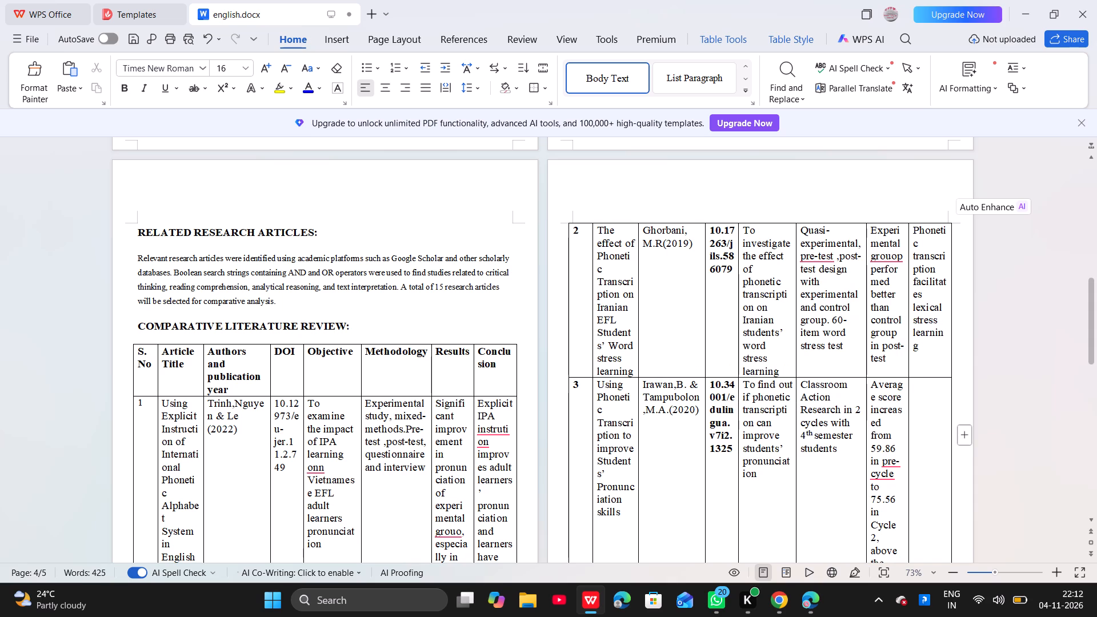
left_click(898, 258)
key("BackSpace")
Enter article 3's conclusion in non-bold text: "Phonetic transcription improves both segmental and suprasegmental features of pronunciation".
scroll(879, 333, "down", 2)
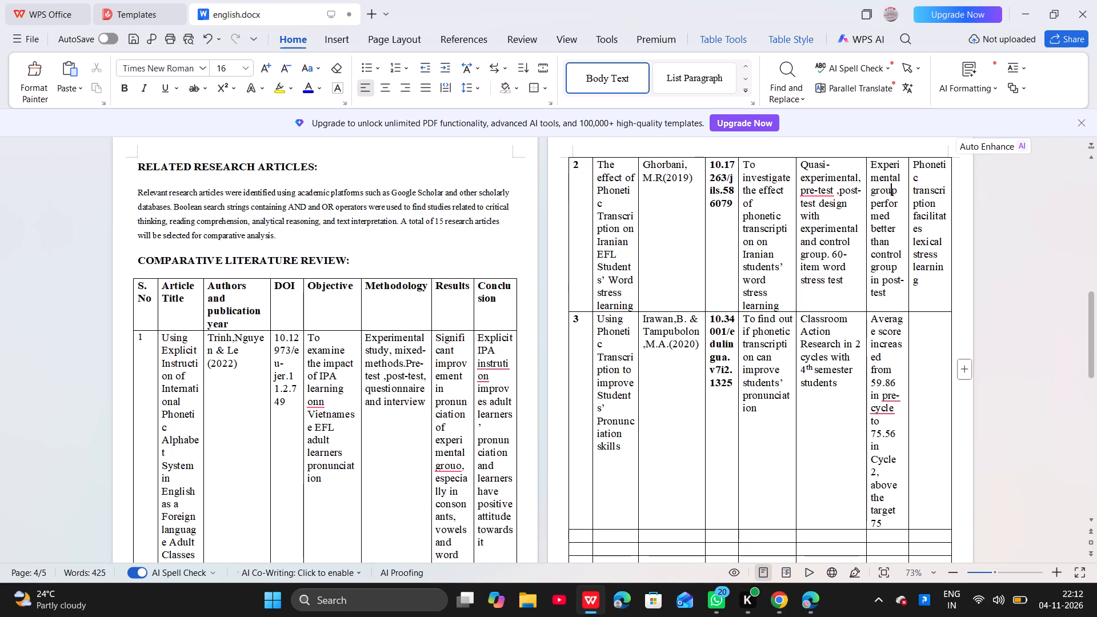
left_click(928, 326)
left_click(128, 86)
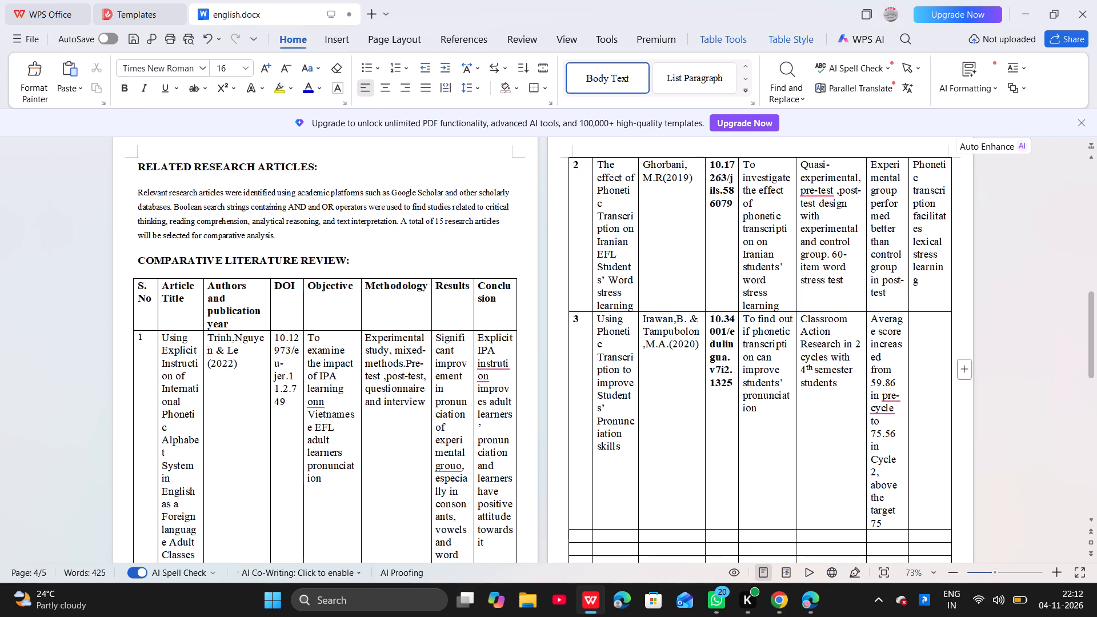
type("Phonetic trans")
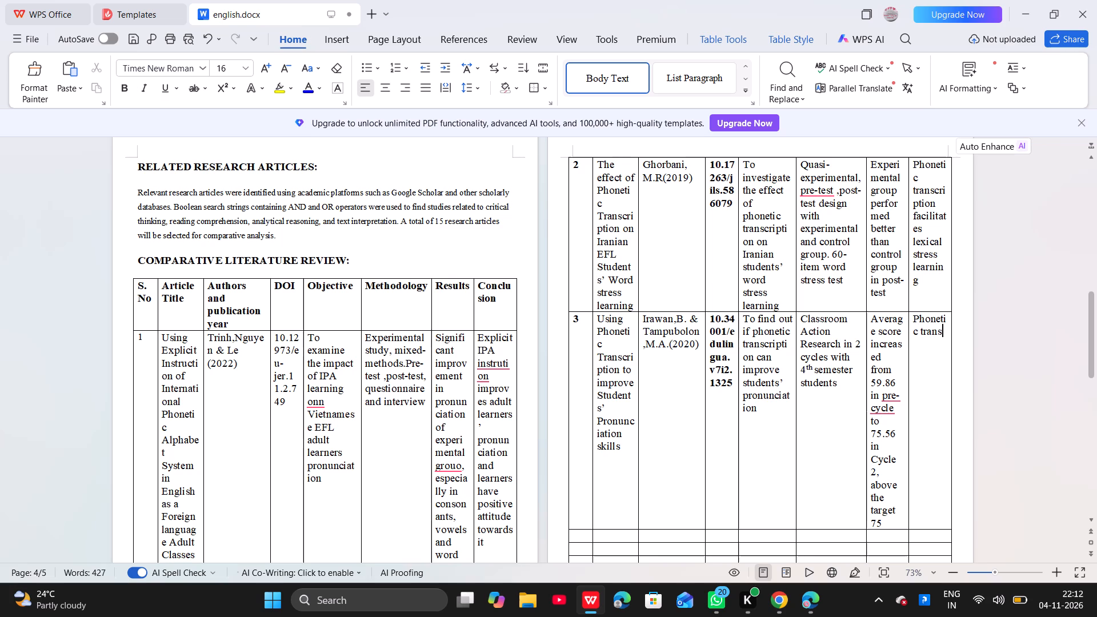
type("cription improves both")
key("space")
type("segmental and su")
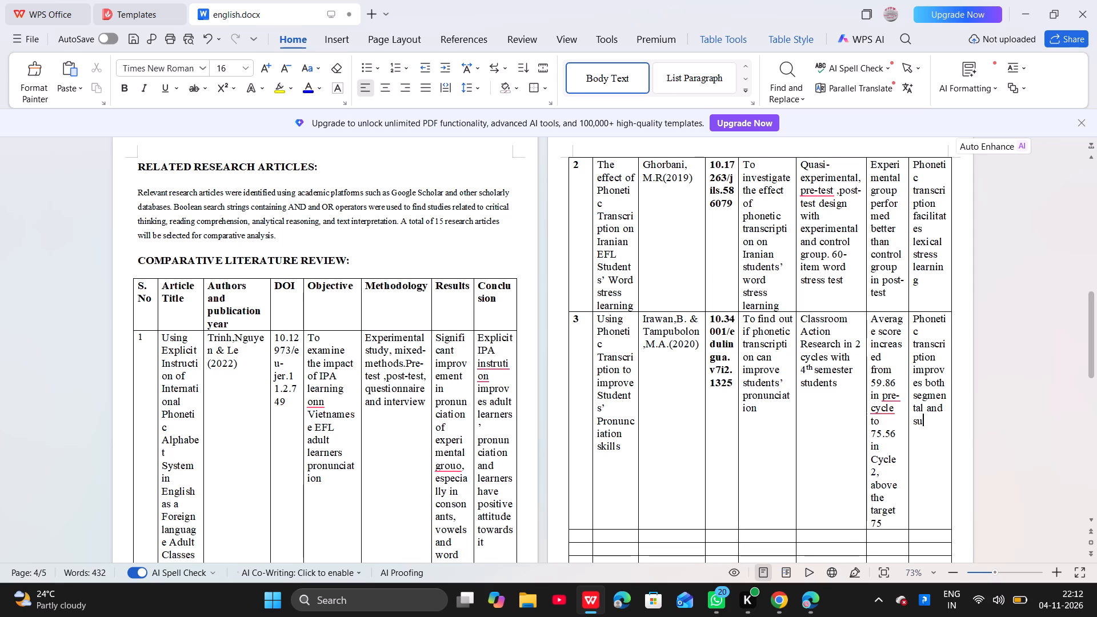
type("prasegment")
key("space")
key("BackSpace")
type("al")
key("space")
type("features of pro")
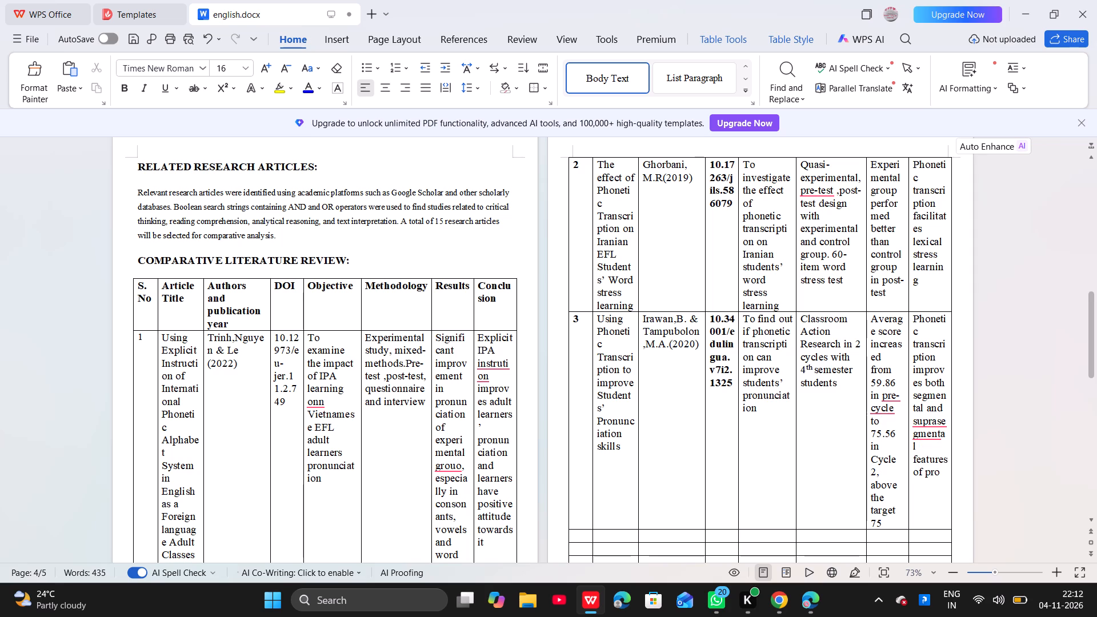
type("nunciation")
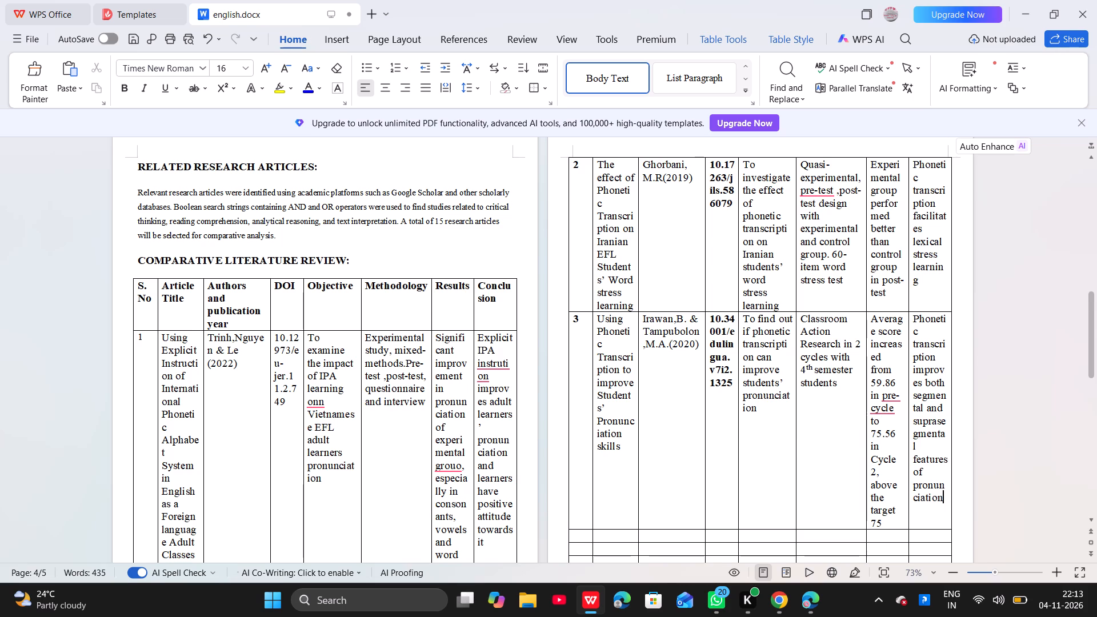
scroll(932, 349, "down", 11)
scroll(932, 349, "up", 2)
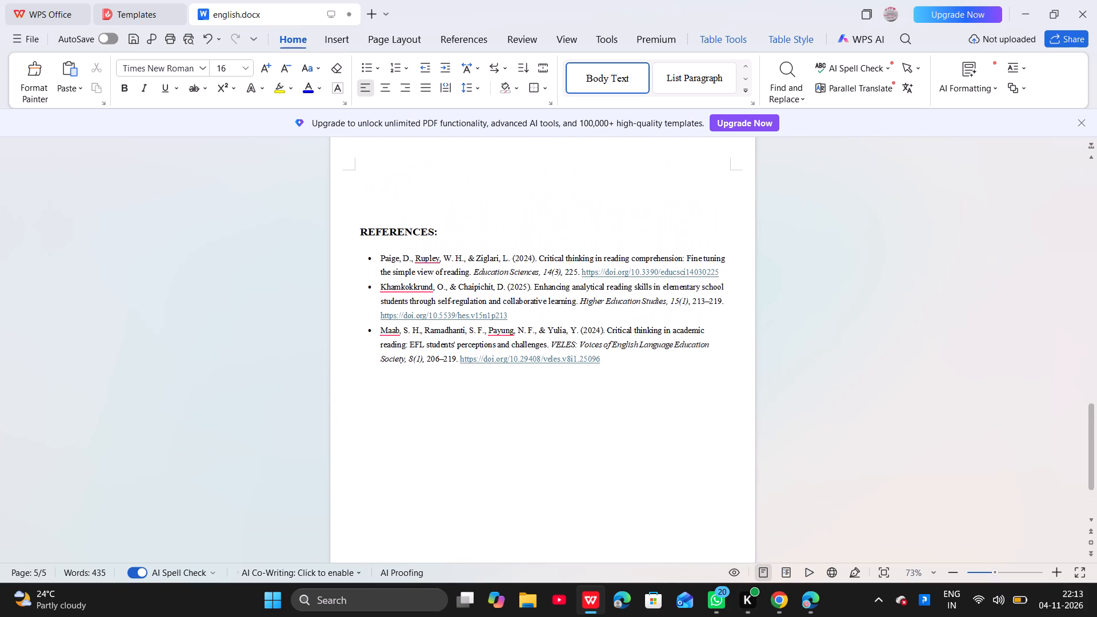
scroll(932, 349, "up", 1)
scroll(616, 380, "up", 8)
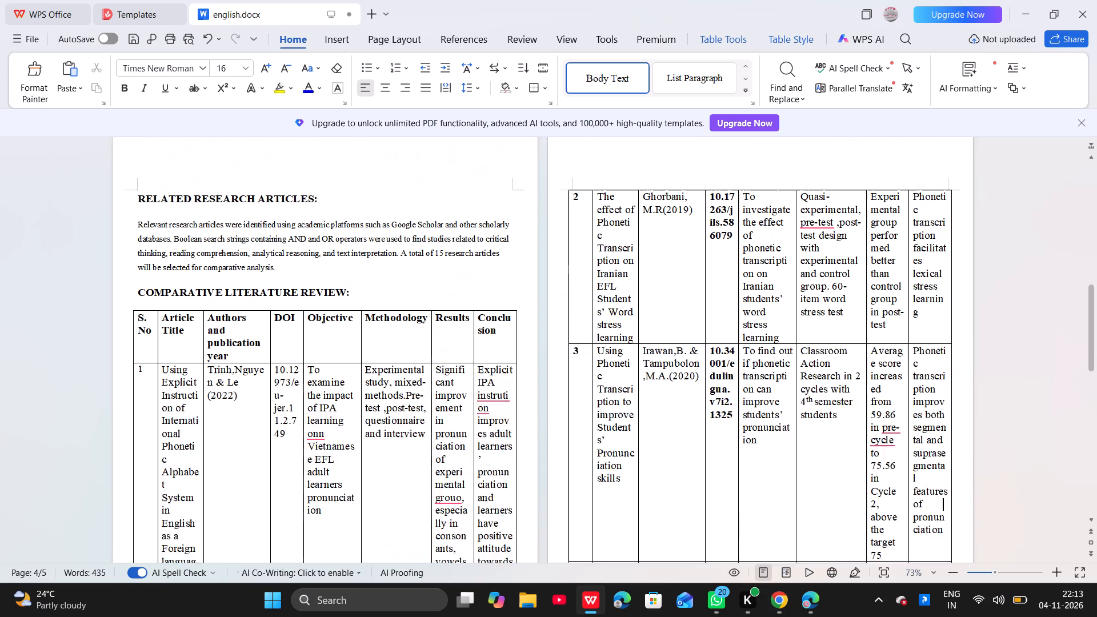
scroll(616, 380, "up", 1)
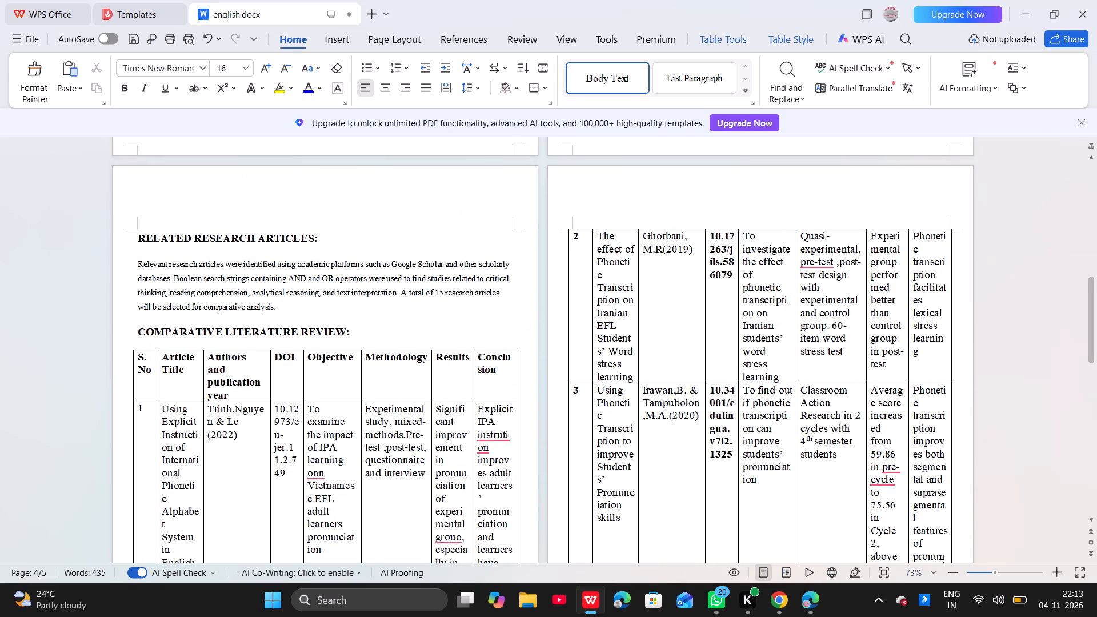
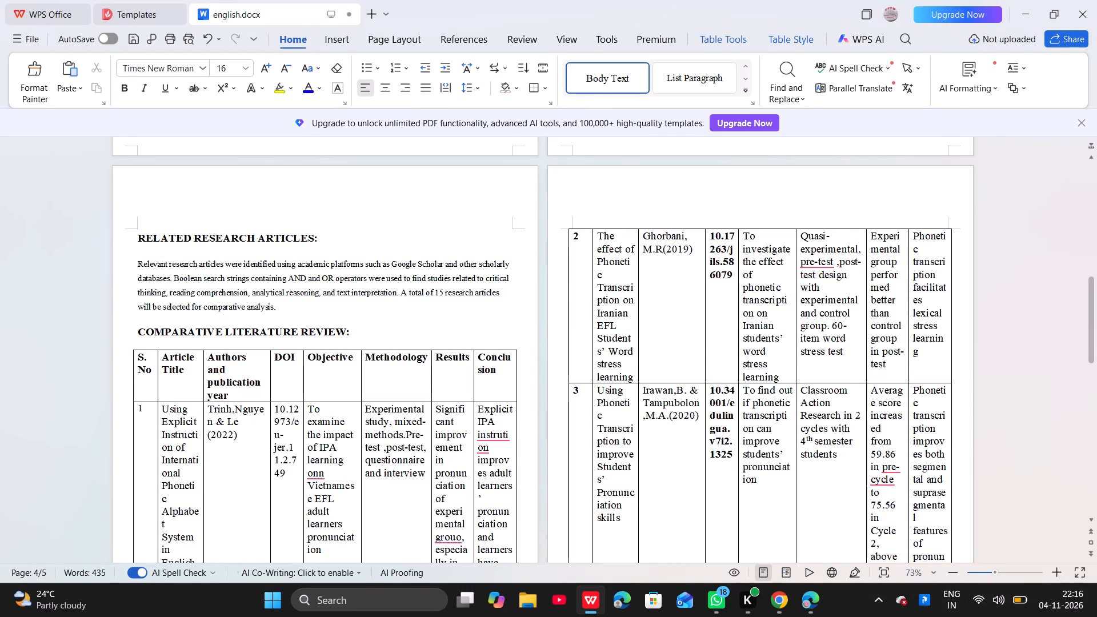
Delete the introductory paragraph about academic platforms and Boolean search strings beneath the RELATED RESEARCH ARTICLES heading.
left_click_drag(135, 261, 285, 311)
key("BackSpace")
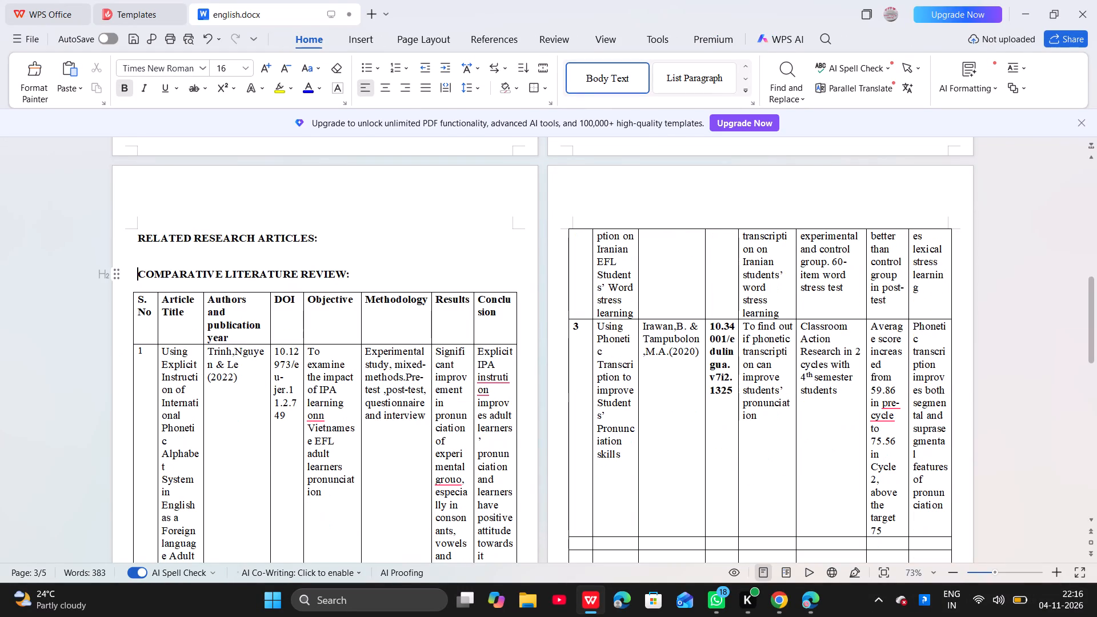
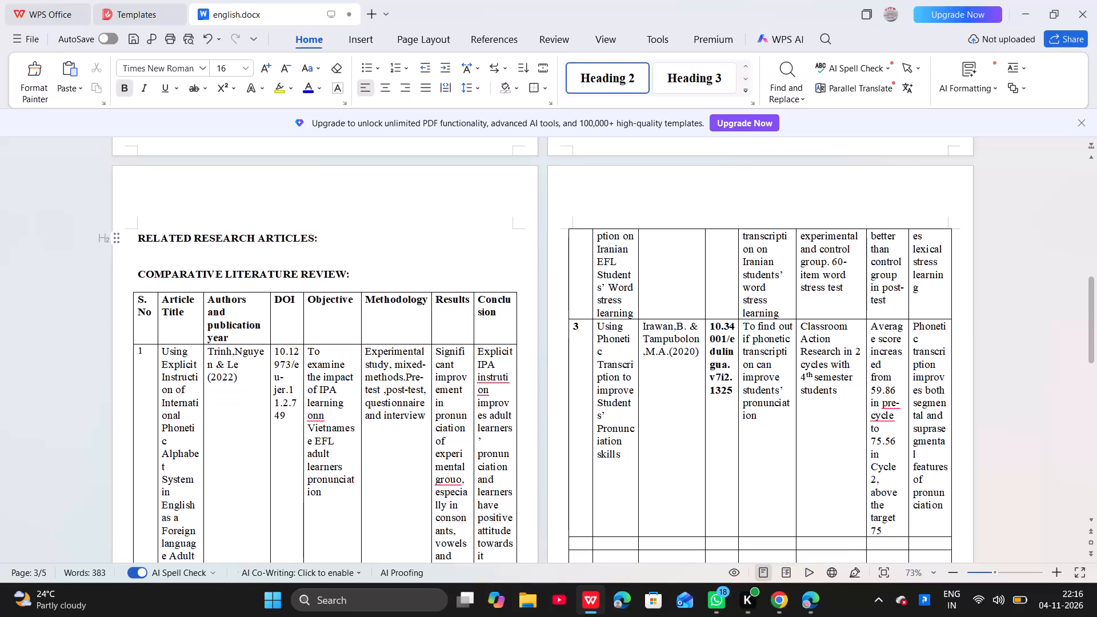
Paste the copied paragraph about academic platforms and Boolean search strings beneath the RELATED RESEARCH ARTICLES heading as non-bold 12 pt text, without trailing blank lines.
key("Return")
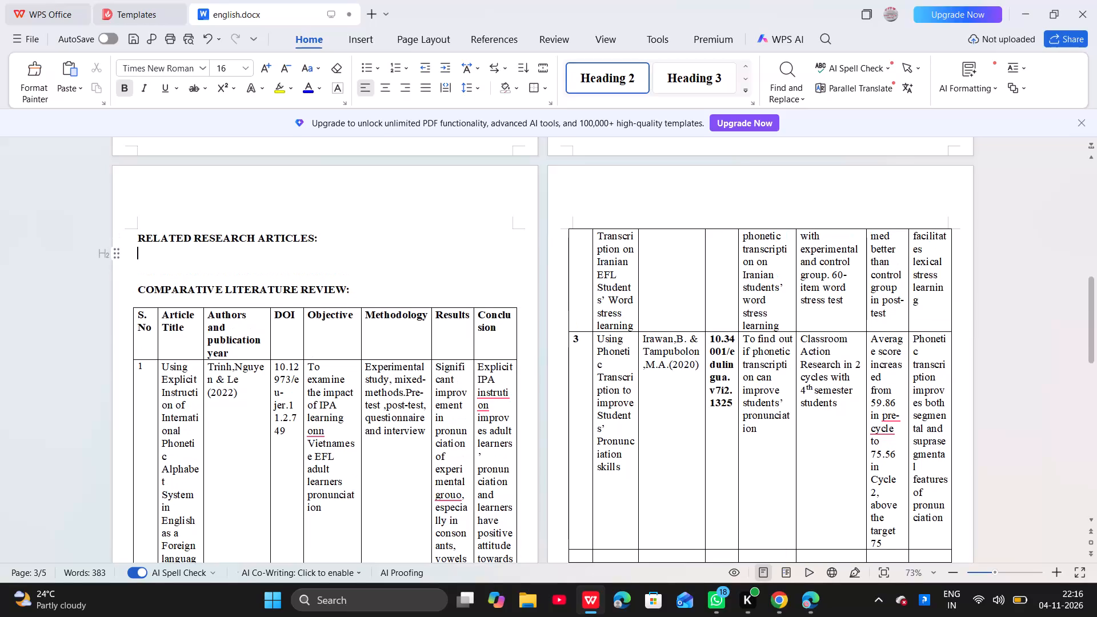
left_click(130, 86)
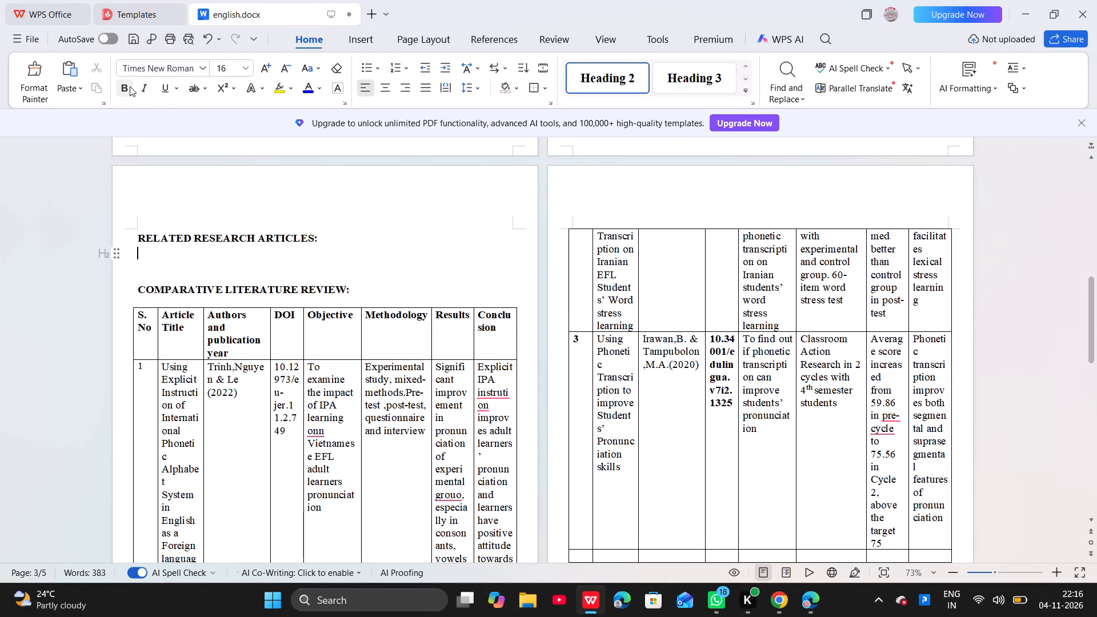
left_click(232, 70)
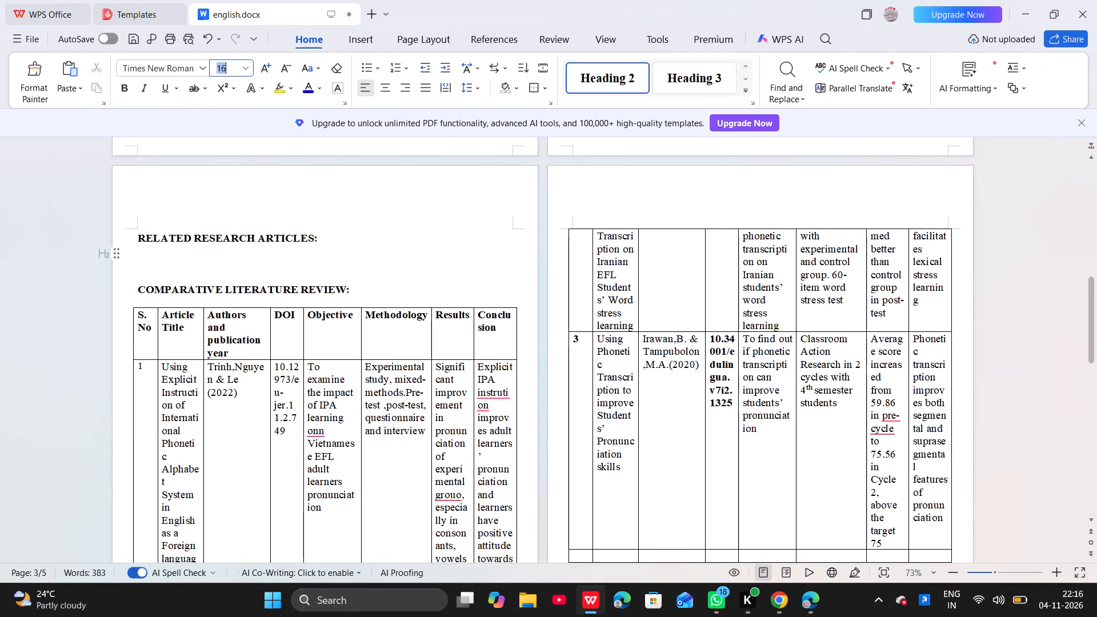
left_click(247, 65)
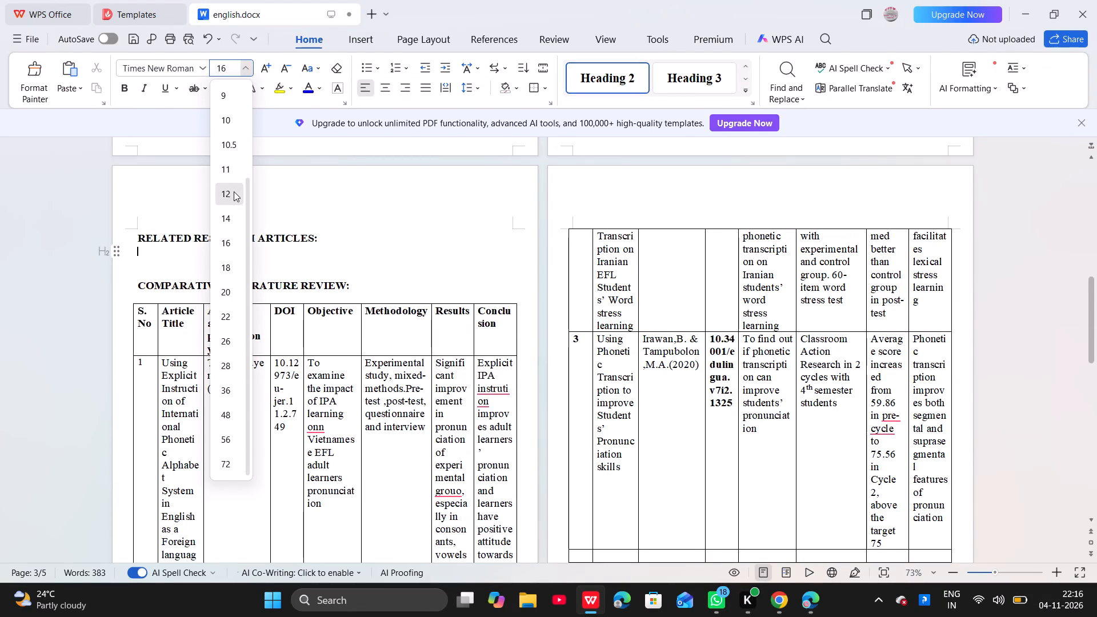
left_click(234, 191)
left_click(149, 254)
right_click(149, 254)
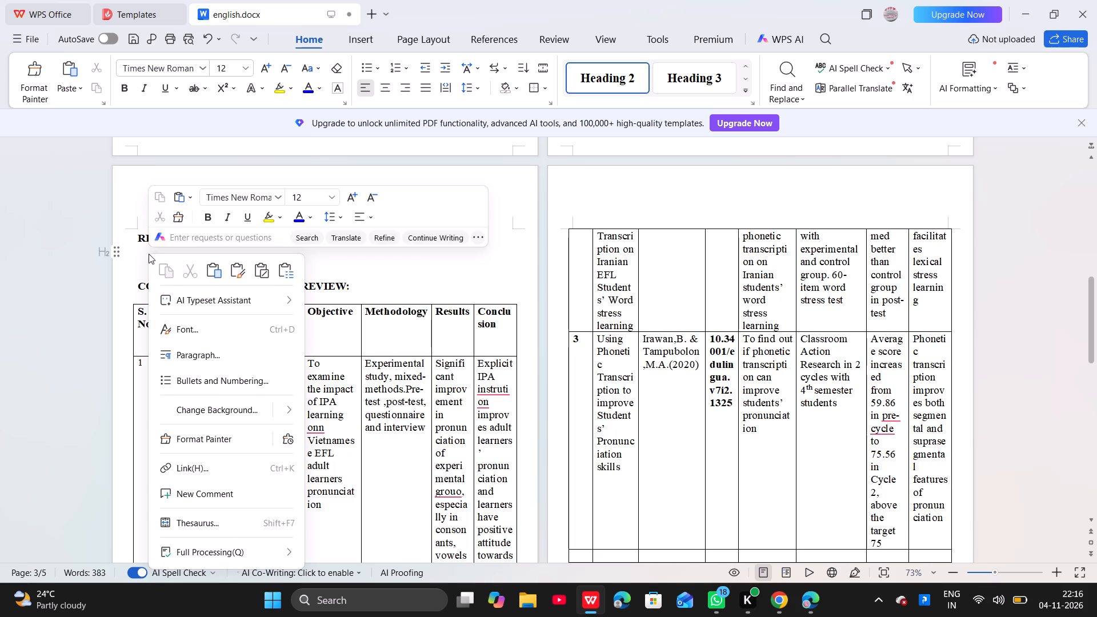
left_click(208, 273)
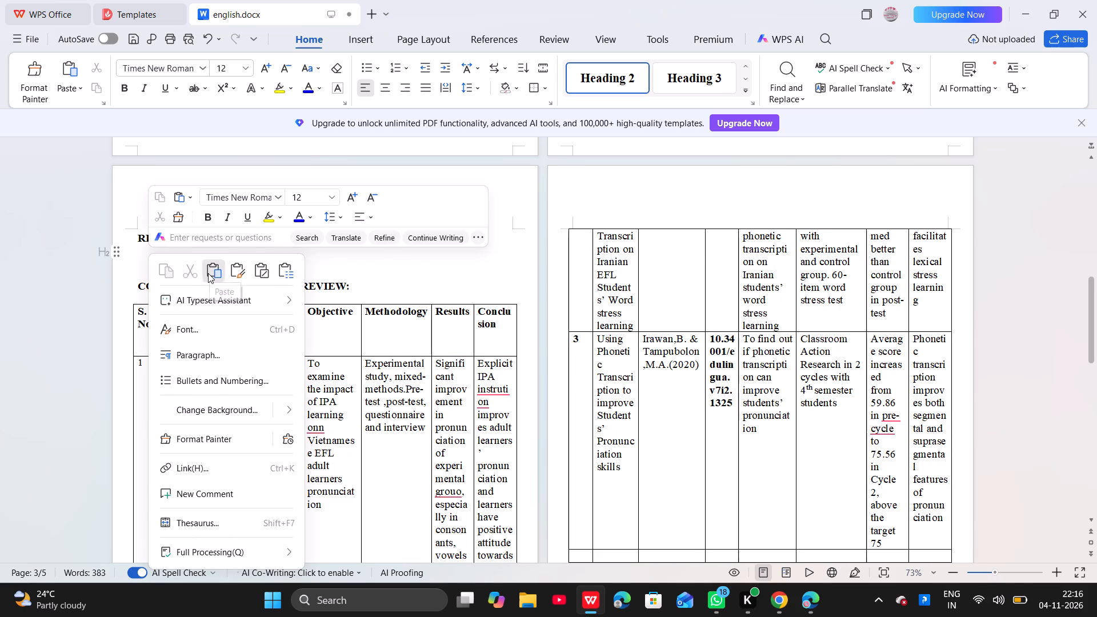
key("BackSpace")
key("BackSpace")
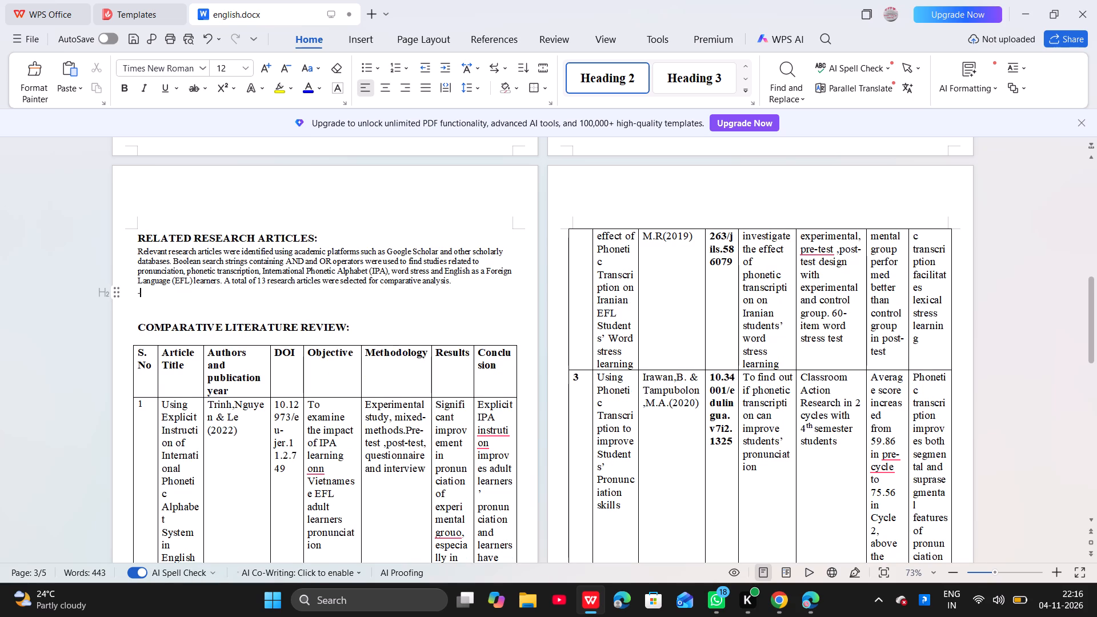
key("BackSpace")
key("BackSpace")
key("BackSpace")
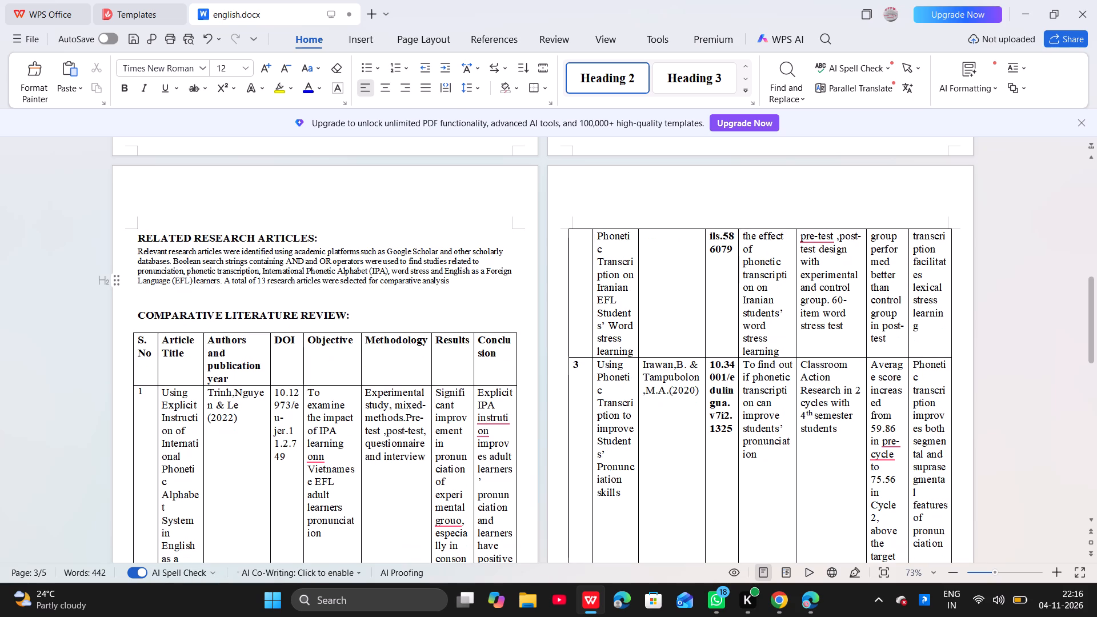
key("period")
Insert a blank line between the RELATED RESEARCH ARTICLES heading and the paragraph beneath it.
scroll(250, 305, "down", 2)
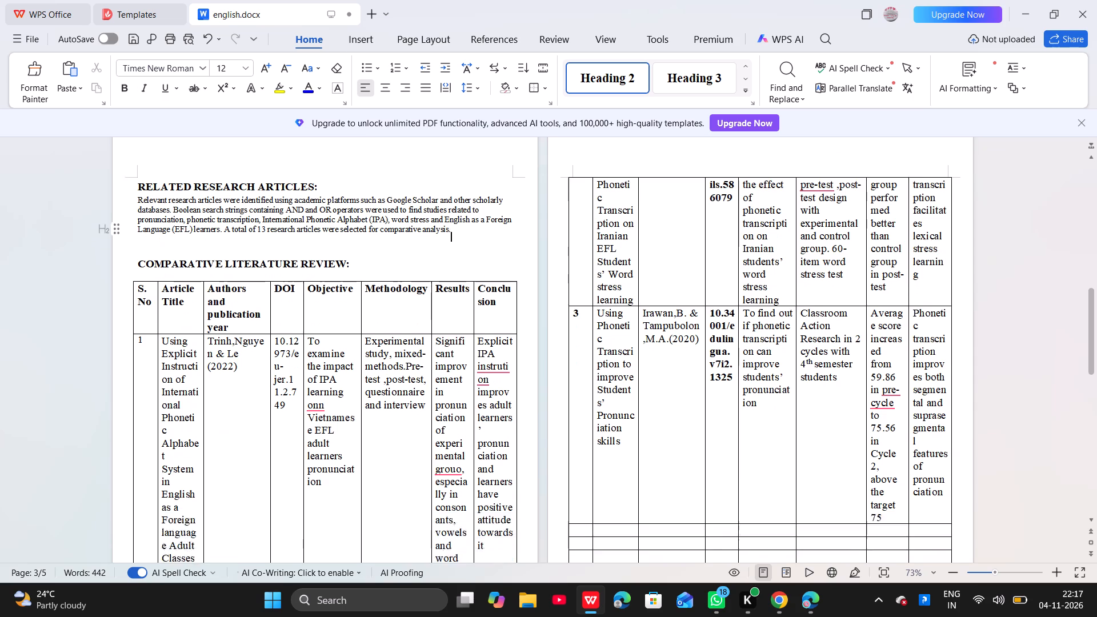
scroll(250, 305, "down", 7)
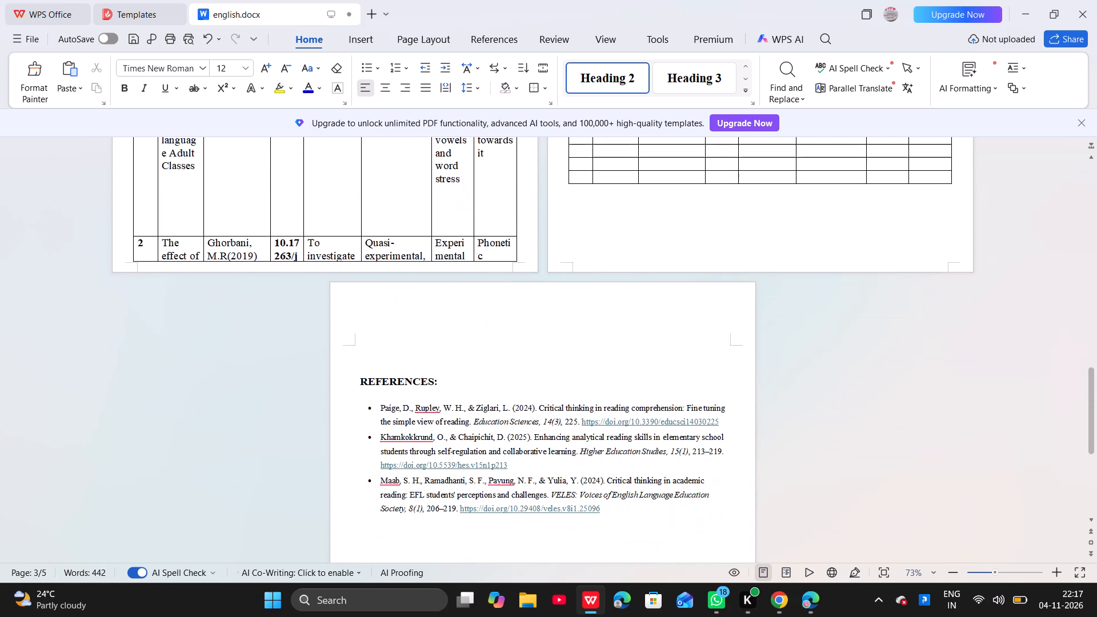
scroll(250, 305, "up", 1)
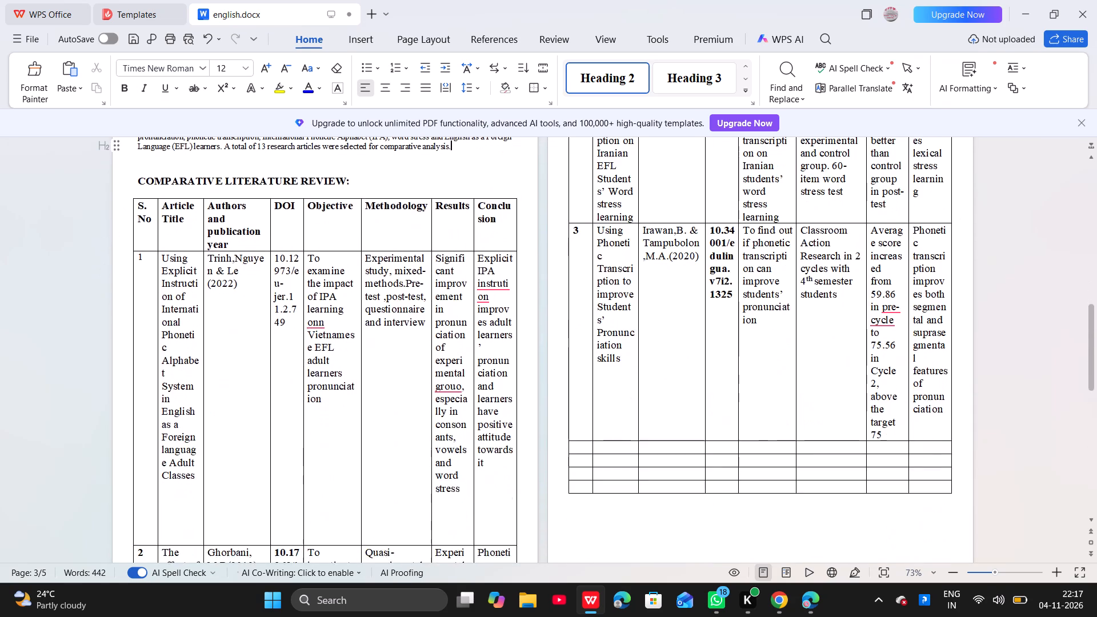
scroll(250, 305, "up", 1)
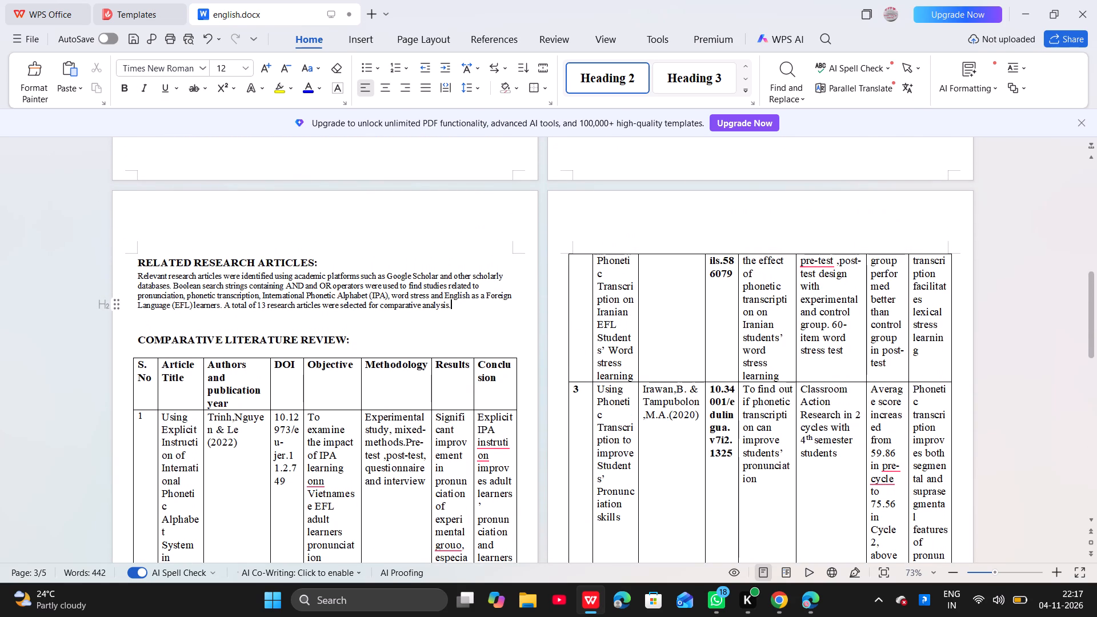
left_click(329, 263)
key("Return")
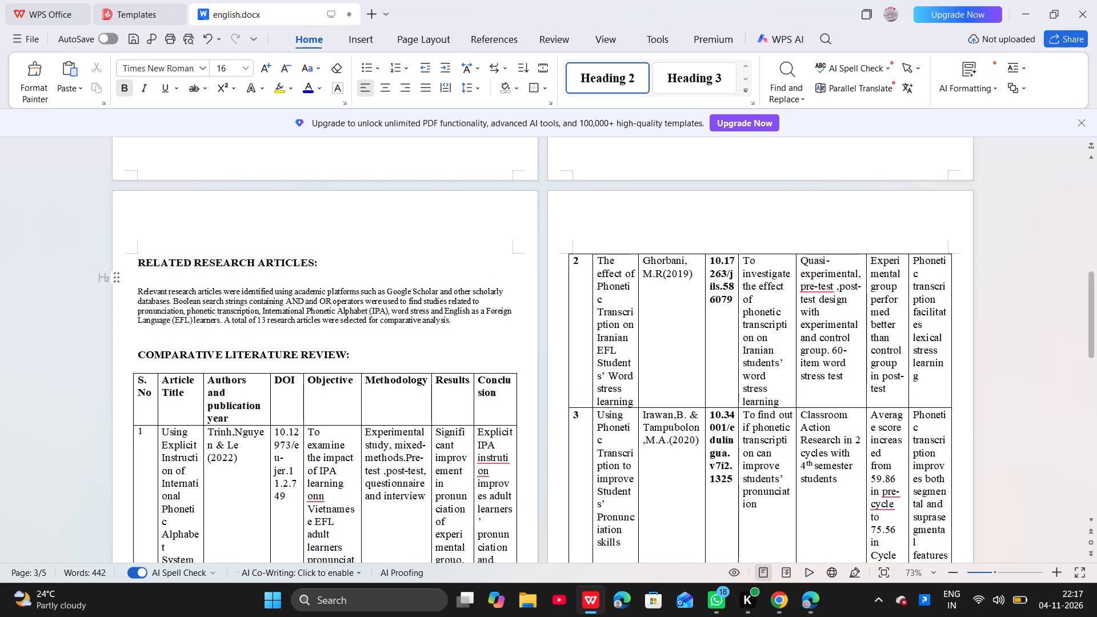
Change the number of research articles selected for comparative analysis to 12 in the RELATED RESEARCH ARTICLES paragraph.
scroll(329, 263, "down", 1)
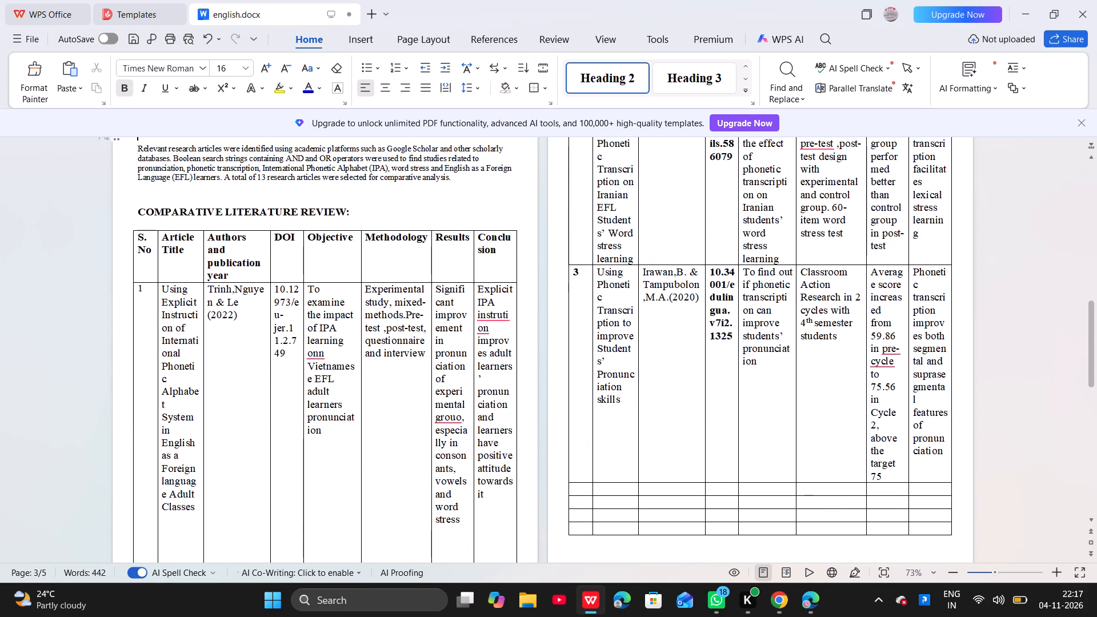
scroll(329, 263, "down", 8)
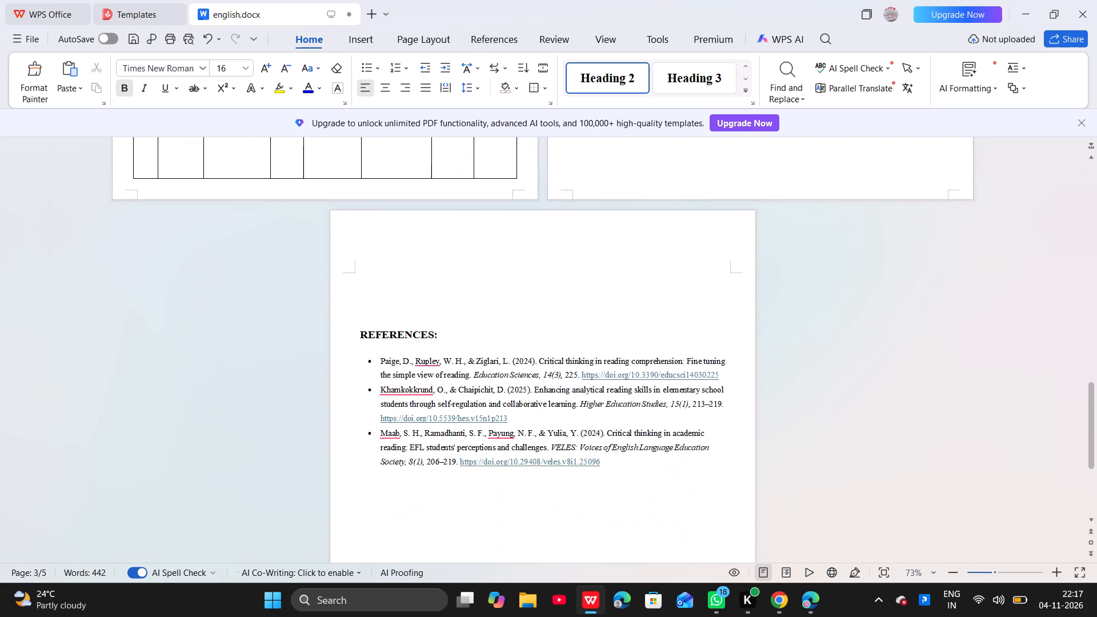
scroll(329, 263, "down", 2)
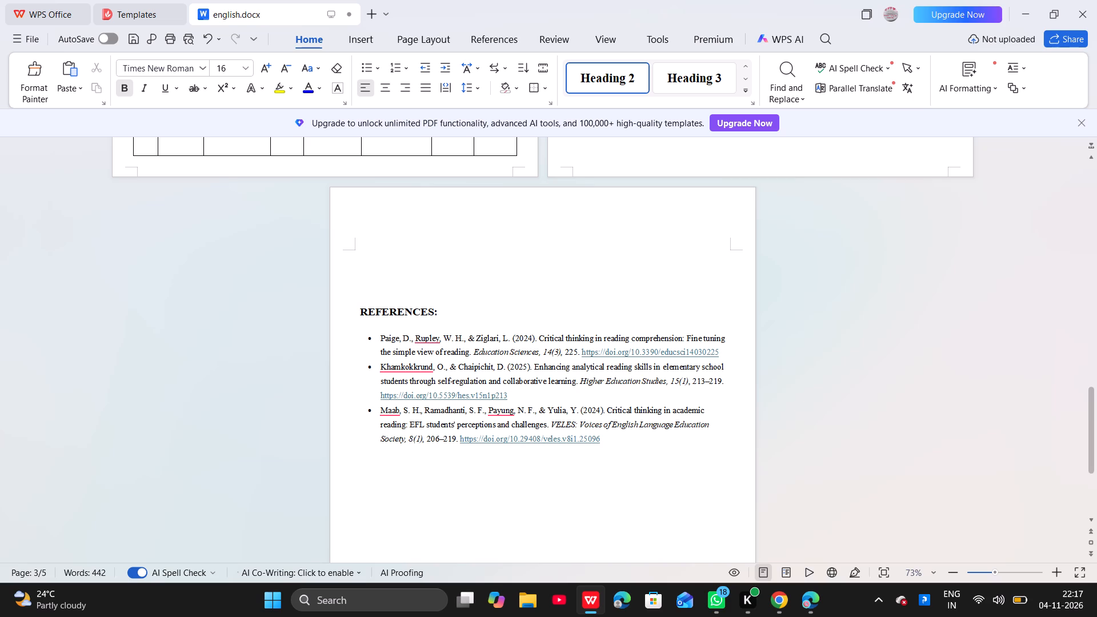
scroll(329, 263, "up", 8)
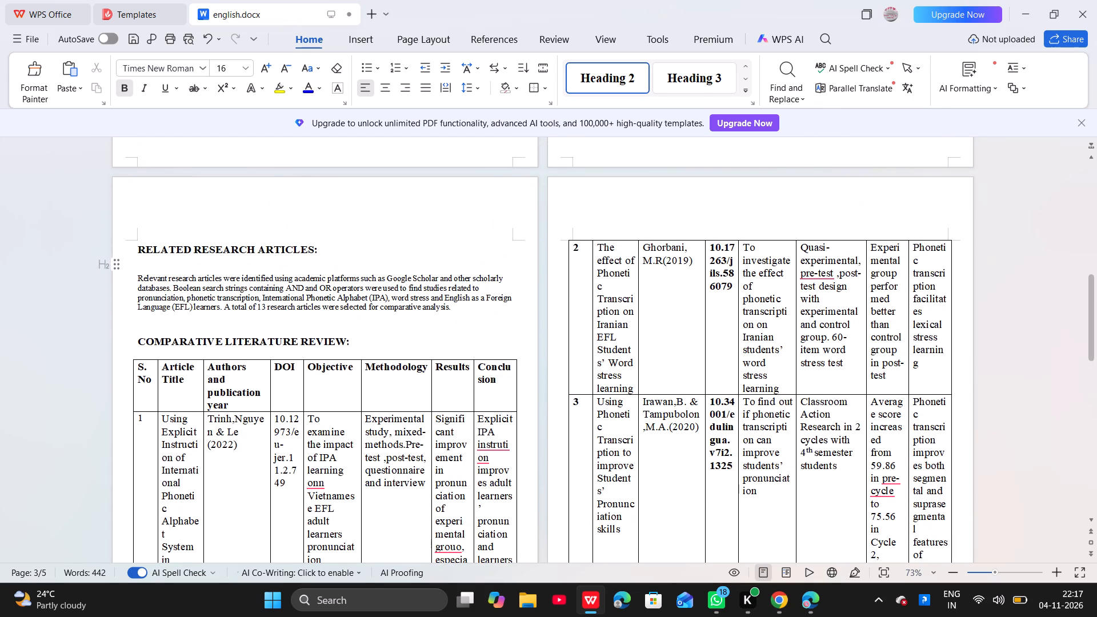
left_click(267, 307)
key("BackSpace")
key("BackSpace")
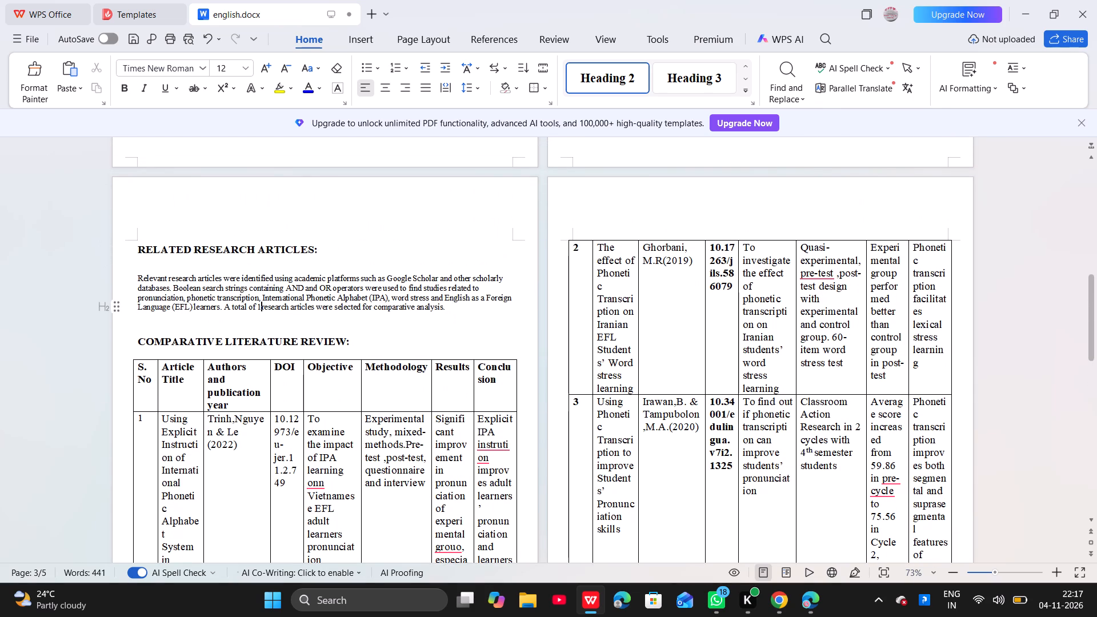
type("2")
key("space")
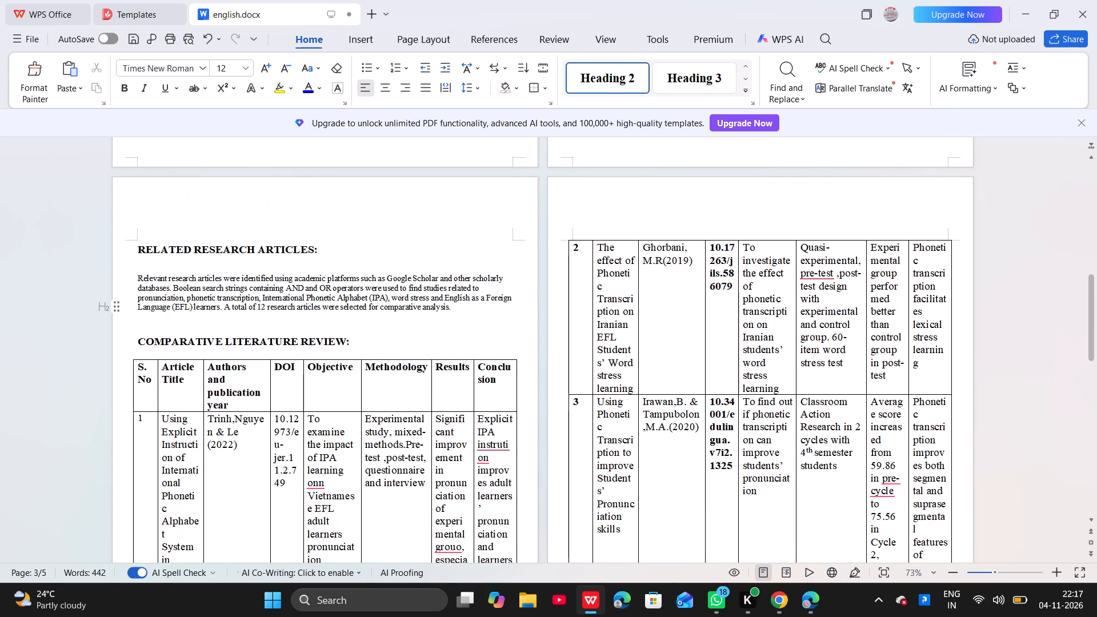
Set the font size of the whole paragraph beneath the RELATED RESEARCH ARTICLES heading to 14.
left_click_drag(134, 277, 138, 277)
left_click_drag(138, 277, 458, 320)
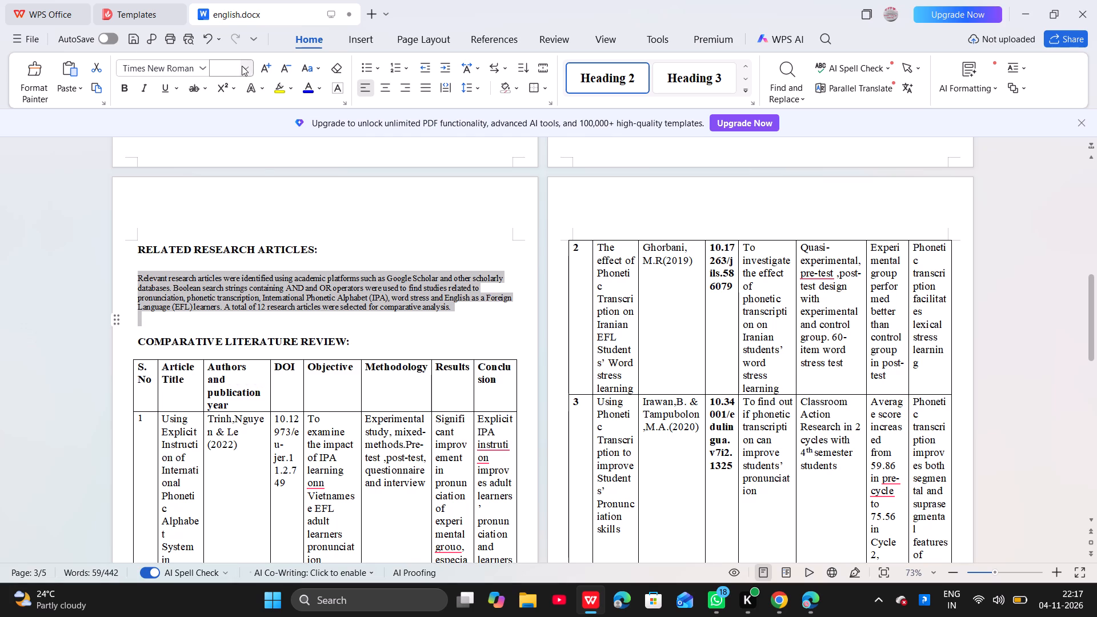
left_click(242, 66)
left_click(231, 218)
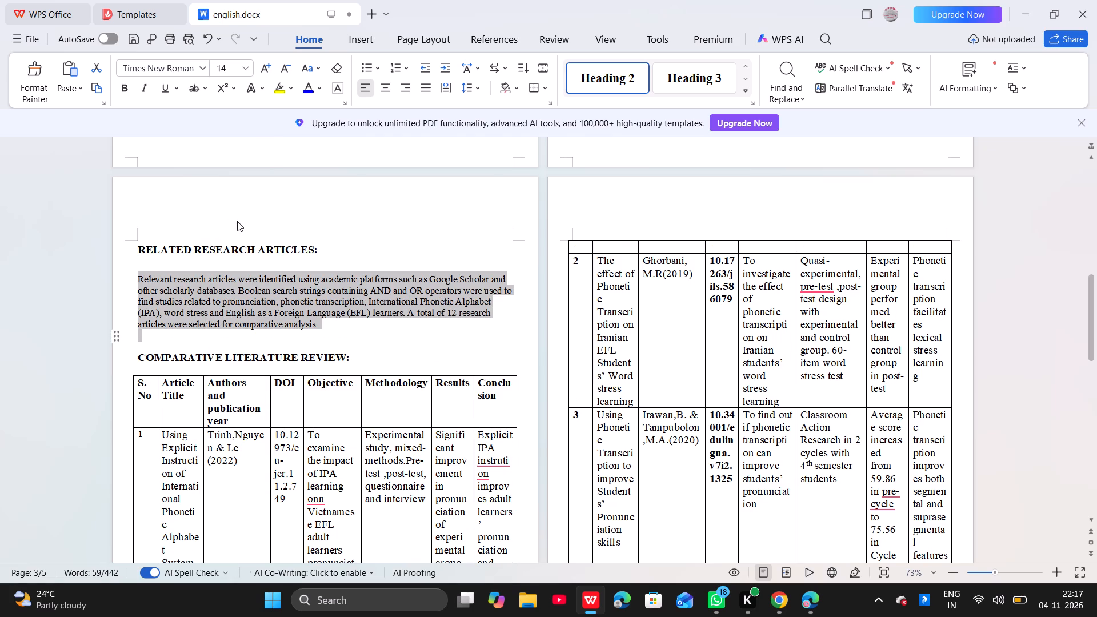
left_click(387, 336)
Go to the old topic's entries beneath the REFERENCES heading on the last page.
scroll(387, 336, "down", 4)
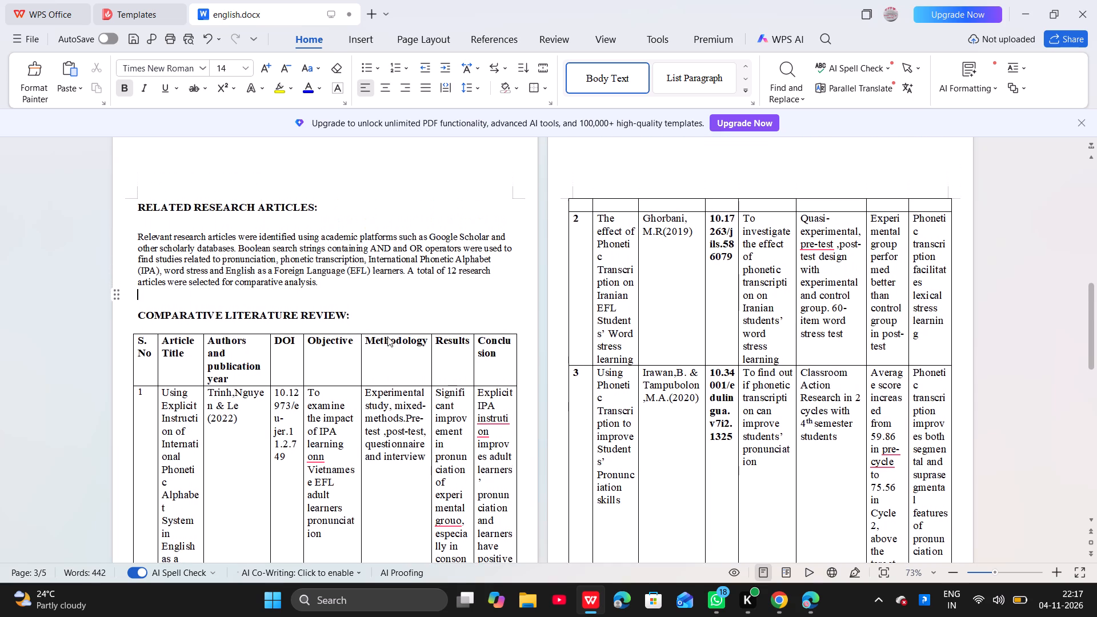
scroll(387, 336, "down", 1)
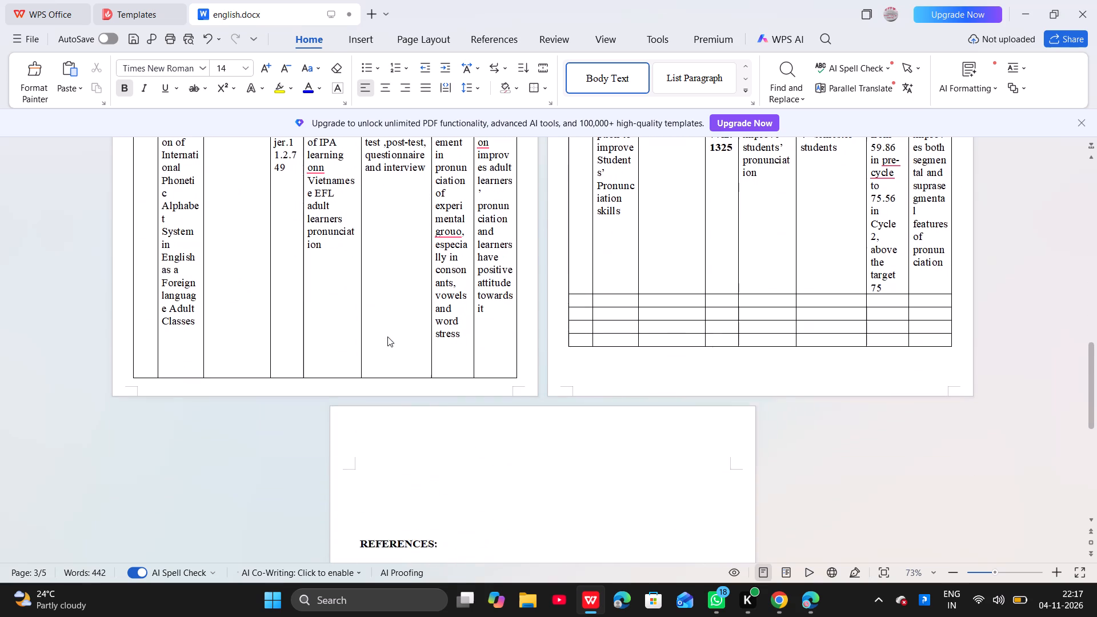
scroll(387, 336, "down", 2)
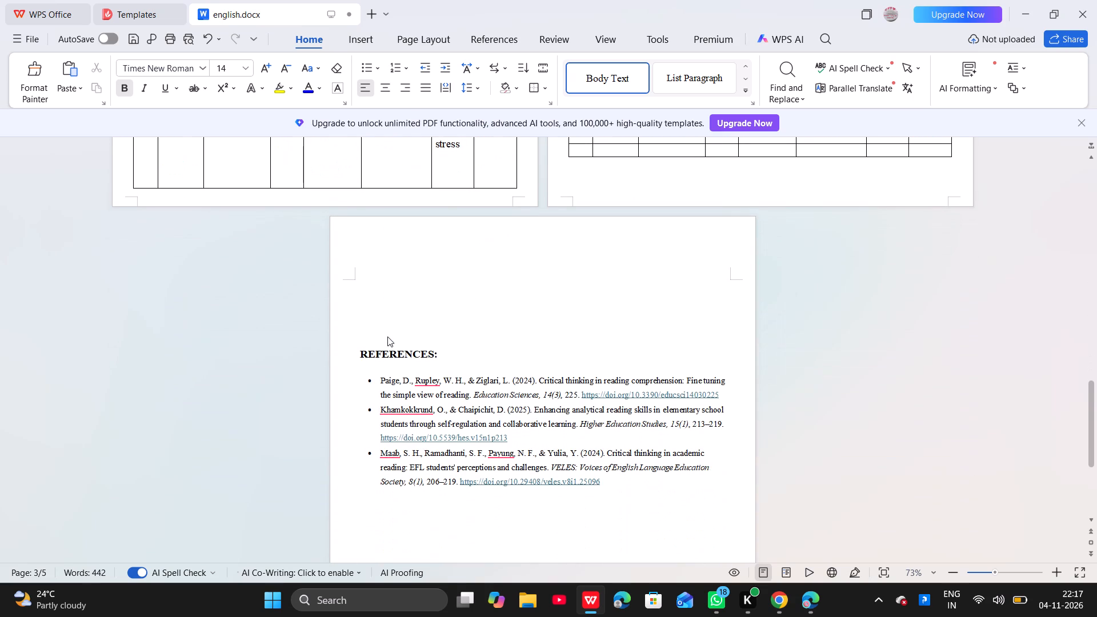
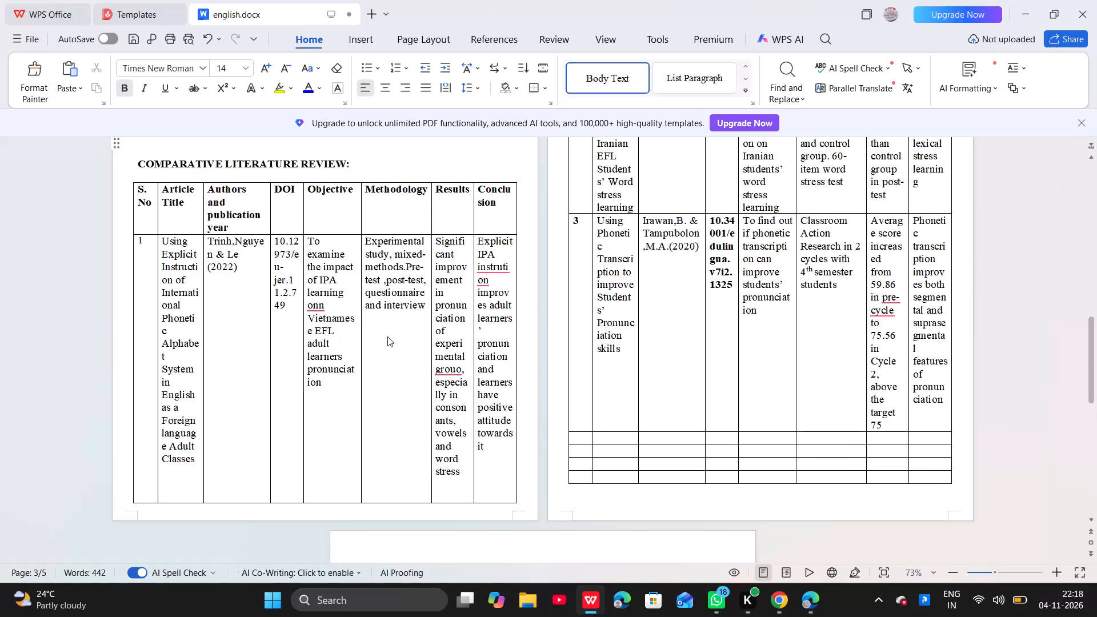
Delete the three existing bulleted citations under the REFERENCES heading on the last page.
scroll(424, 437, "down", 6)
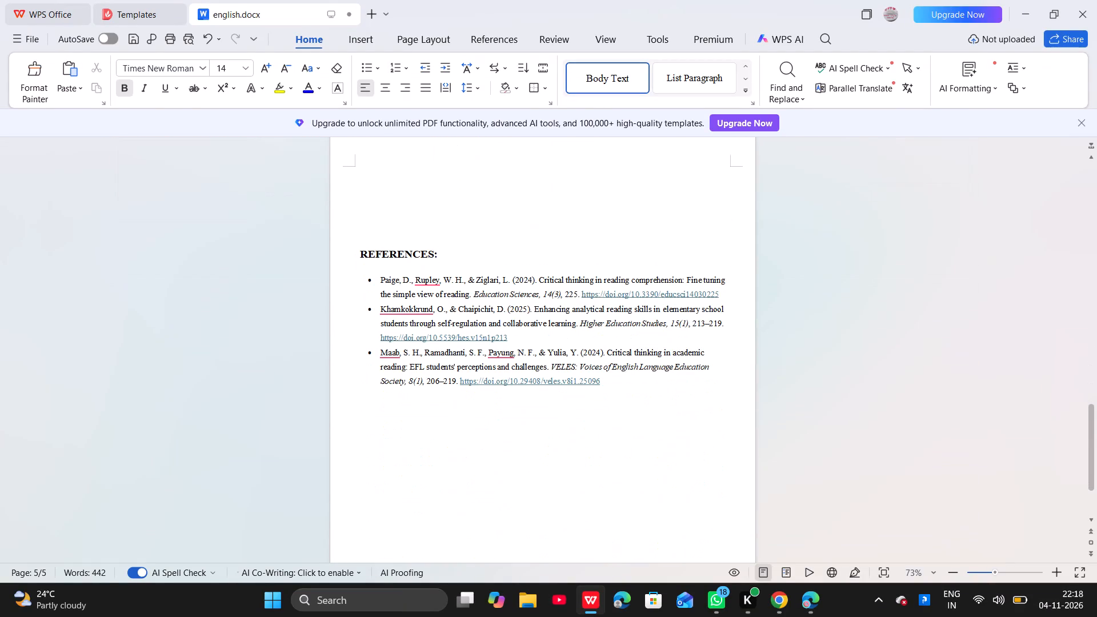
scroll(424, 437, "down", 1)
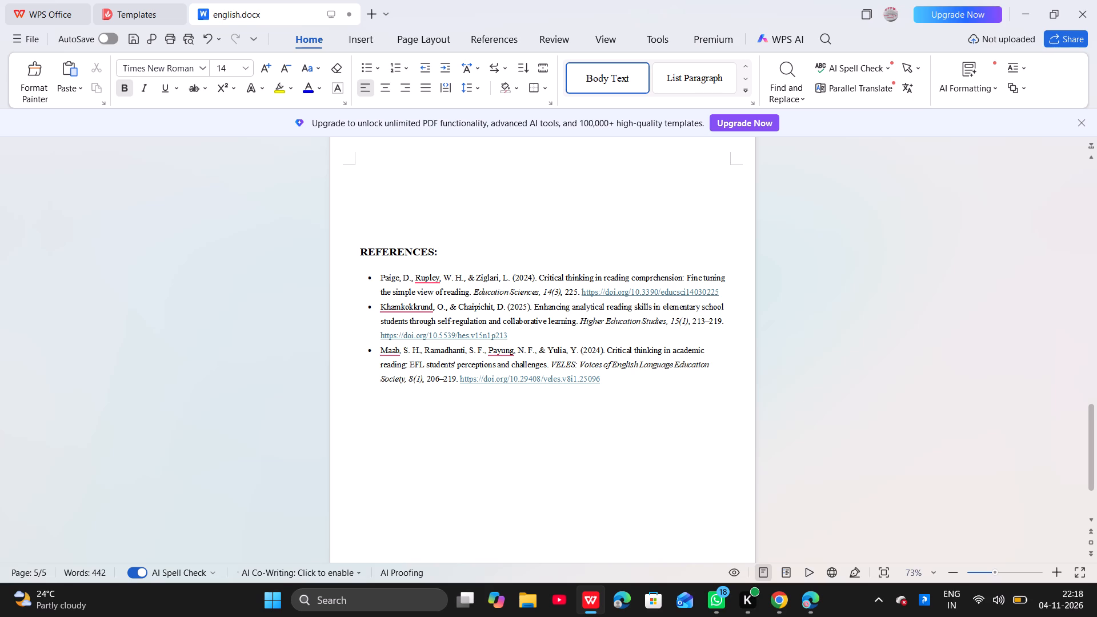
left_click_drag(378, 274, 604, 392)
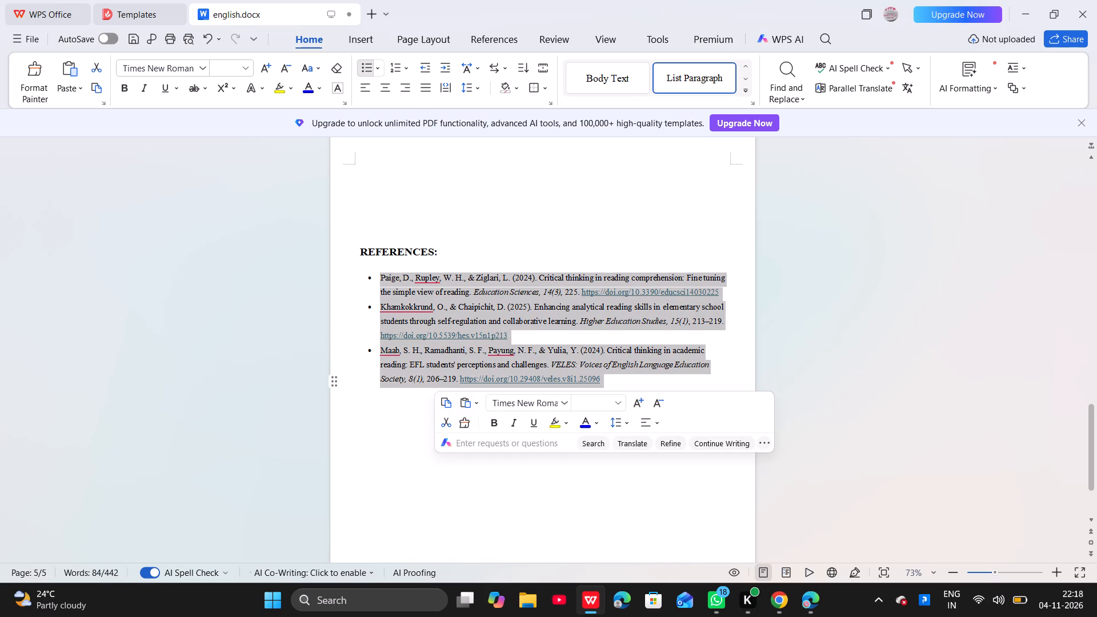
key("BackSpace")
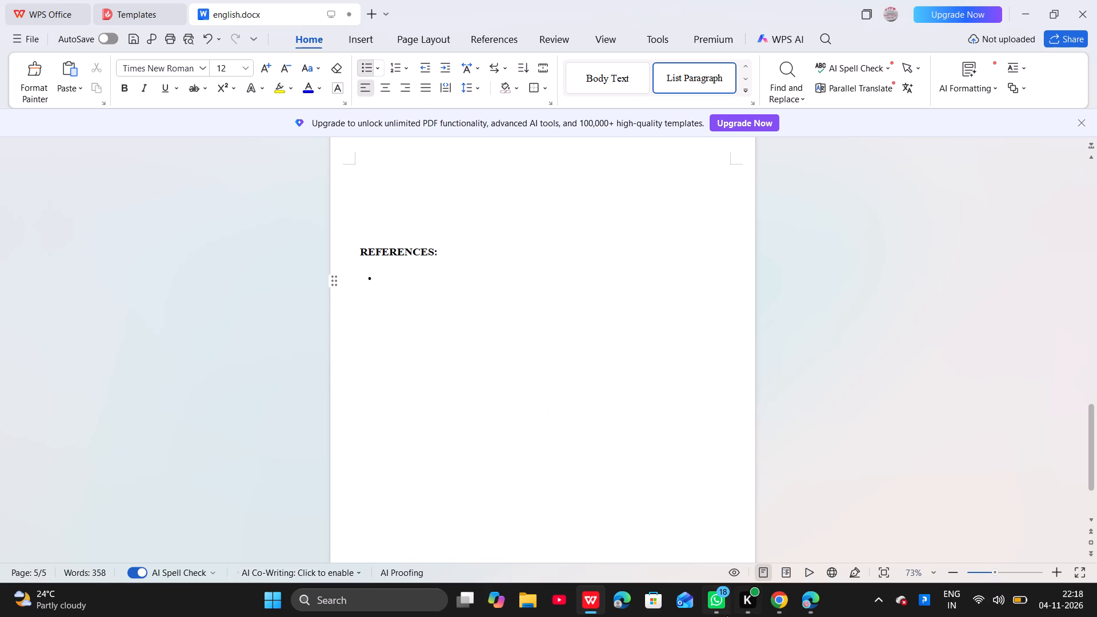
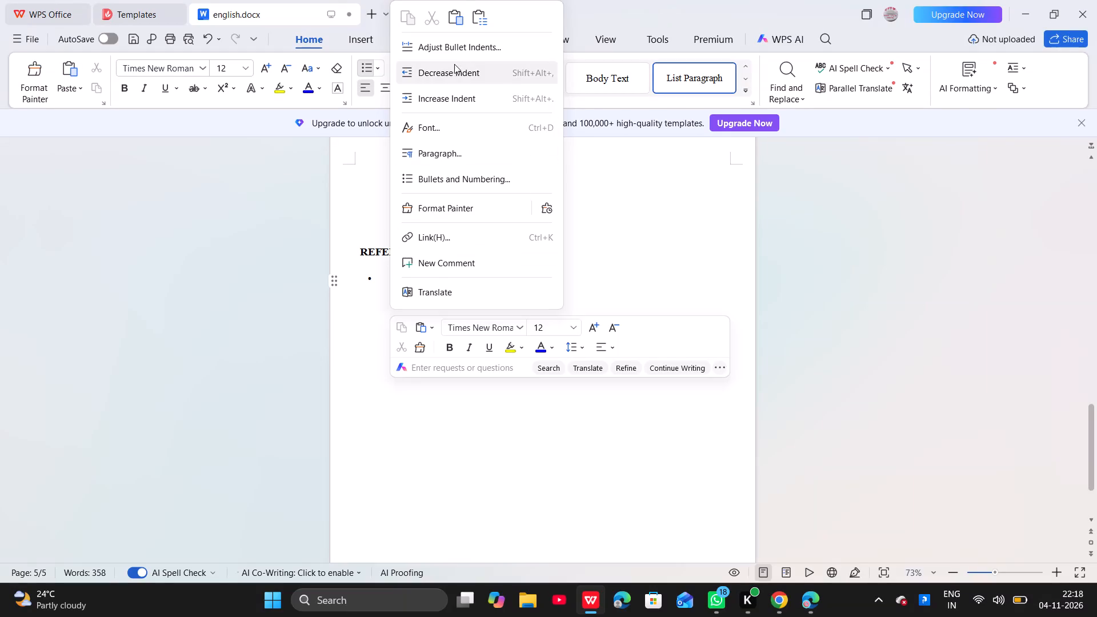
Paste the Ghorbani (2019), Irawan & Tampubolon (2020) and Trinh, Nguyen & Le (2022) citations, source formatting options included, into the empty bullet under REFERENCES.
left_click(455, 17)
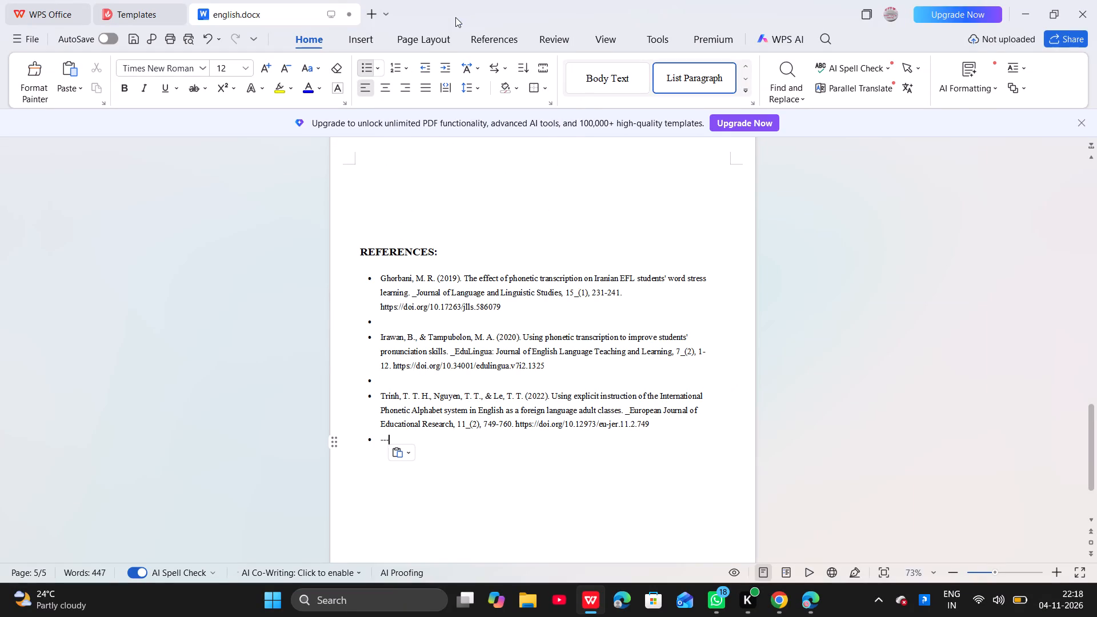
Remove the bullets from the blank lines between the pasted citations and delete the trailing dashes with their bullet after the last one.
left_click(377, 320)
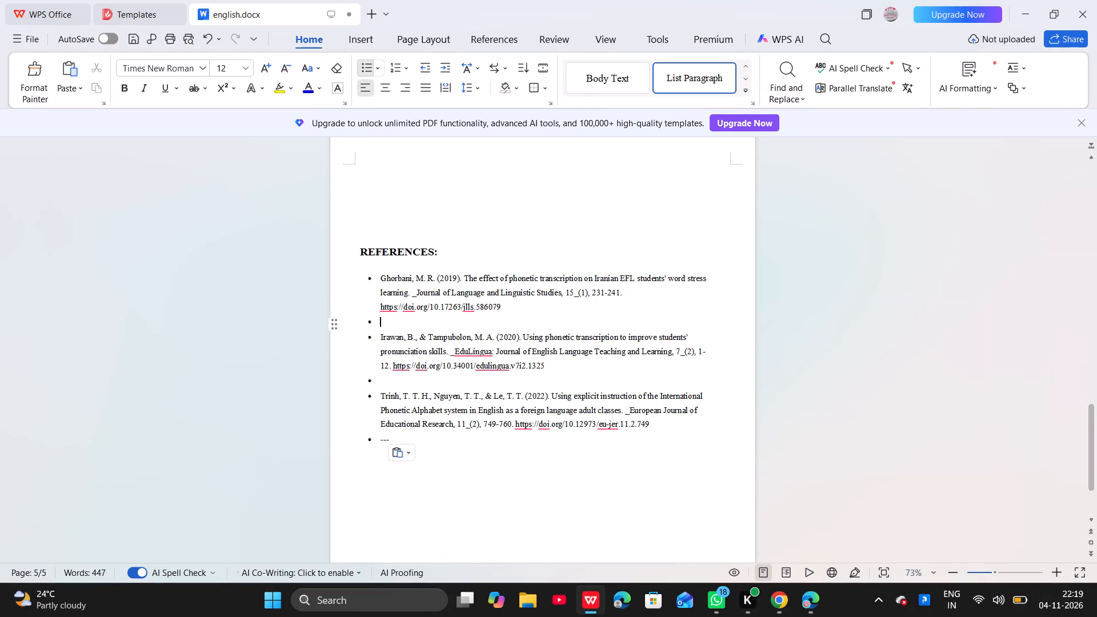
key("BackSpace")
key("BackSpace")
left_click(383, 380)
key("BackSpace")
key("BackSpace")
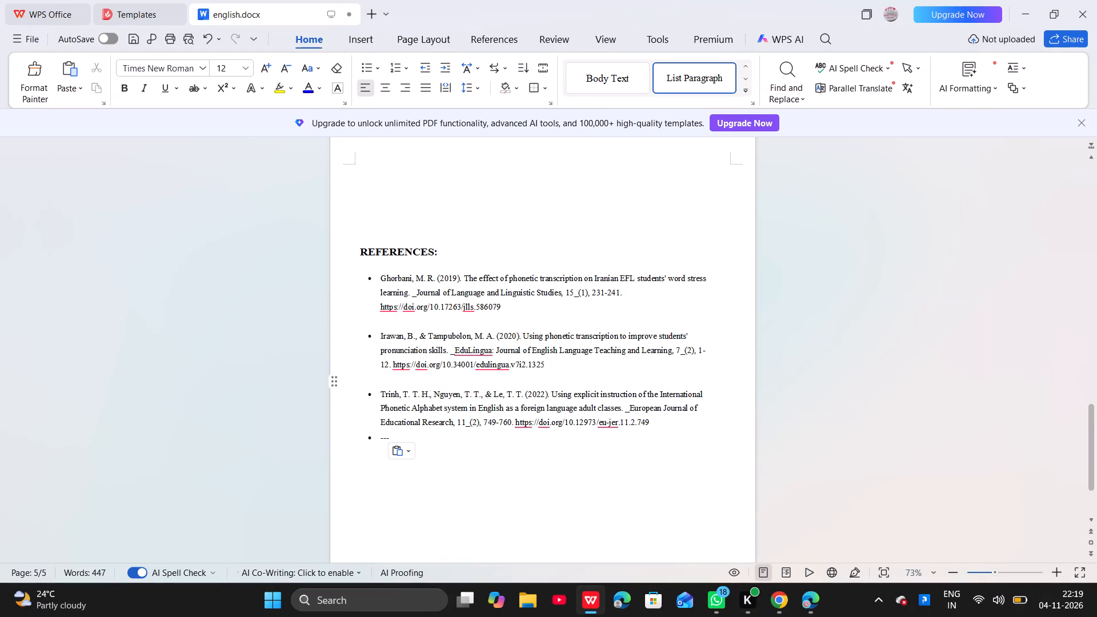
left_click(394, 435)
key("BackSpace")
key("BackSpace")
key("BackSpace")
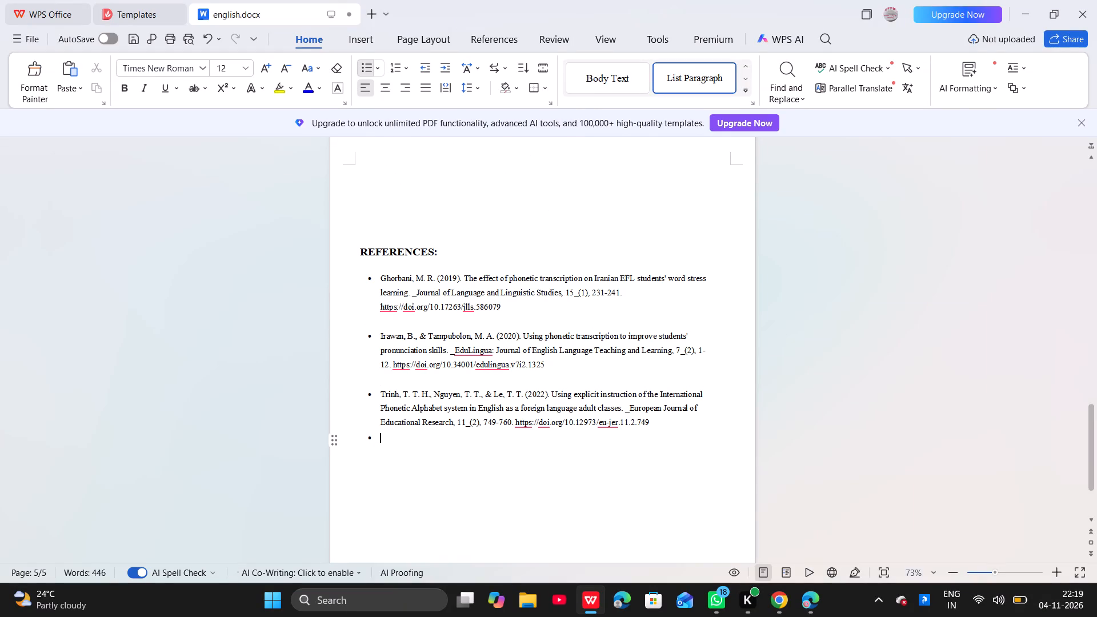
key("BackSpace")
key("BackSpace")
key("BackSpace")
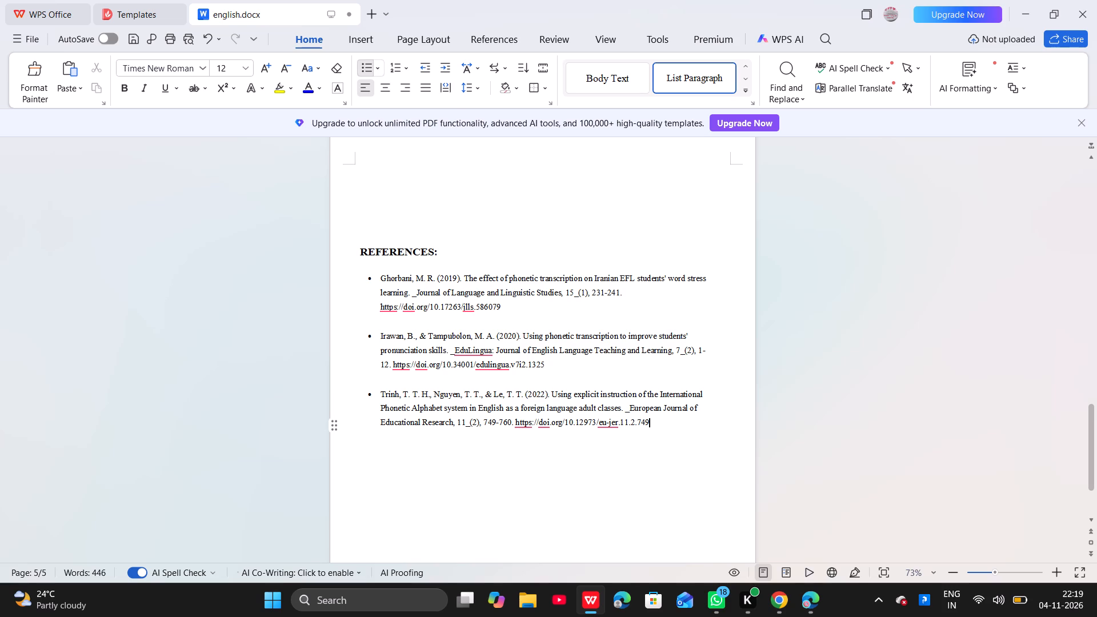
key("ctrl+z")
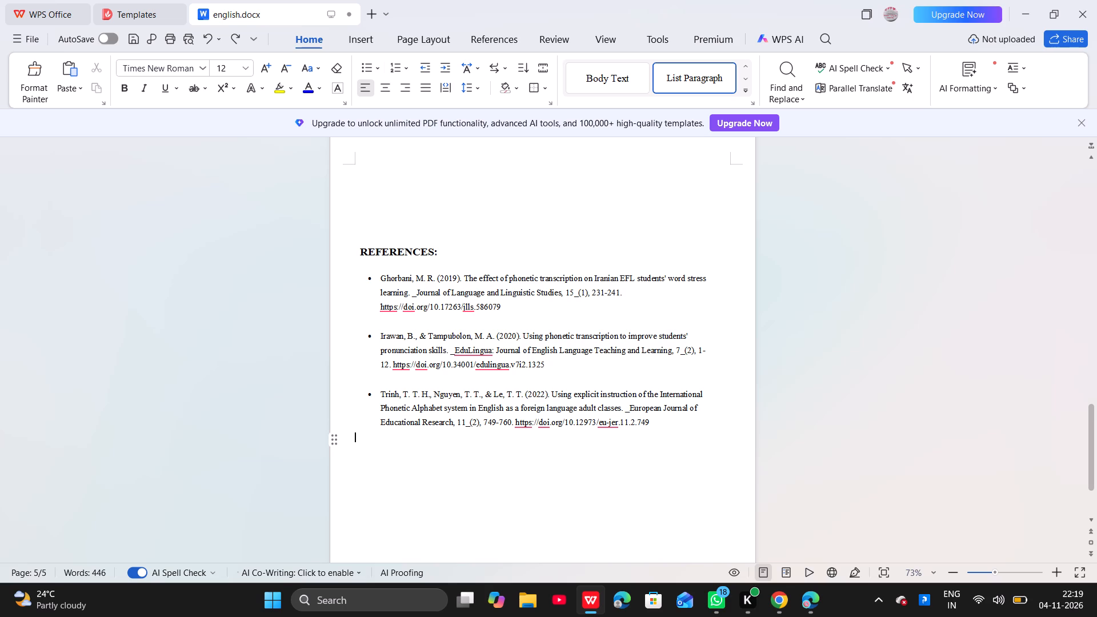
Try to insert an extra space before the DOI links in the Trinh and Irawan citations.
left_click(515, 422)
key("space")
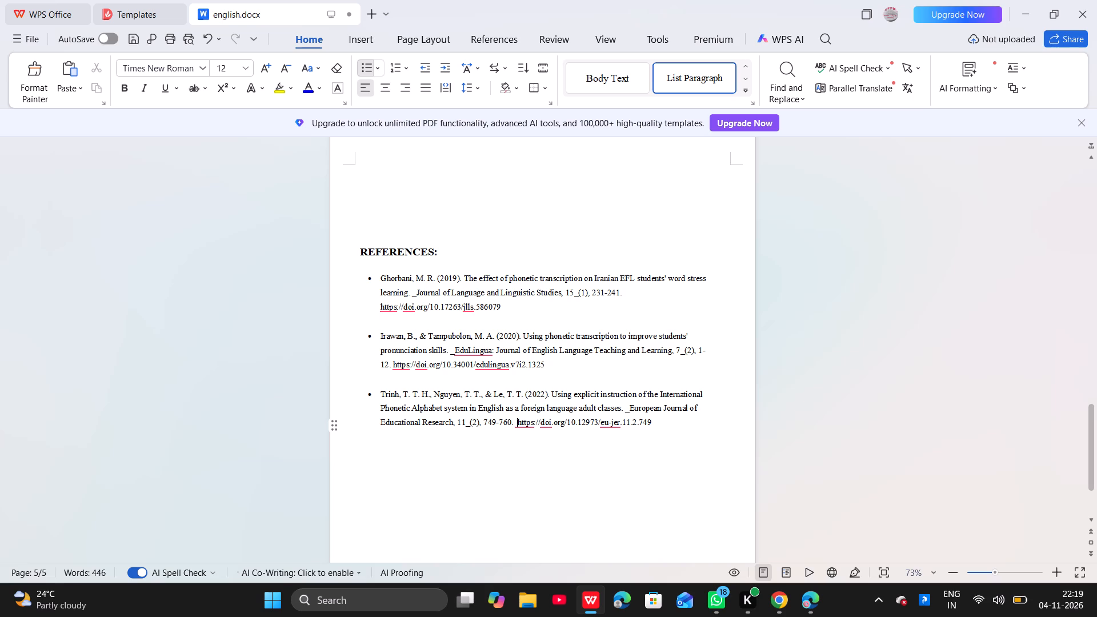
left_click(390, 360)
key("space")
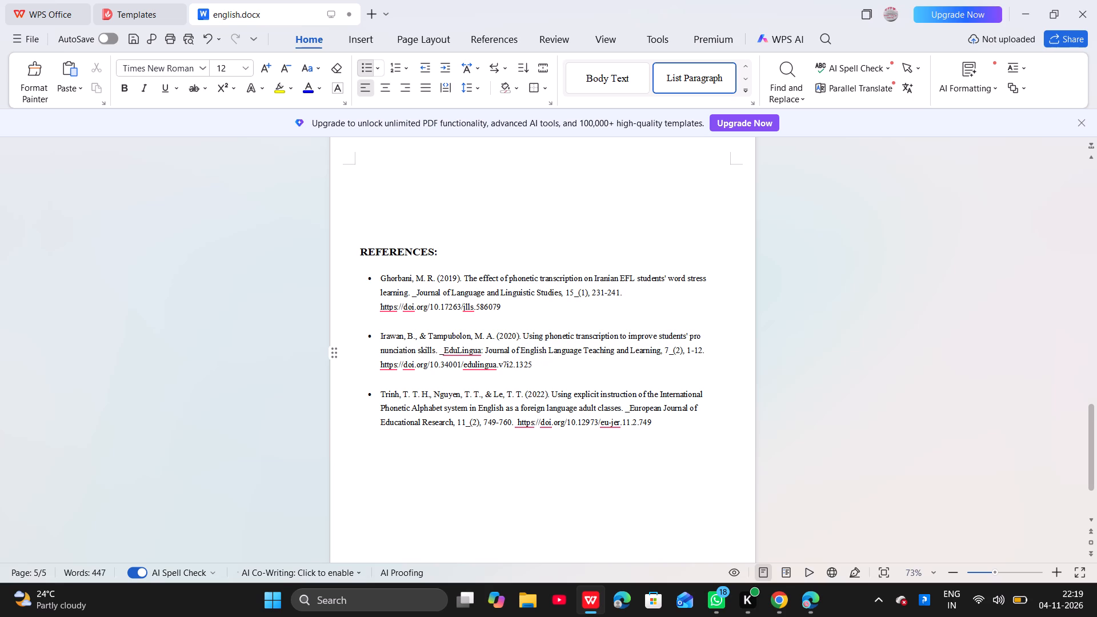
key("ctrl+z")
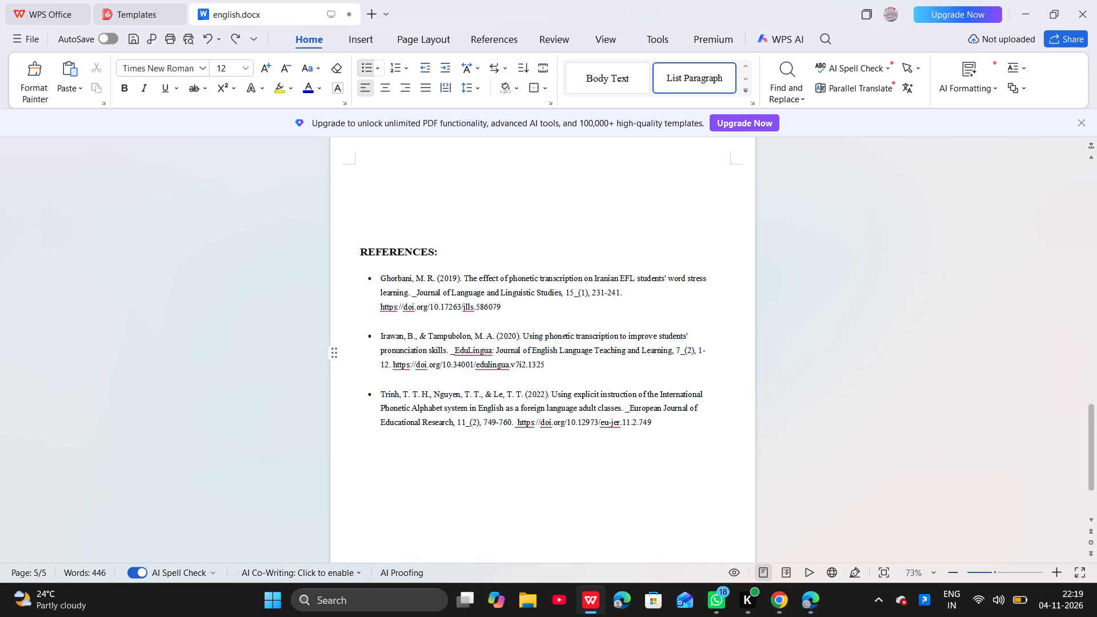
Review the whole document from the cover page and keywords through the comparative table to the references.
scroll(660, 468, "down", 7)
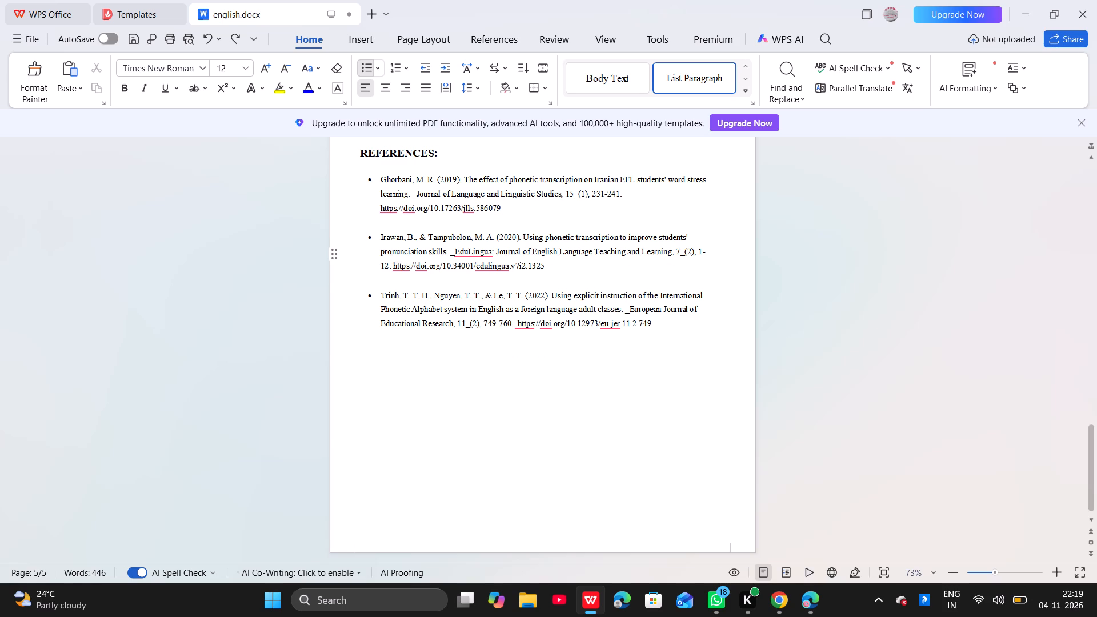
scroll(660, 468, "up", 16)
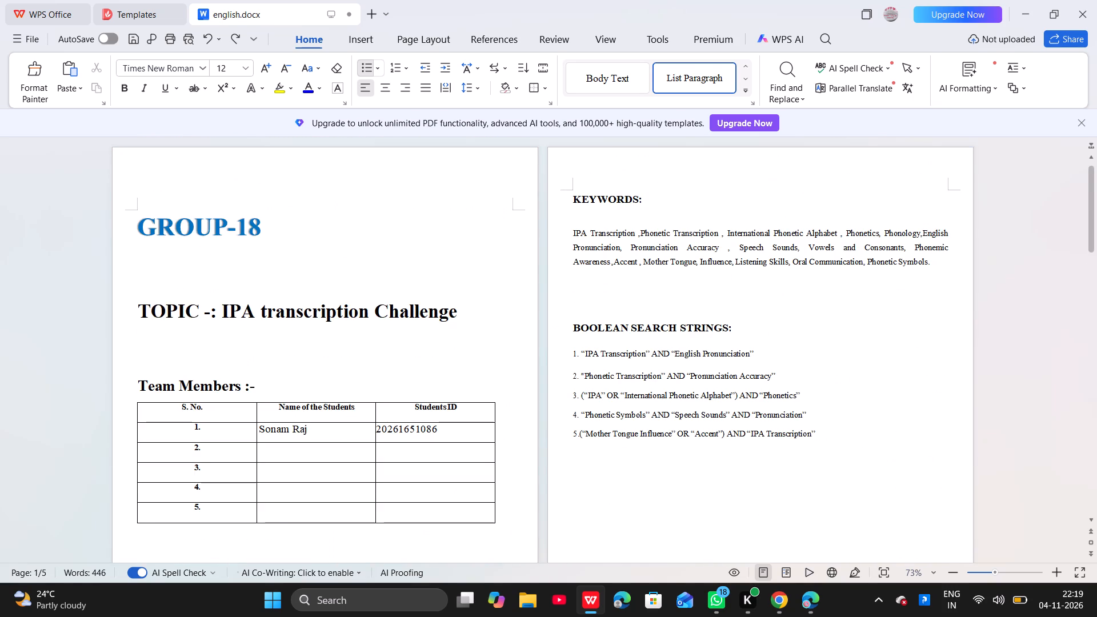
scroll(660, 468, "down", 14)
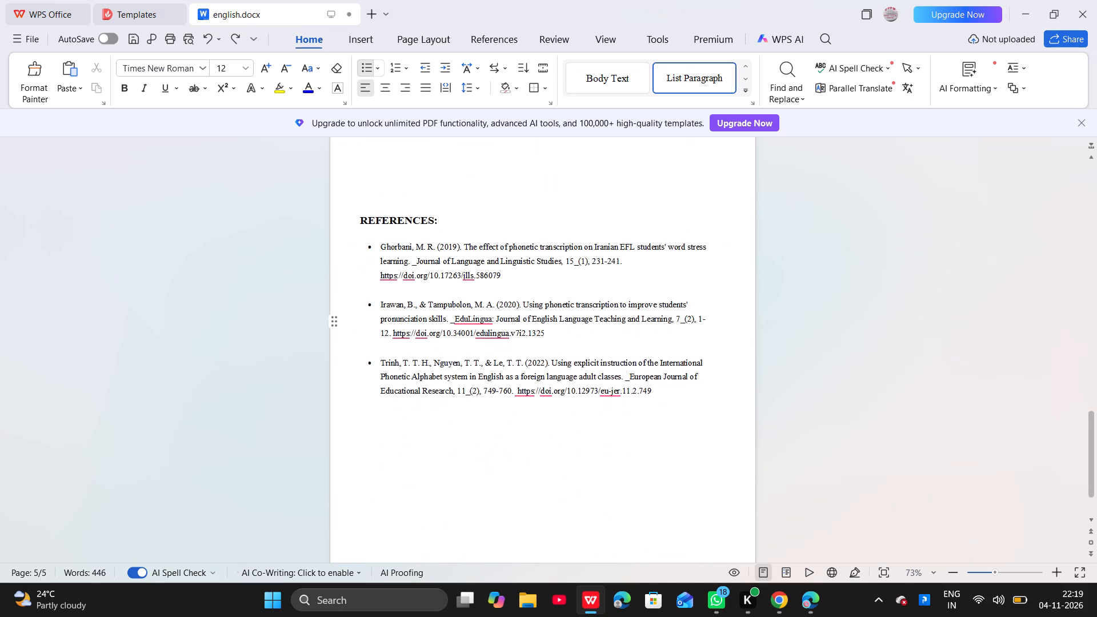
scroll(660, 468, "down", 5)
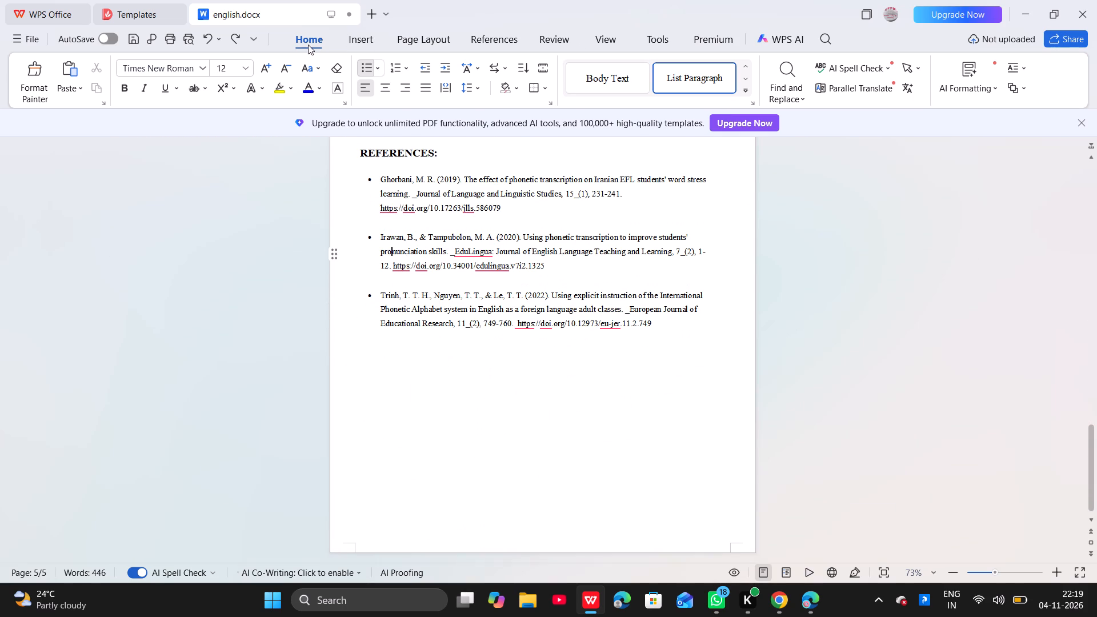
left_click(370, 12)
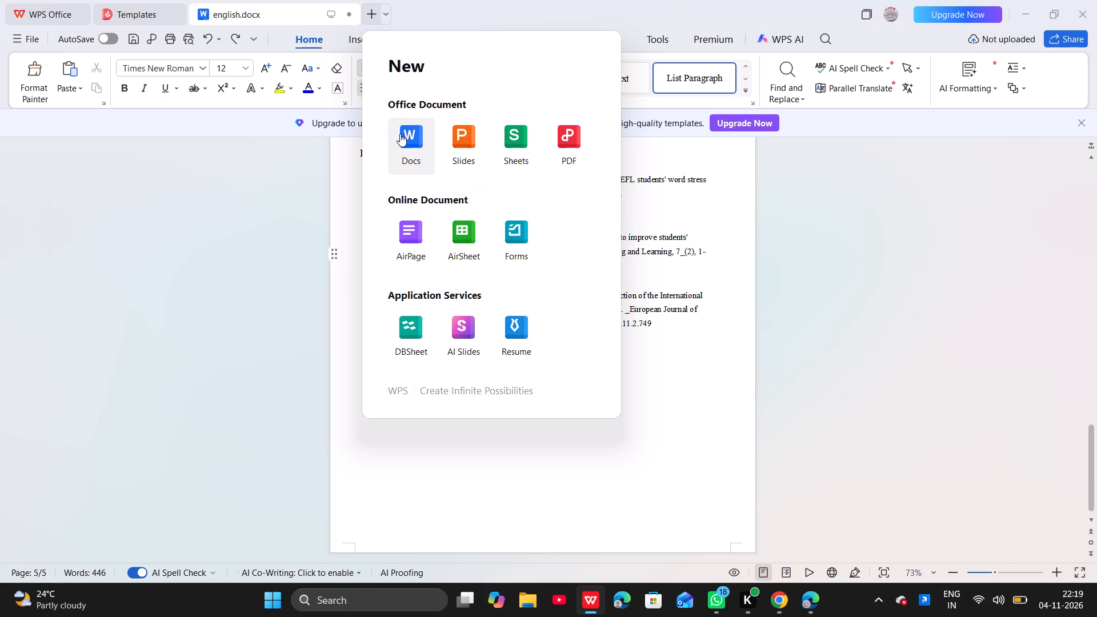
left_click(668, 441)
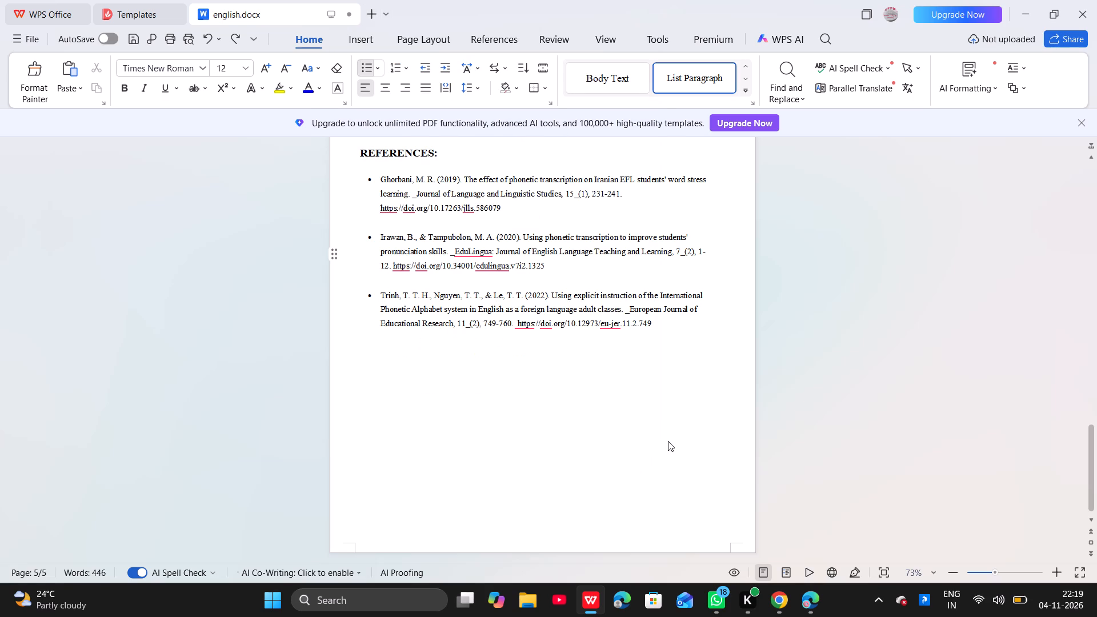
scroll(668, 441, "up", 7)
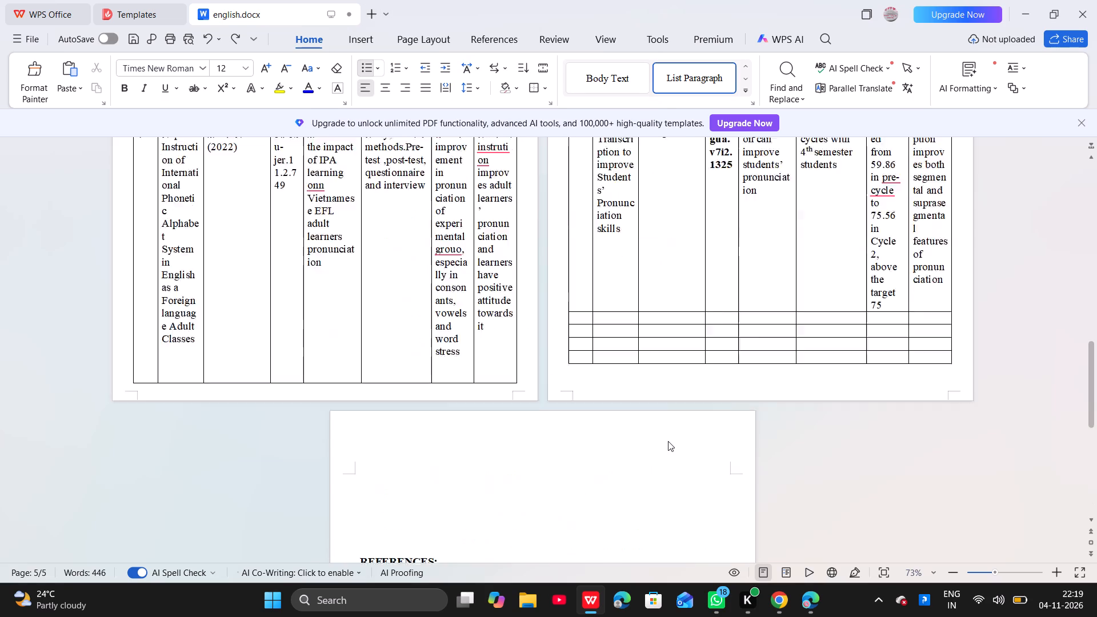
scroll(668, 441, "up", 11)
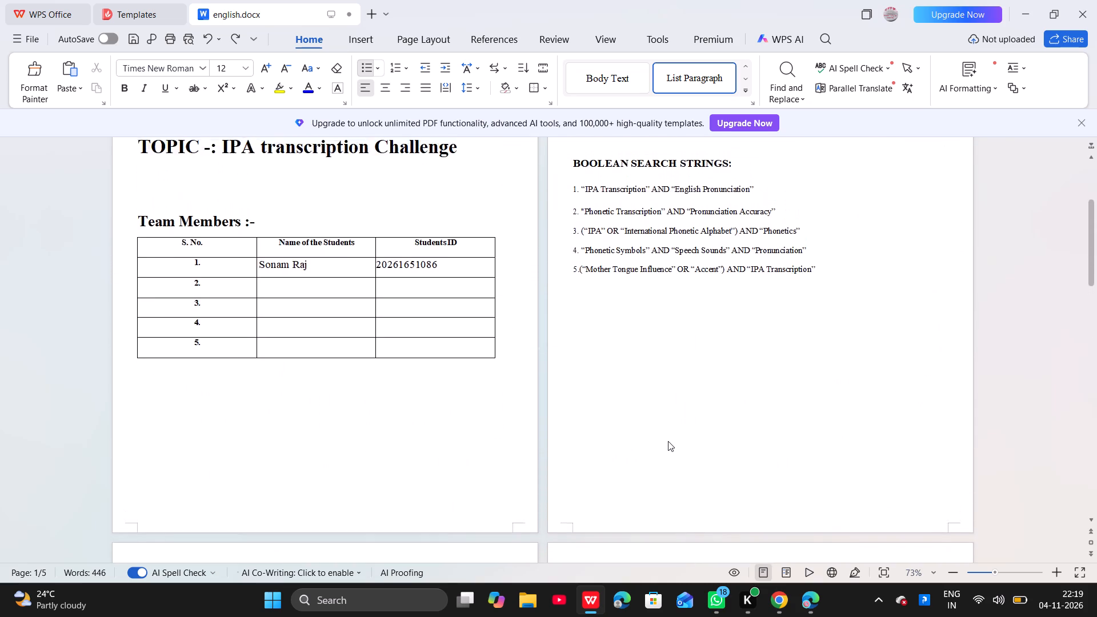
scroll(668, 441, "up", 2)
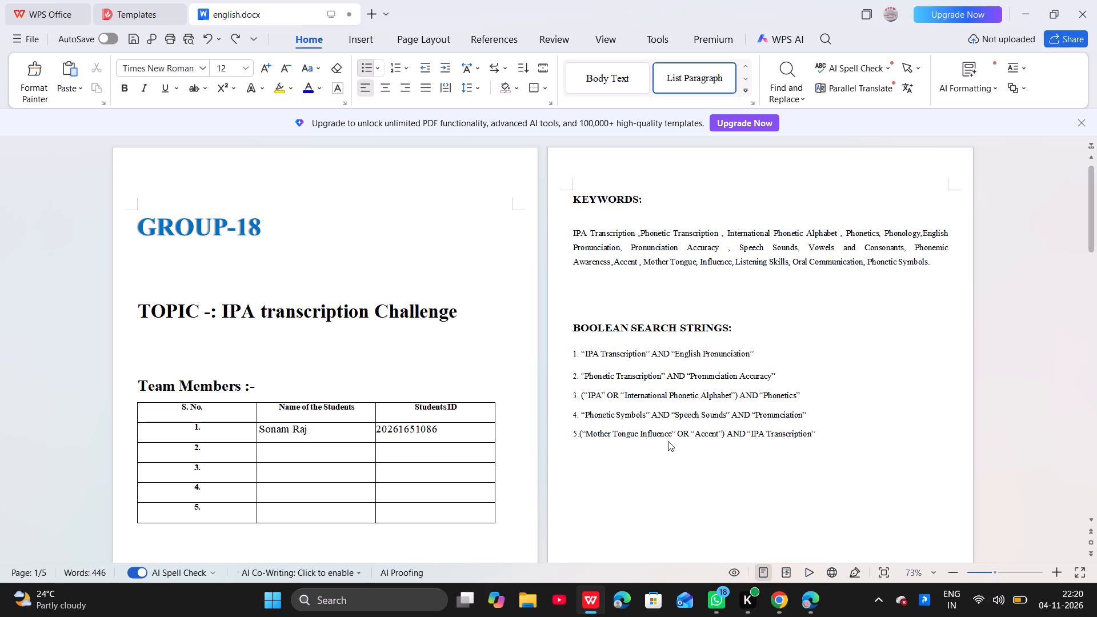
left_click(668, 441)
scroll(721, 445, "down", 6)
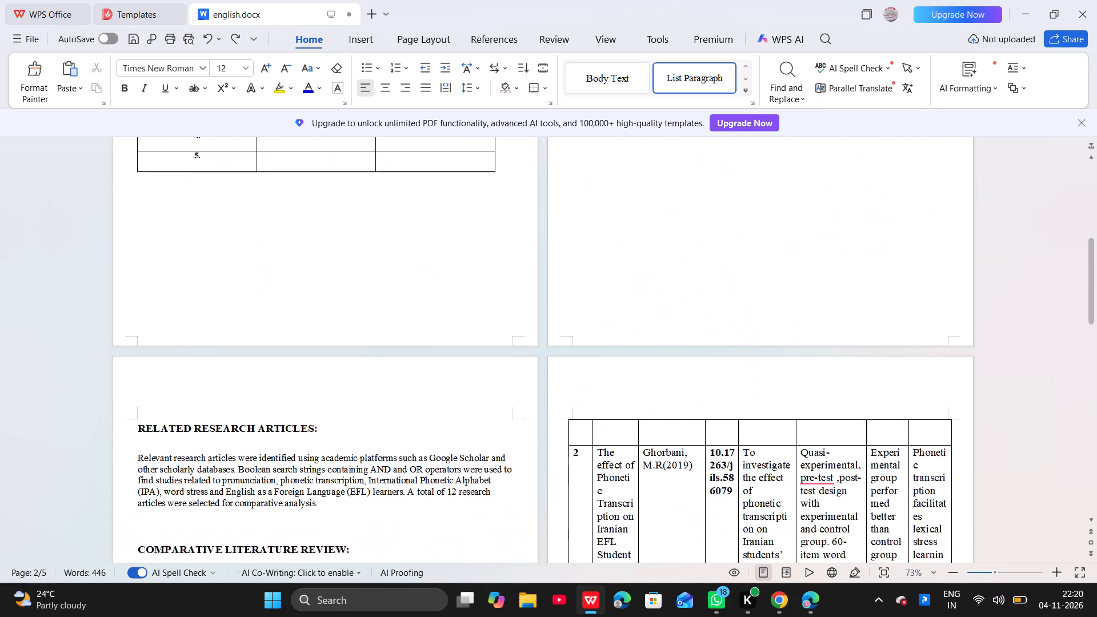
scroll(721, 445, "down", 2)
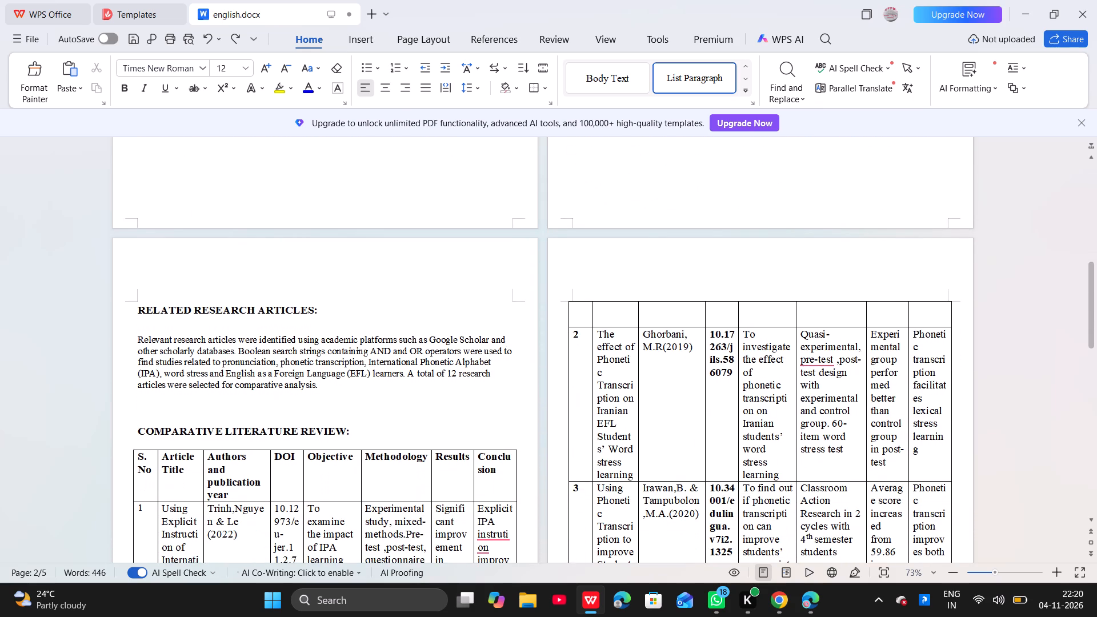
scroll(721, 445, "down", 12)
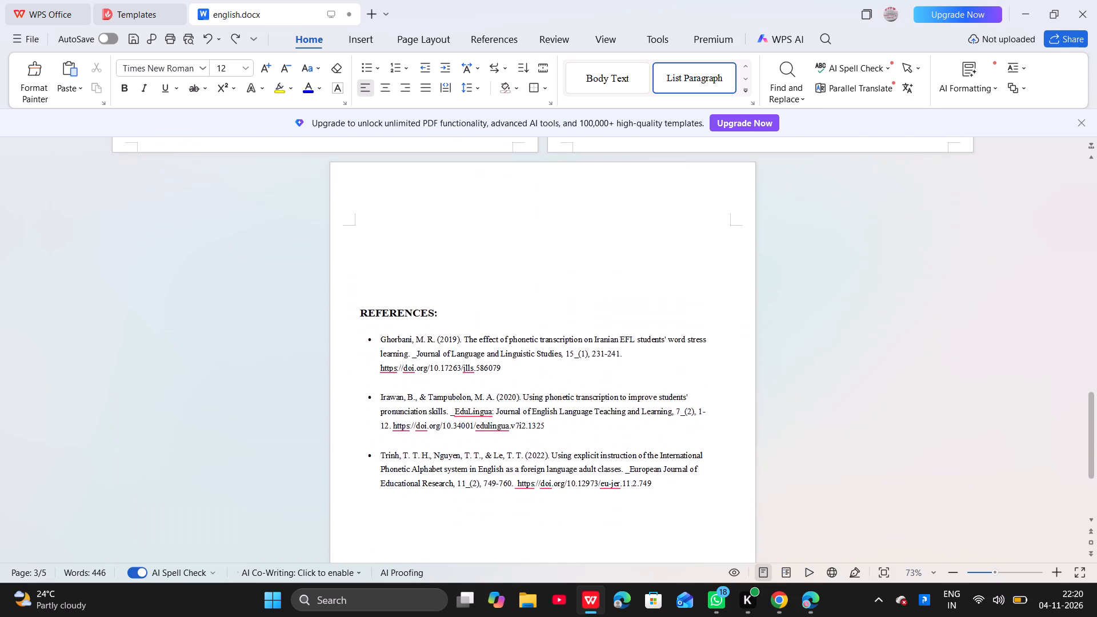
scroll(721, 445, "down", 6)
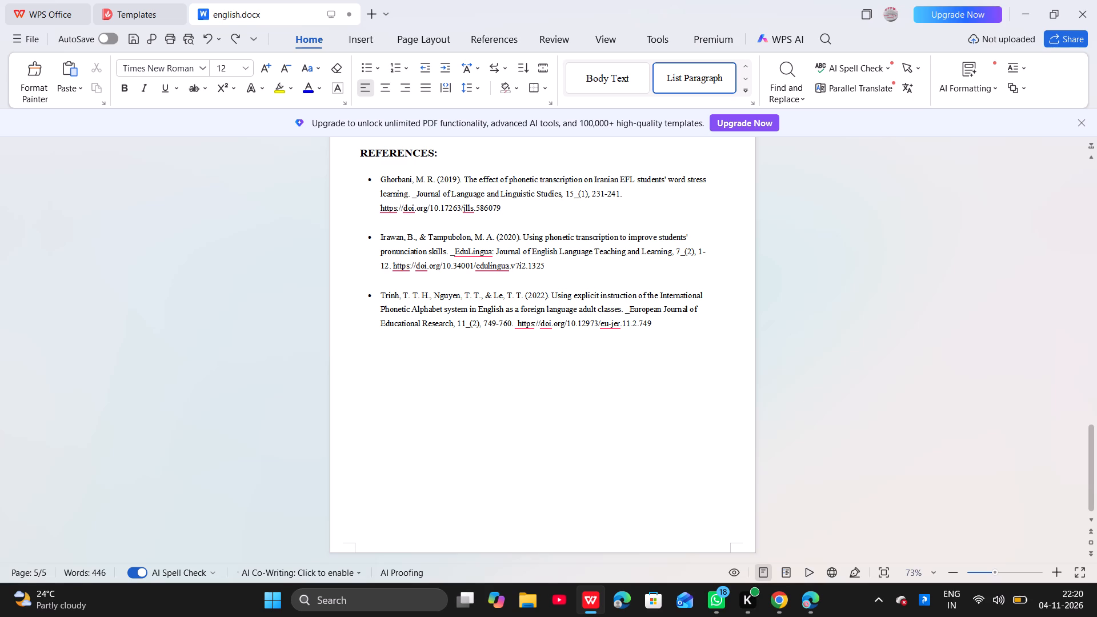
left_click(700, 525)
scroll(700, 525, "right", 1)
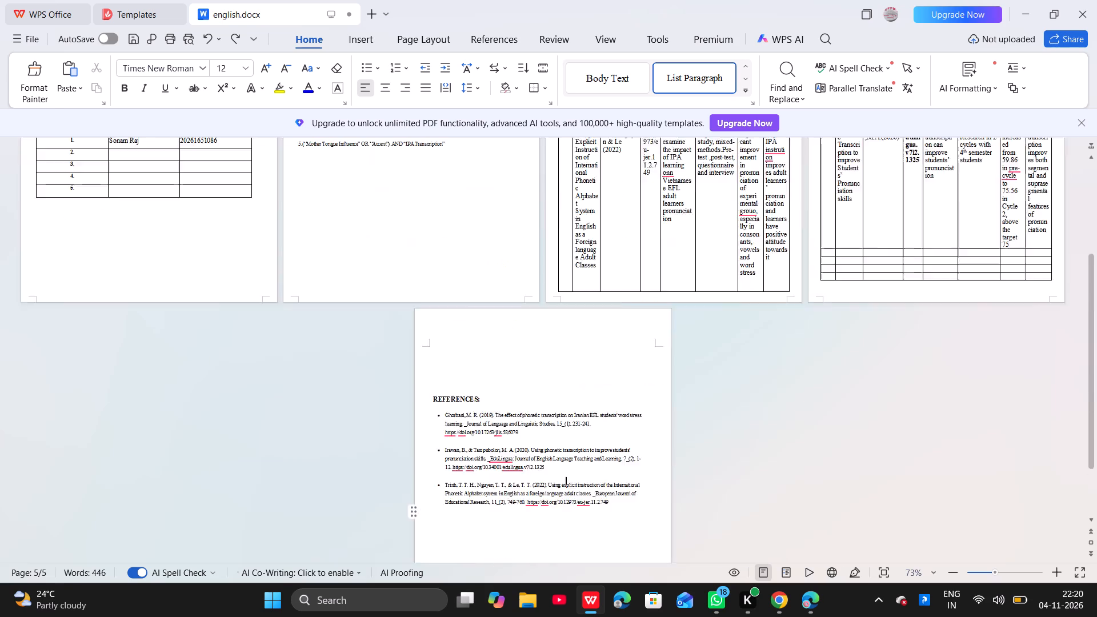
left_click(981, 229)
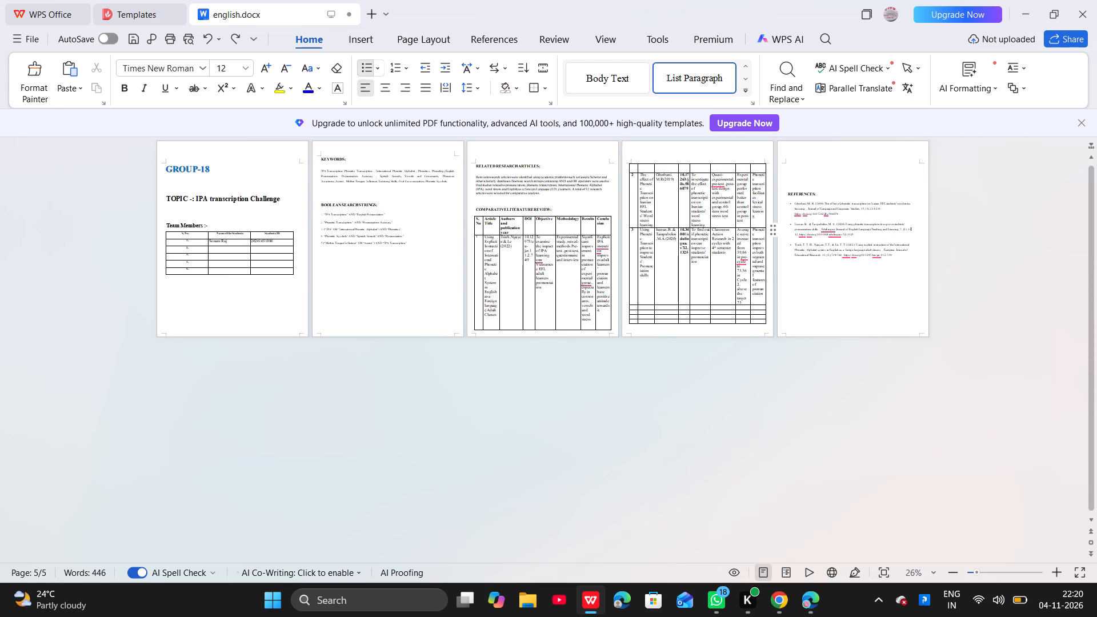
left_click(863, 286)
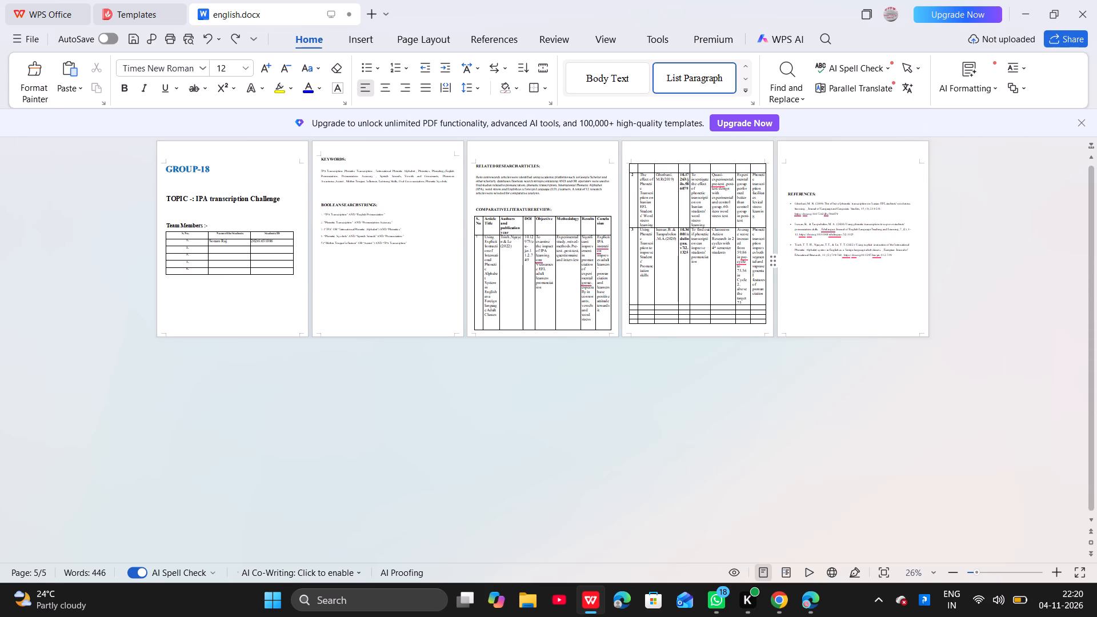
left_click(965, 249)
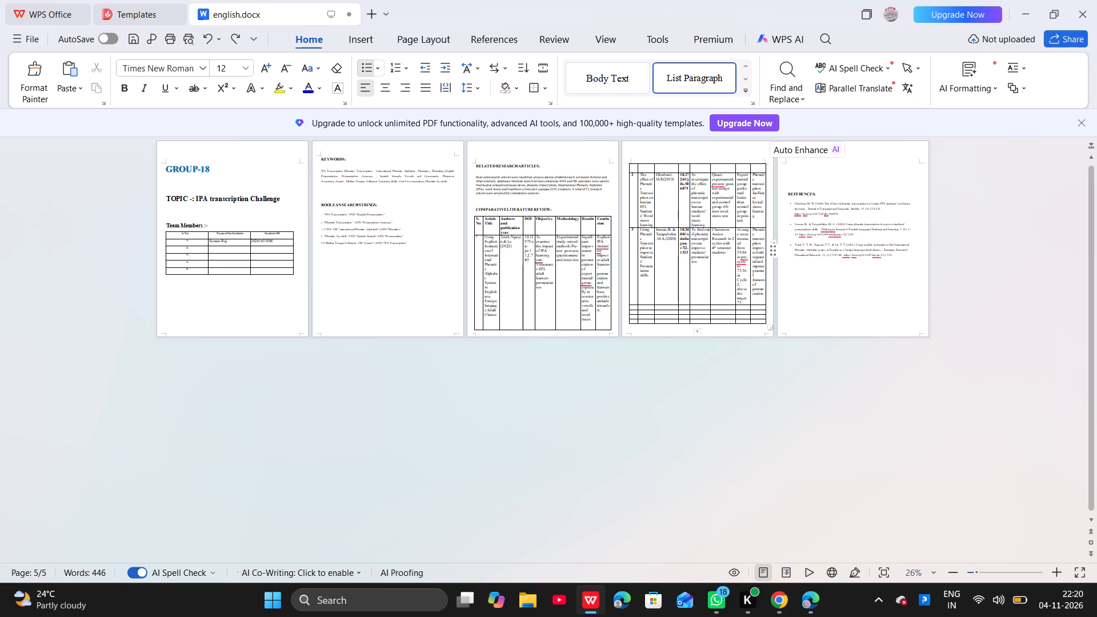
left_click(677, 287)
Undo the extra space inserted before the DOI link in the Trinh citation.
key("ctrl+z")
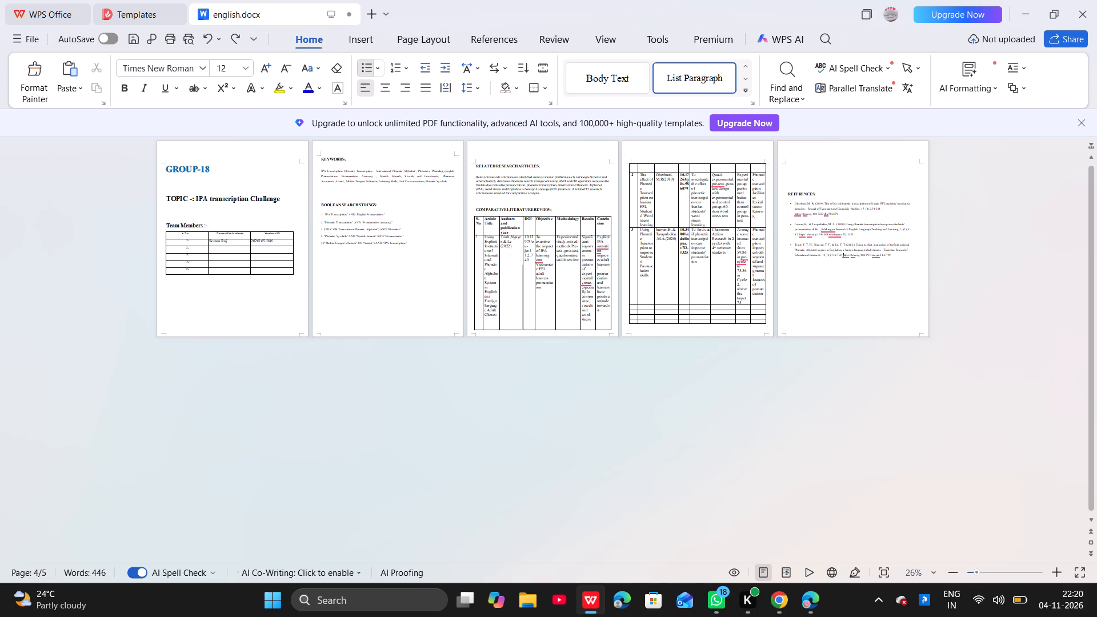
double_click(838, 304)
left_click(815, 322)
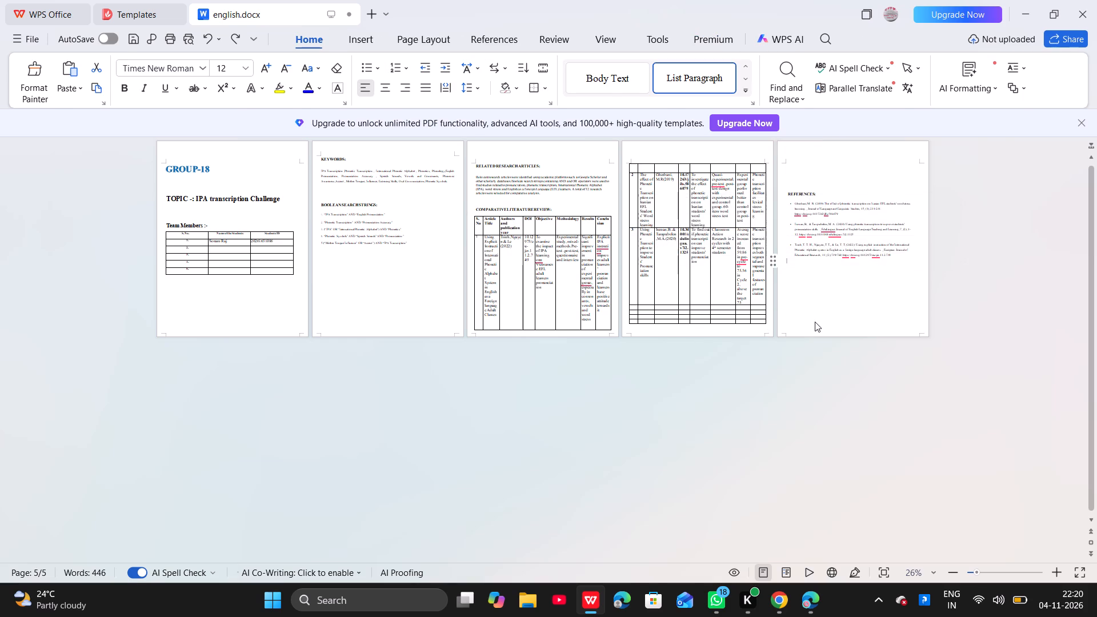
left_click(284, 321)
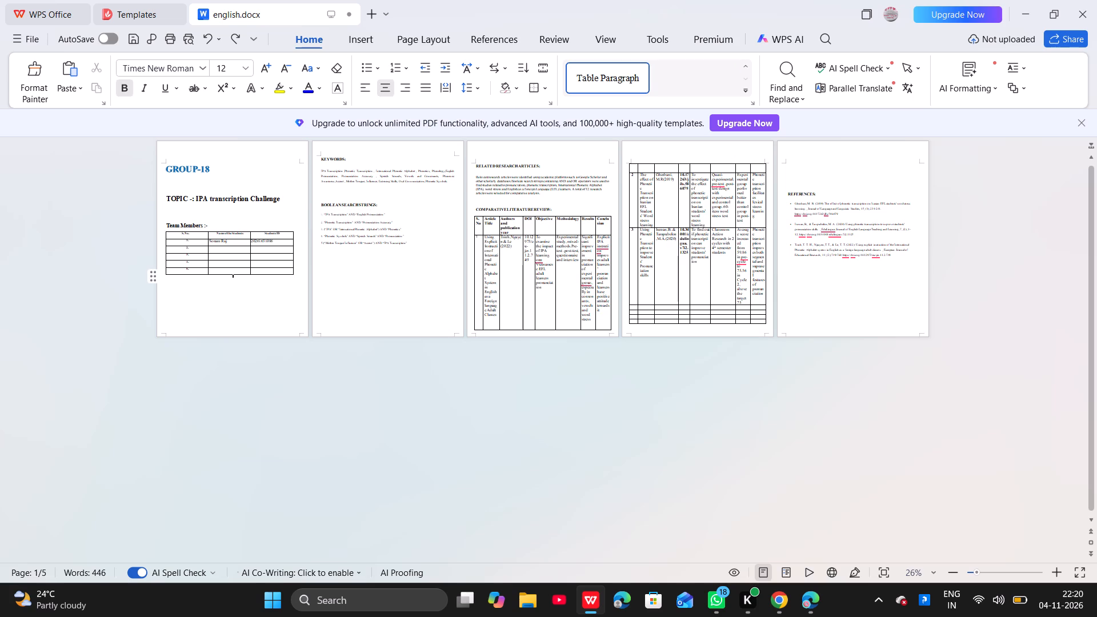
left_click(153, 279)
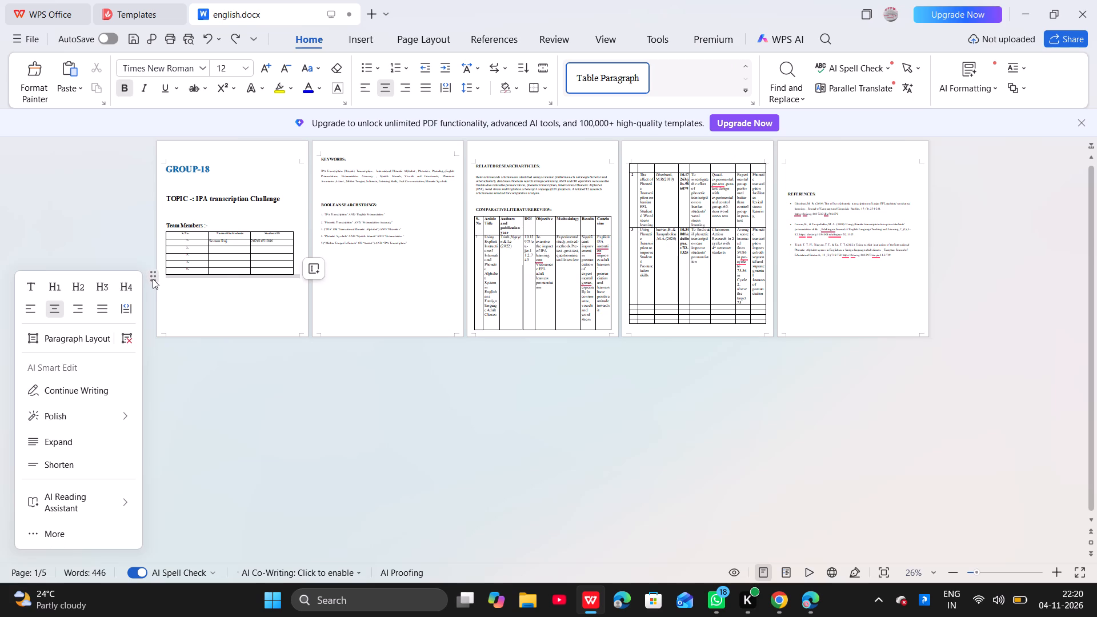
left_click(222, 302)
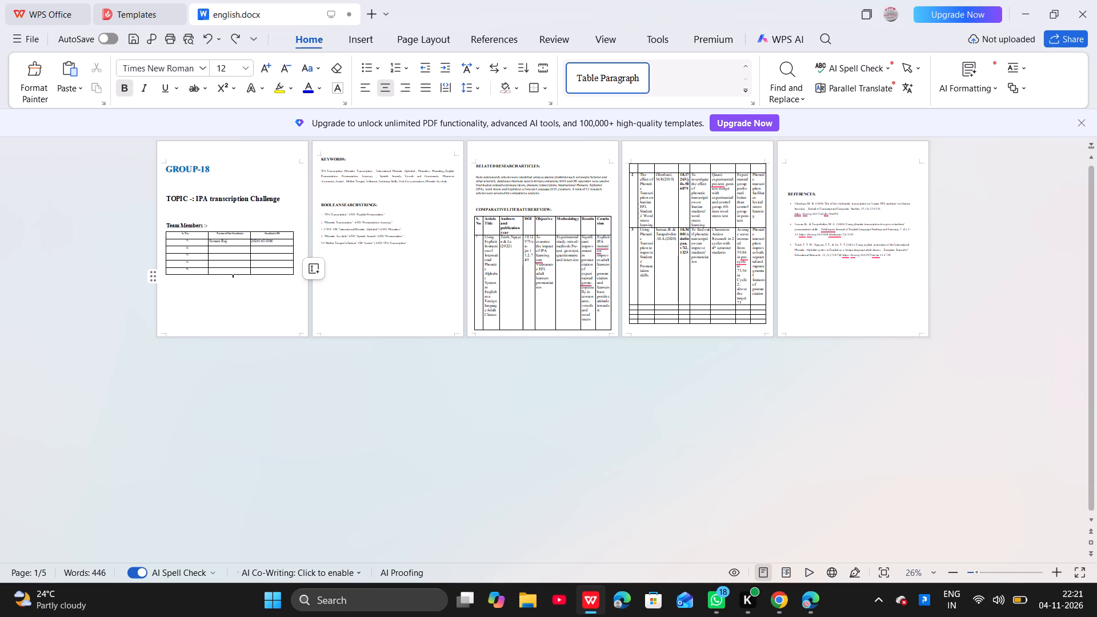
Show the document in full screen and check it enlarged at 177% and as a 26% overview of all pages.
left_click(1083, 571)
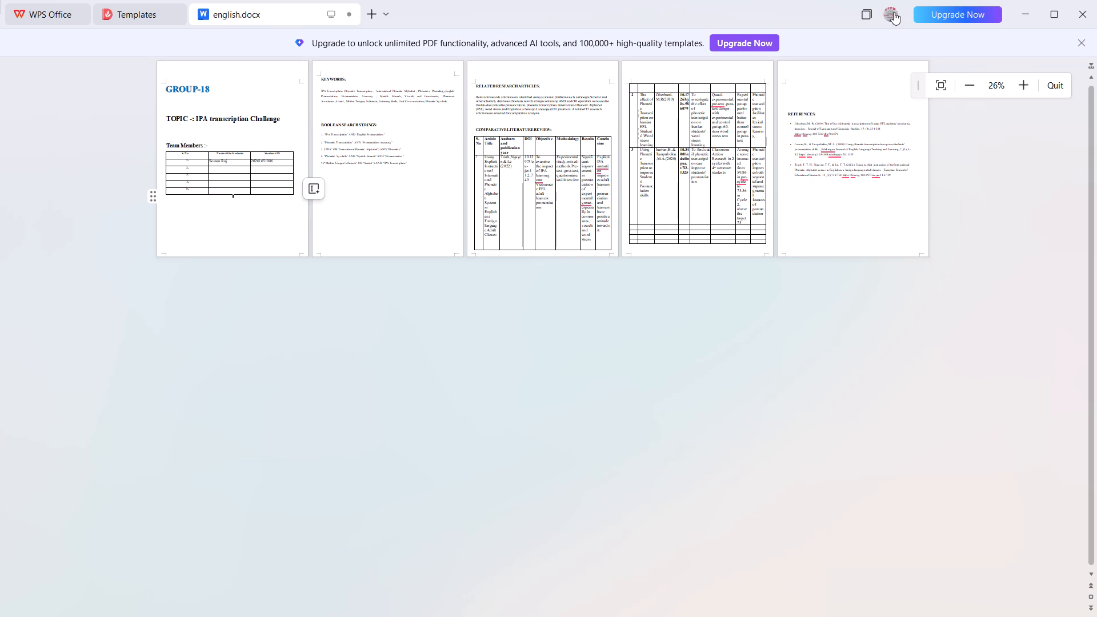
left_click(939, 85)
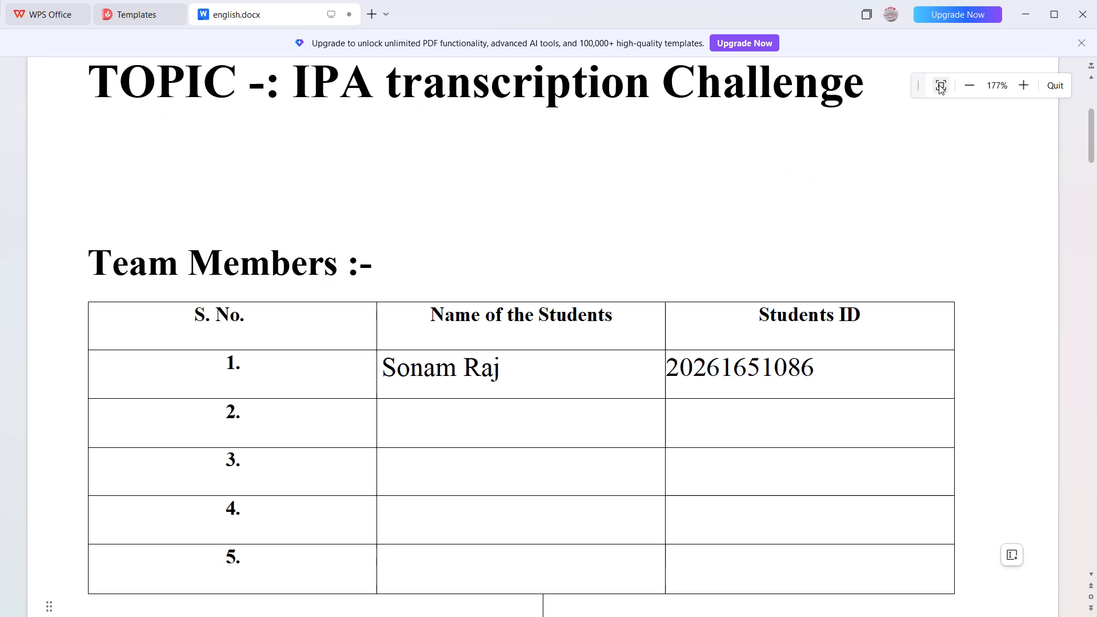
left_click(939, 82)
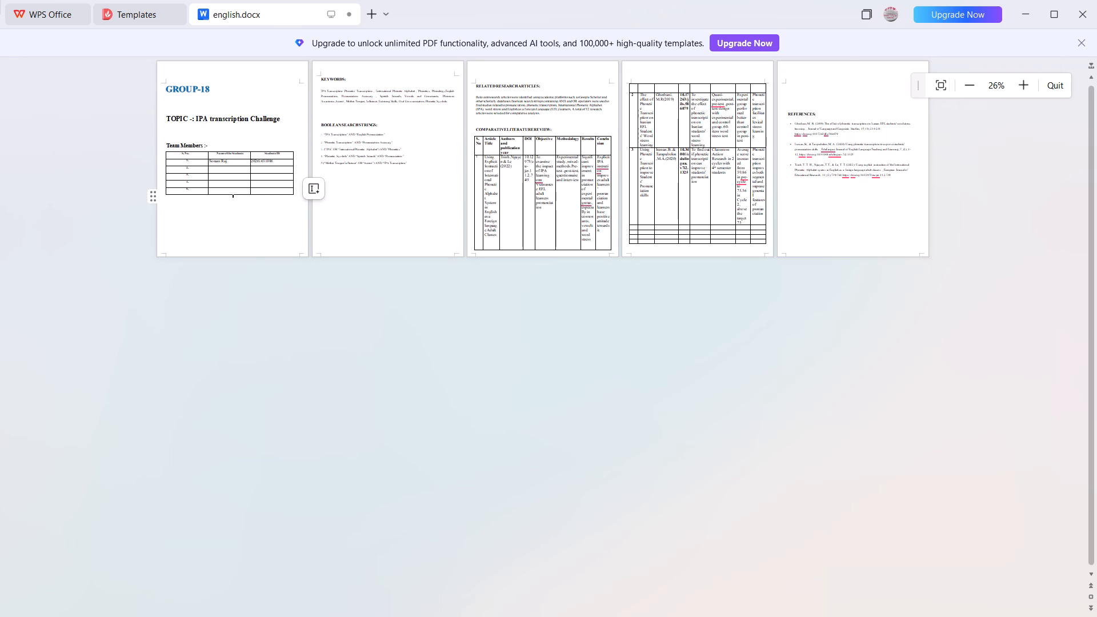
Examine the full-screen document with the cover page at 100%, and check the layout of all pages in a 37% overview.
left_click(1017, 83)
left_click(1017, 83)
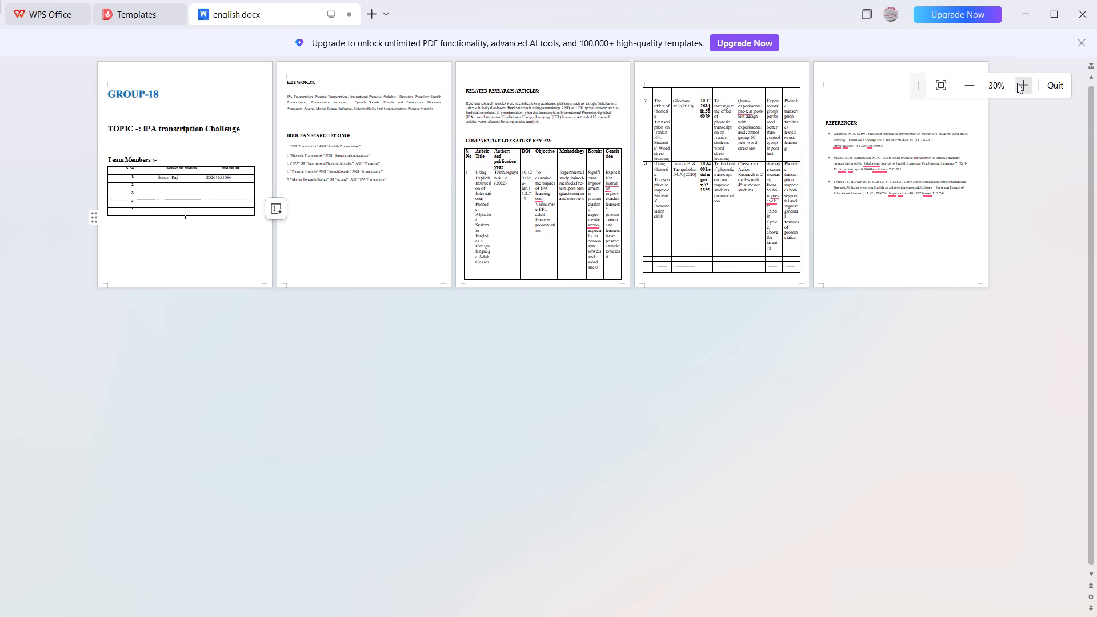
left_click(1017, 83)
left_click(1017, 83)
left_click(1017, 83)
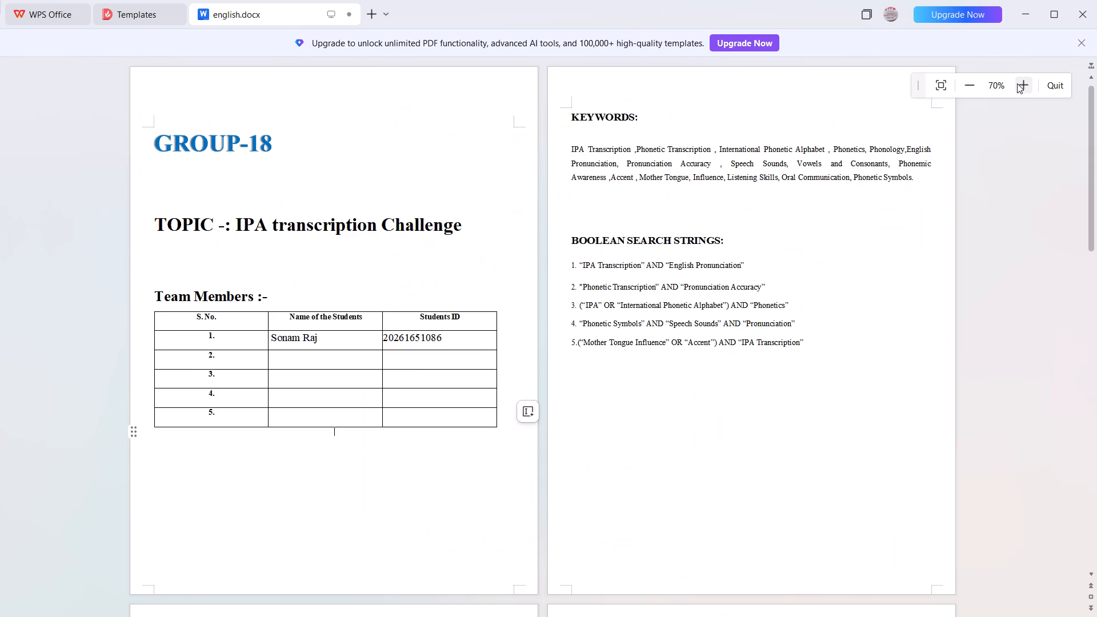
double_click(1017, 83)
left_click(1017, 83)
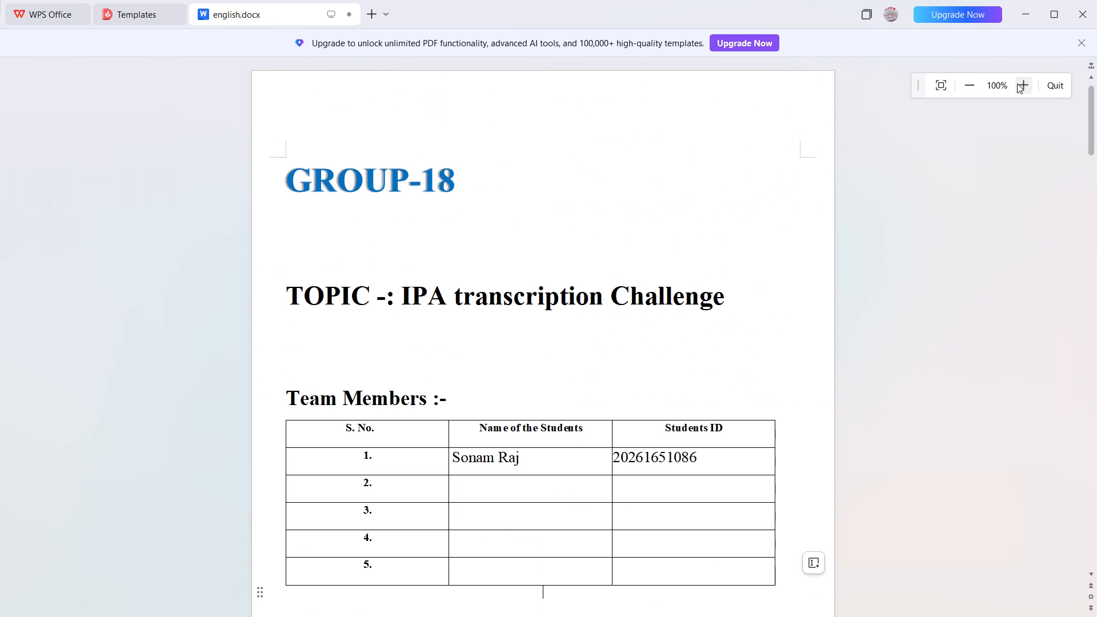
scroll(746, 235, "up", 1)
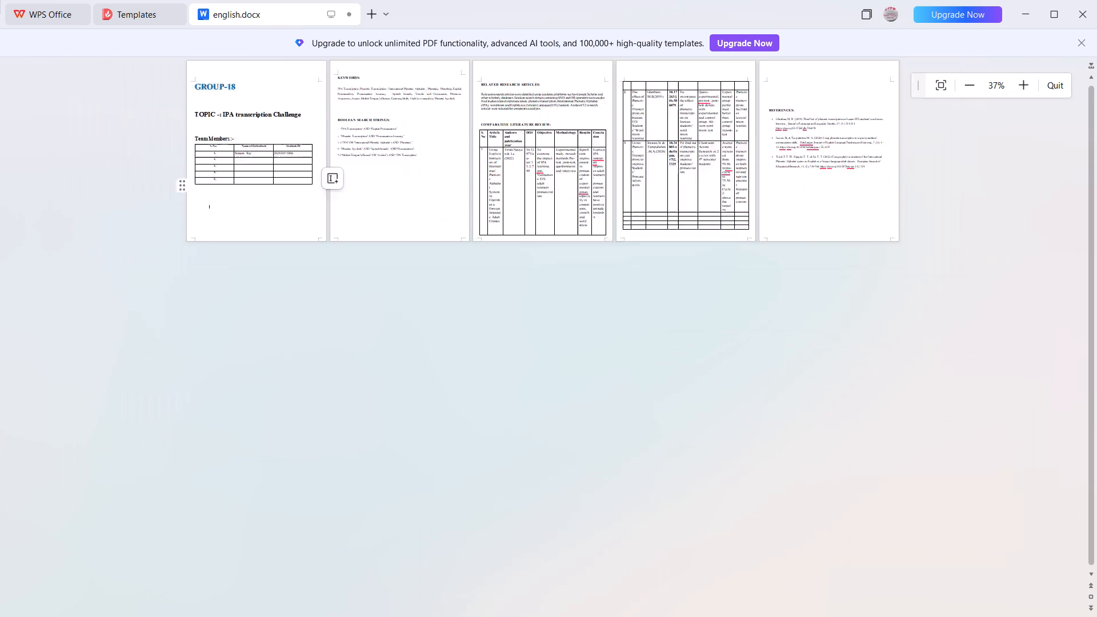
scroll(746, 235, "right", 1)
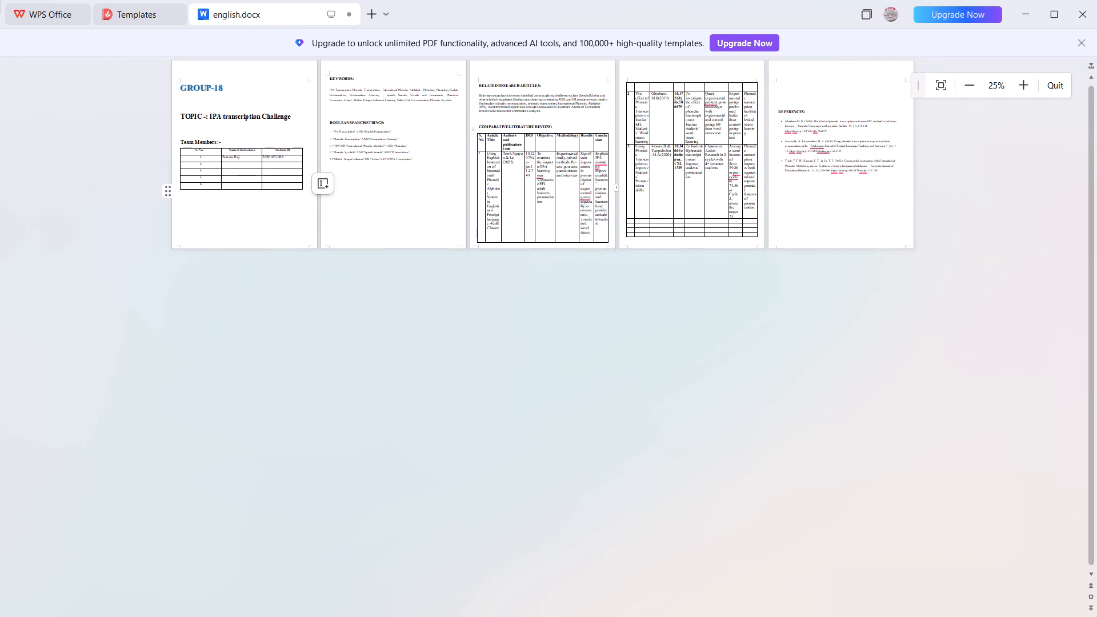
scroll(322, 314, "up", 3)
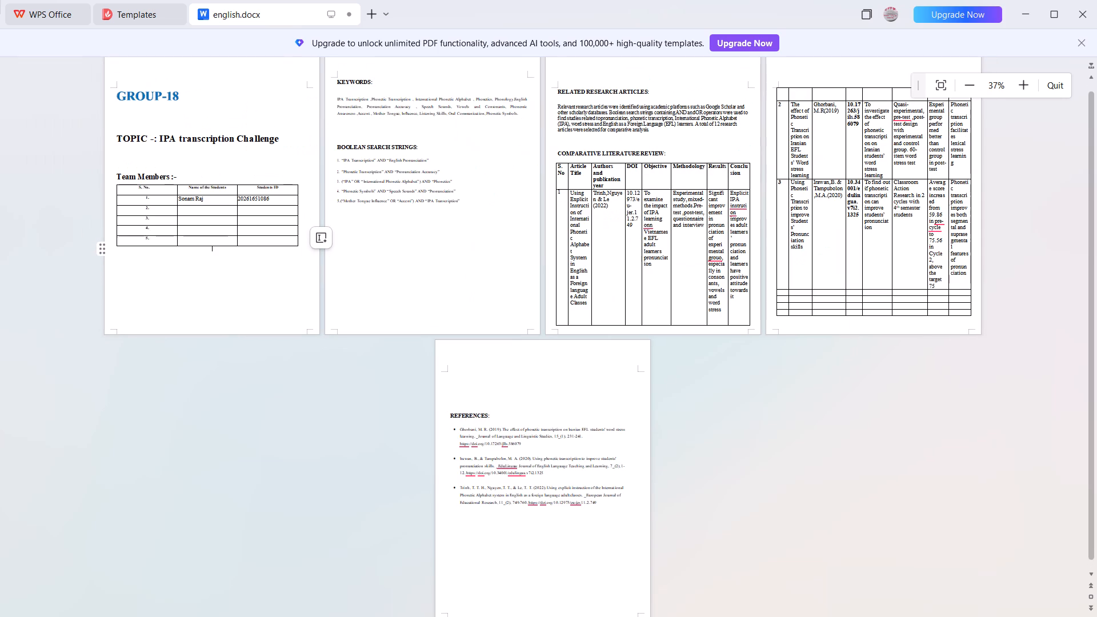
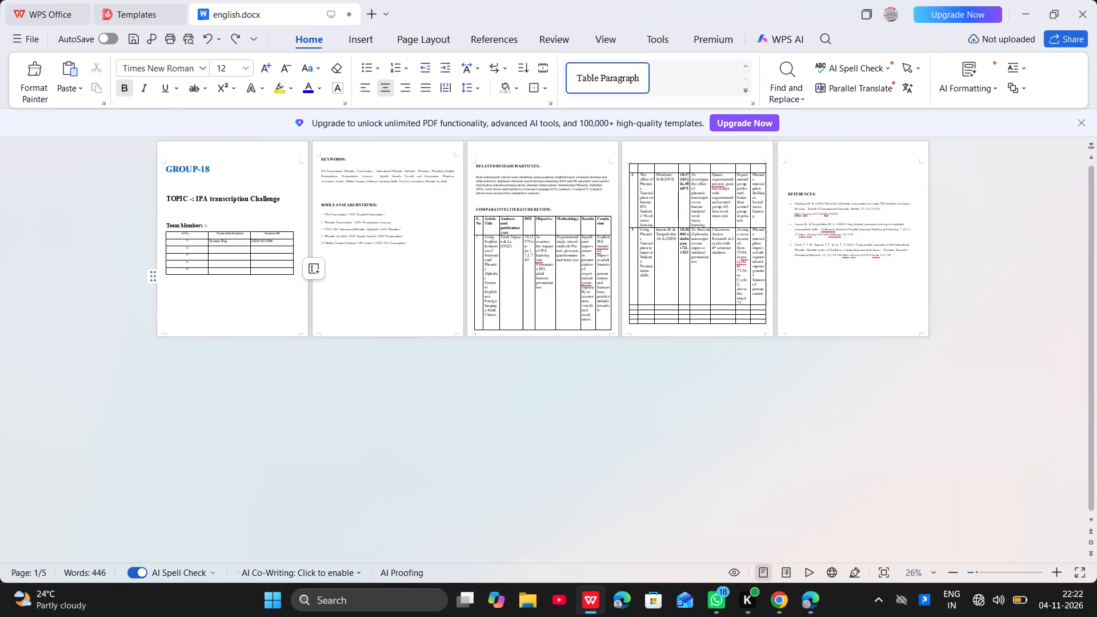
Check the document pages enlarged at 140% and in a reduced multi-page overview, and set the zoom to 70%.
triple_click(1060, 570)
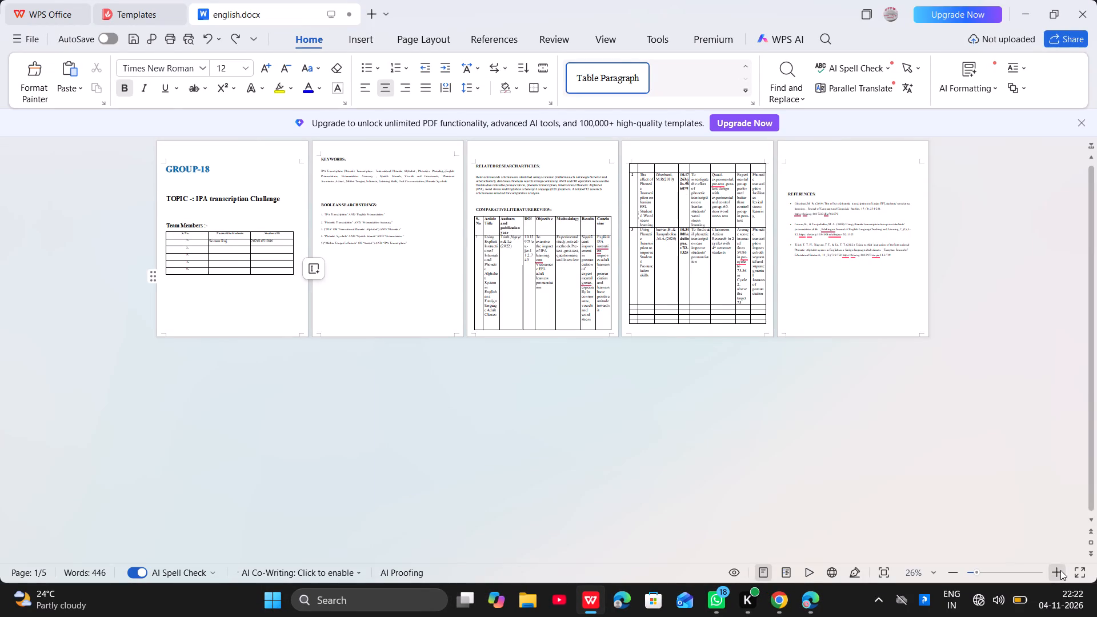
triple_click(1060, 570)
left_click(1060, 570)
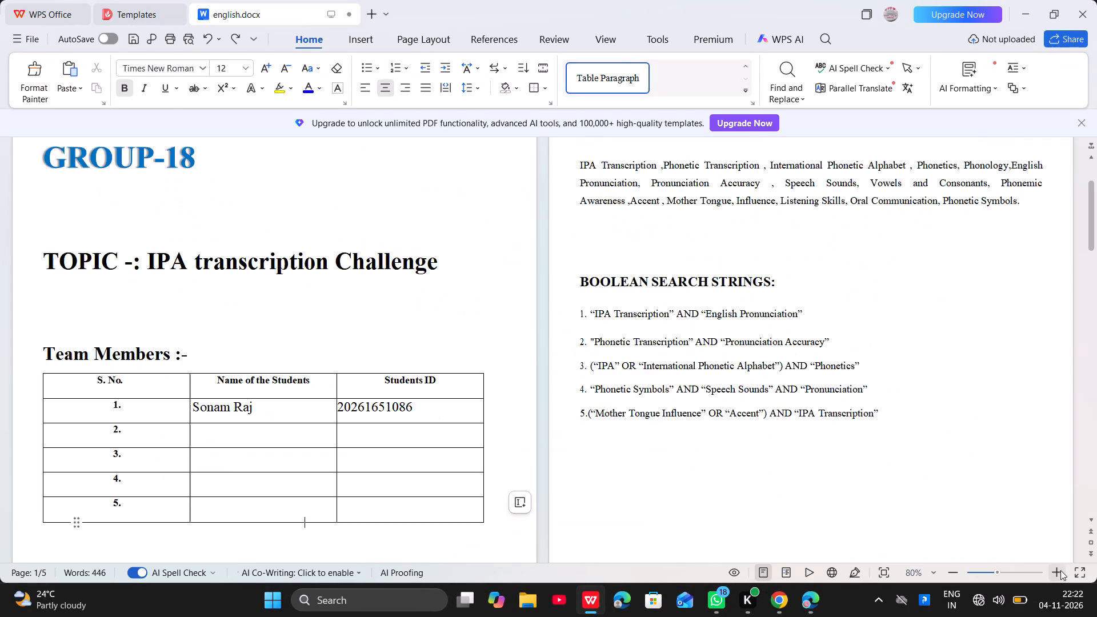
triple_click(1060, 570)
double_click(1060, 570)
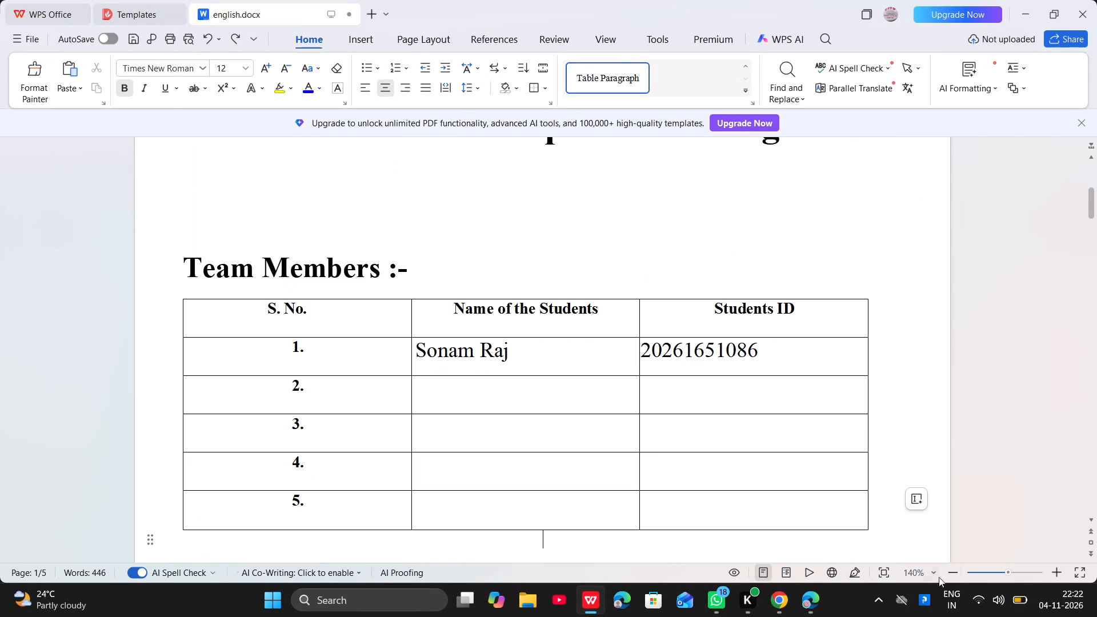
triple_click(956, 572)
triple_click(956, 572)
double_click(956, 572)
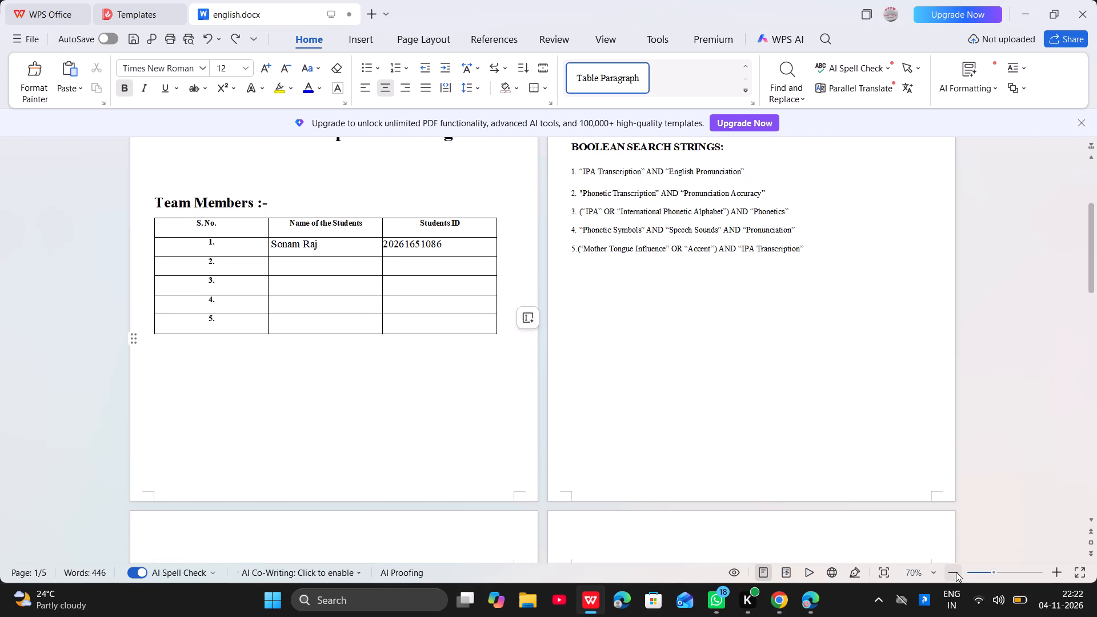
left_click(956, 572)
left_click(956, 572)
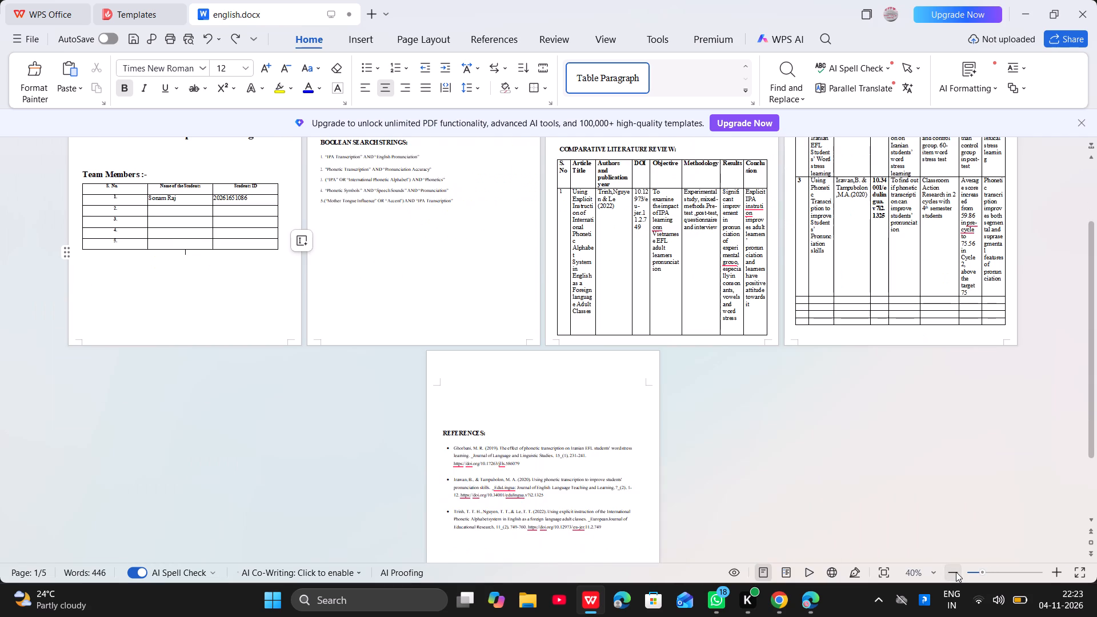
left_click(956, 572)
triple_click(1056, 567)
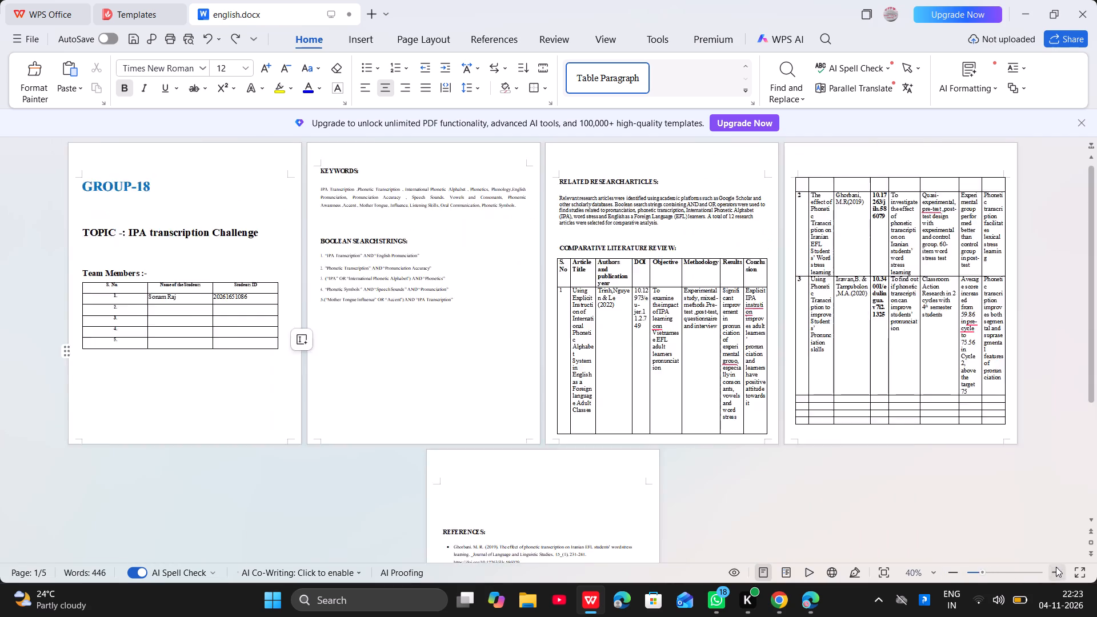
left_click(1056, 567)
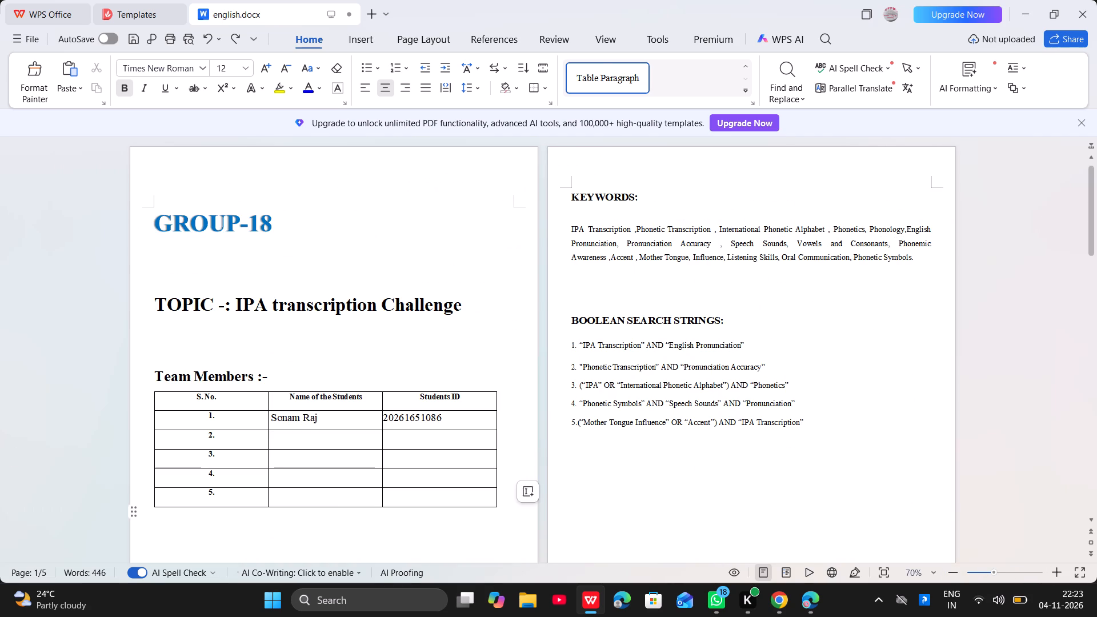
Insert a page break on the empty line below the last reference to add a blank page after the references.
scroll(790, 541, "down", 16)
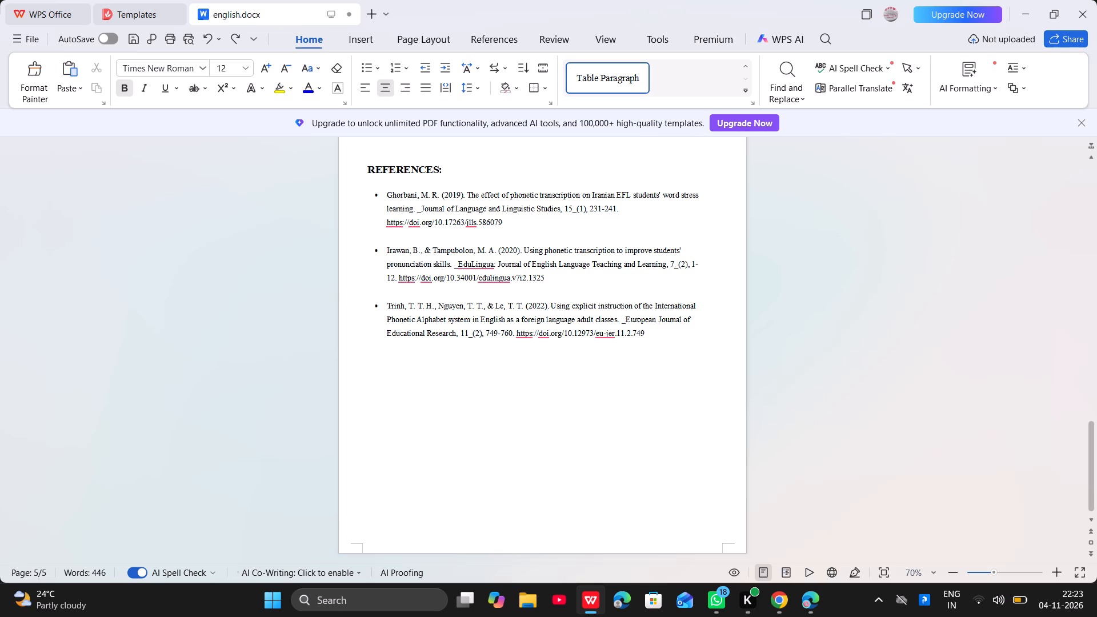
left_click(698, 458)
left_click(733, 545)
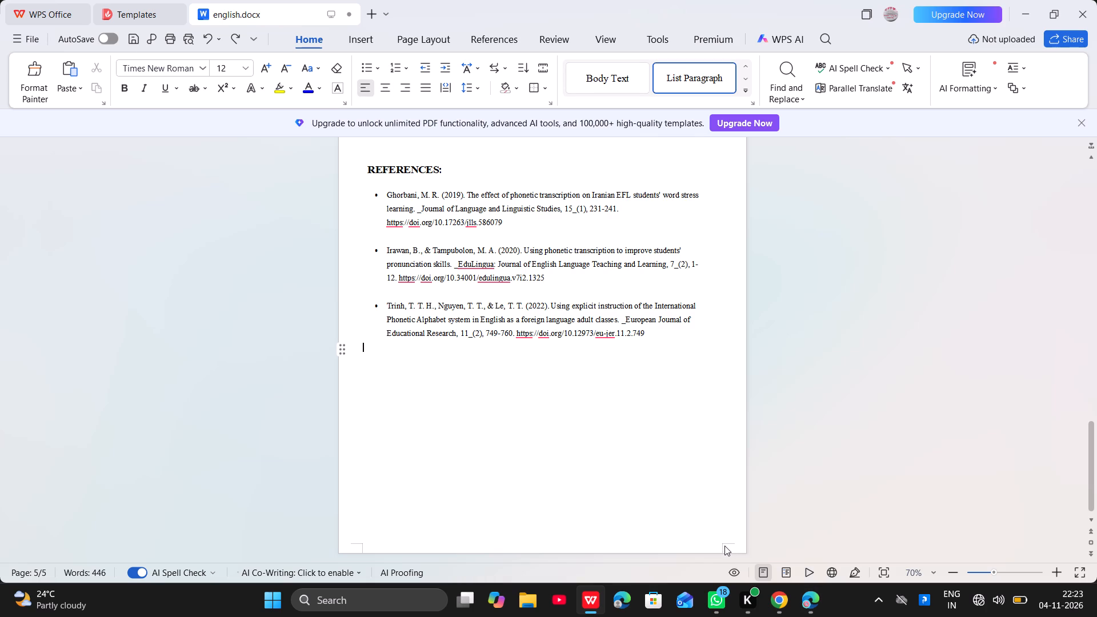
left_click(724, 546)
key("ctrl+Return")
scroll(724, 546, "up", 2)
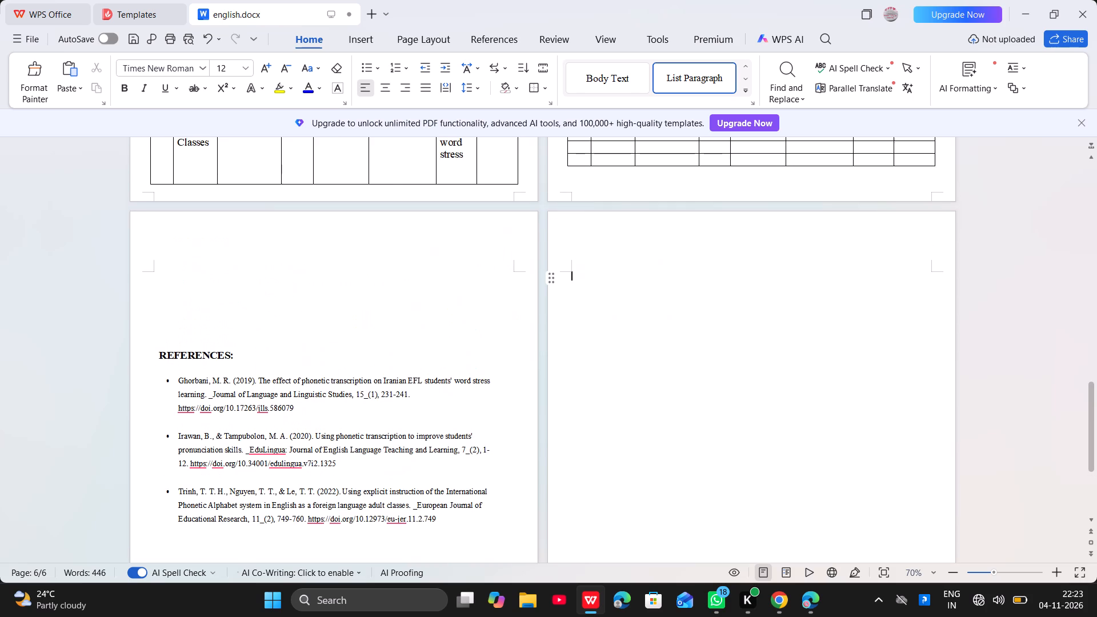
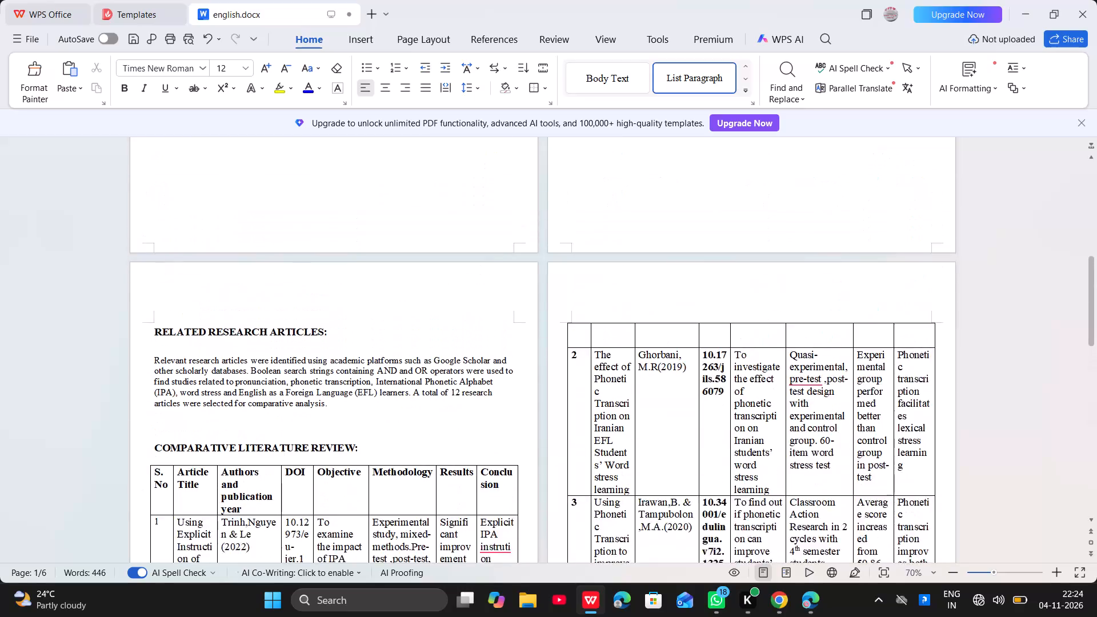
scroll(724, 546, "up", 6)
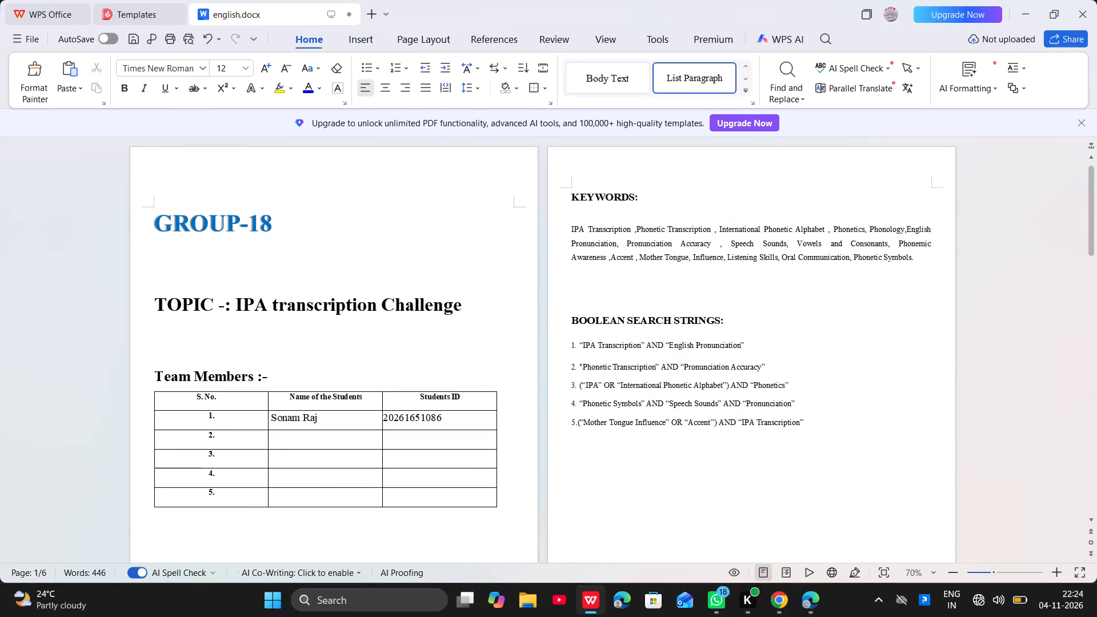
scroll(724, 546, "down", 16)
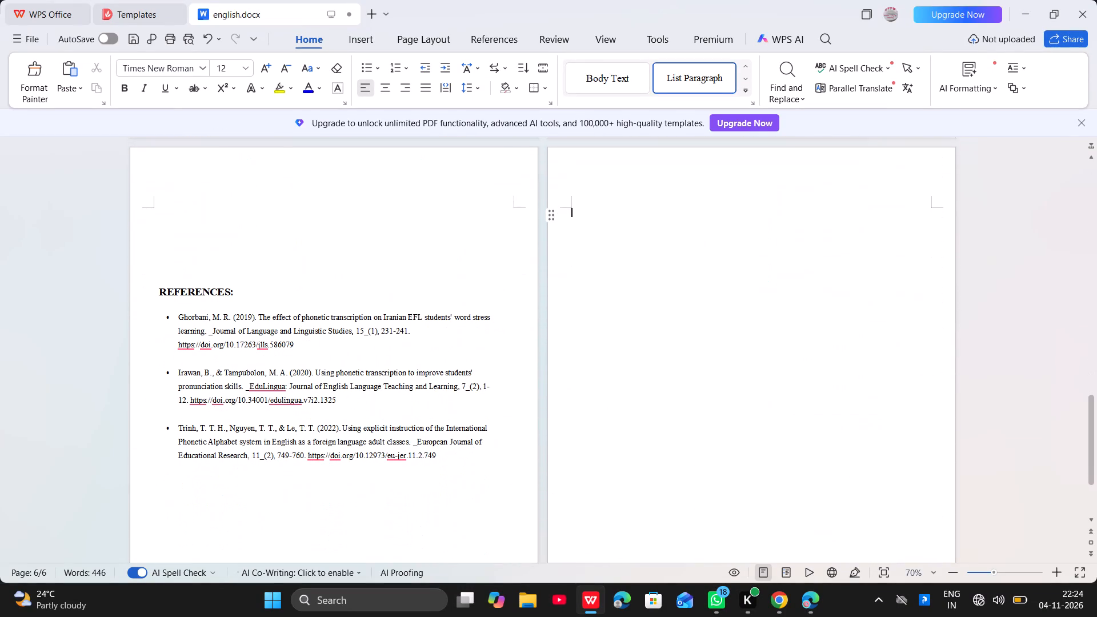
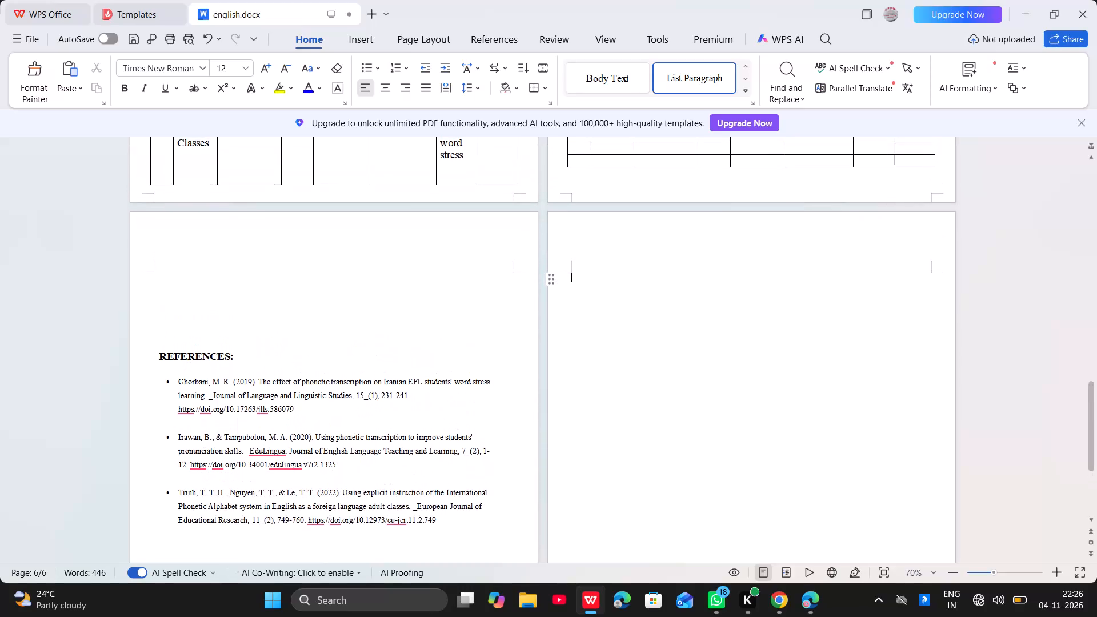
Enter the title "Project REPORT" at the top of the blank page after the references.
scroll(724, 546, "up", 15)
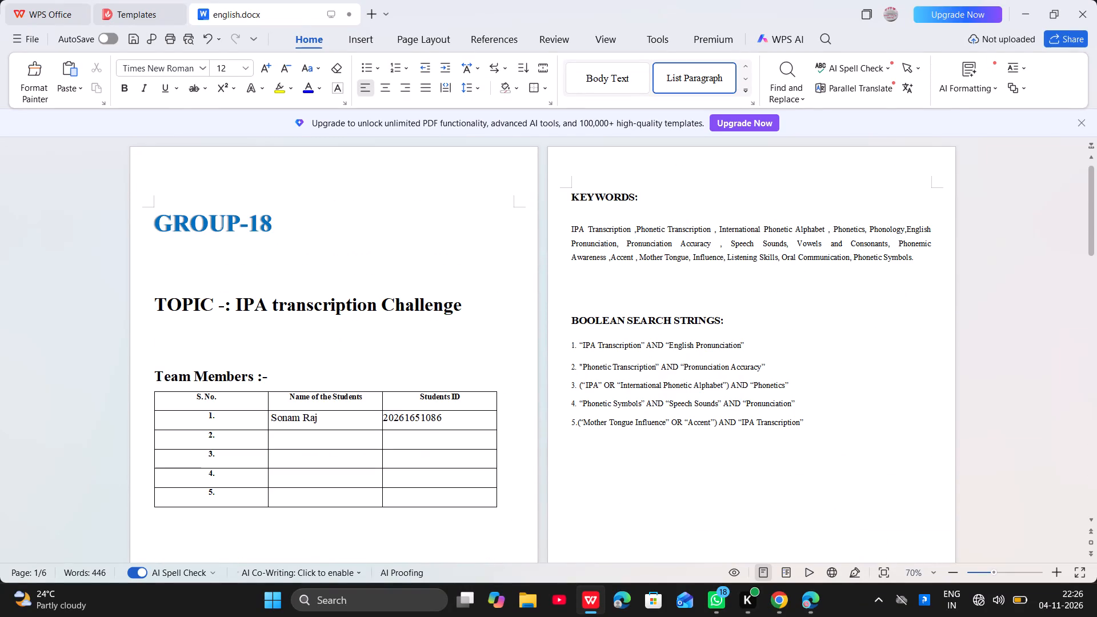
scroll(724, 546, "down", 10)
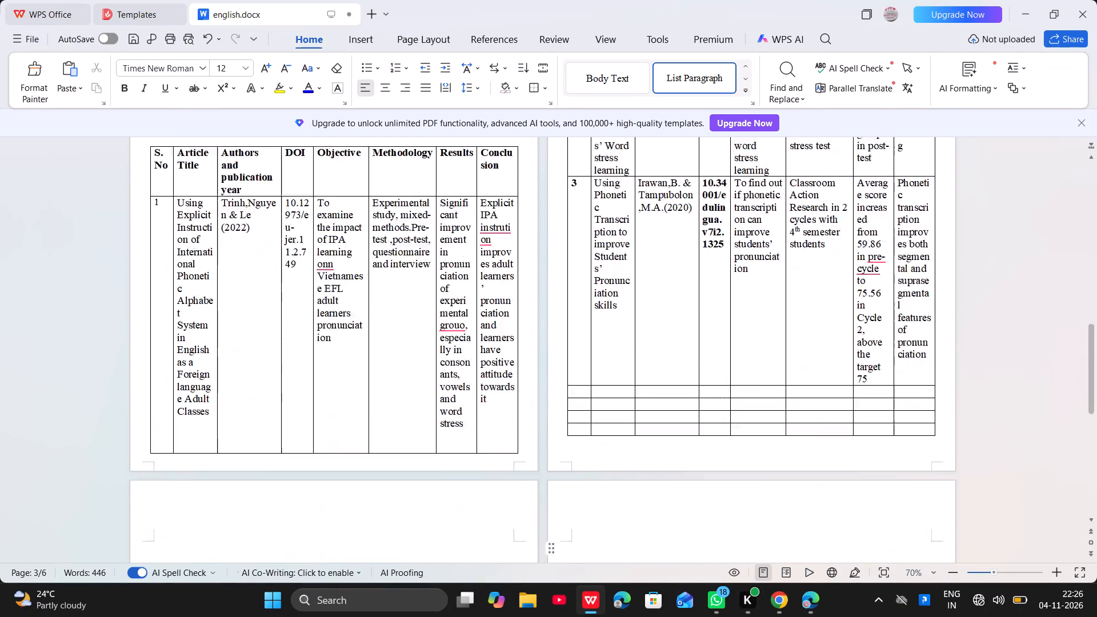
scroll(724, 546, "down", 2)
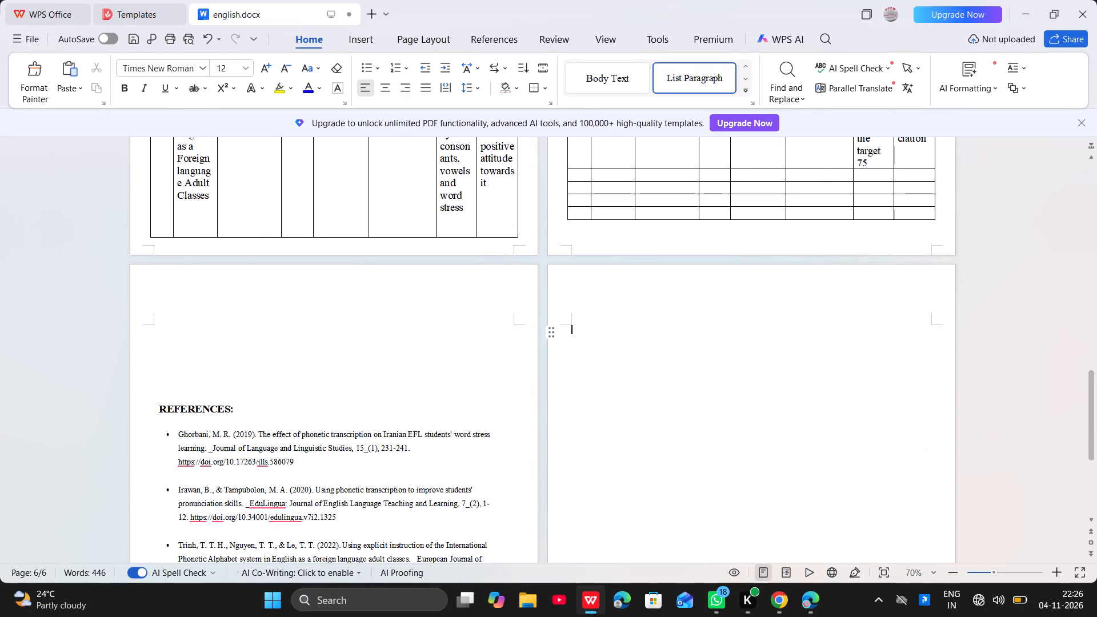
type("RE")
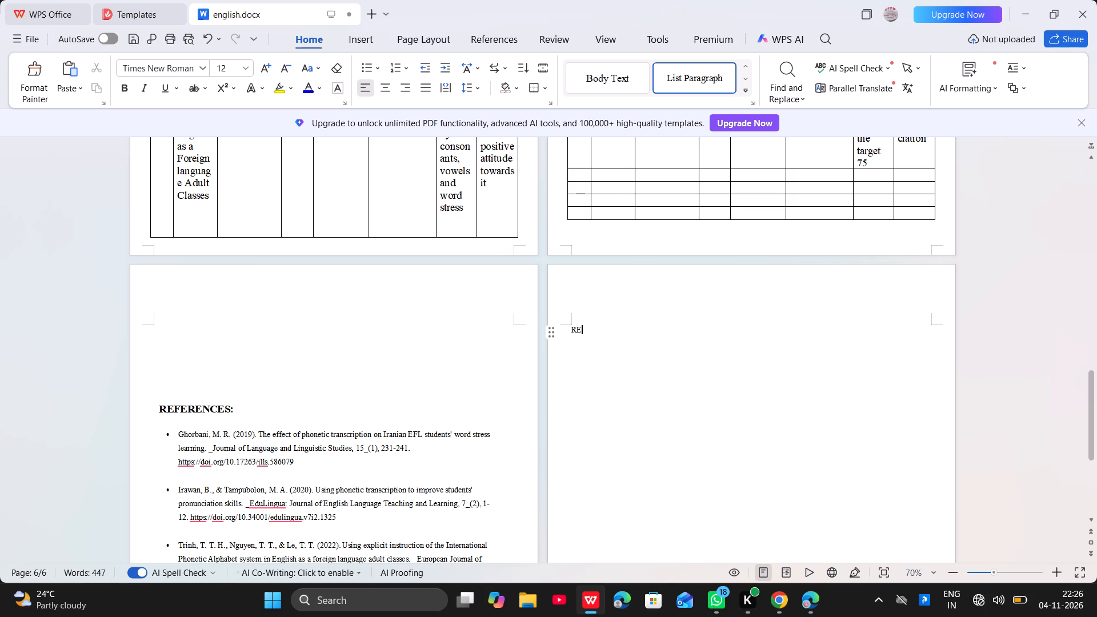
key("BackSpace")
key("BackSpace")
type("Pro")
type("ject")
key("space")
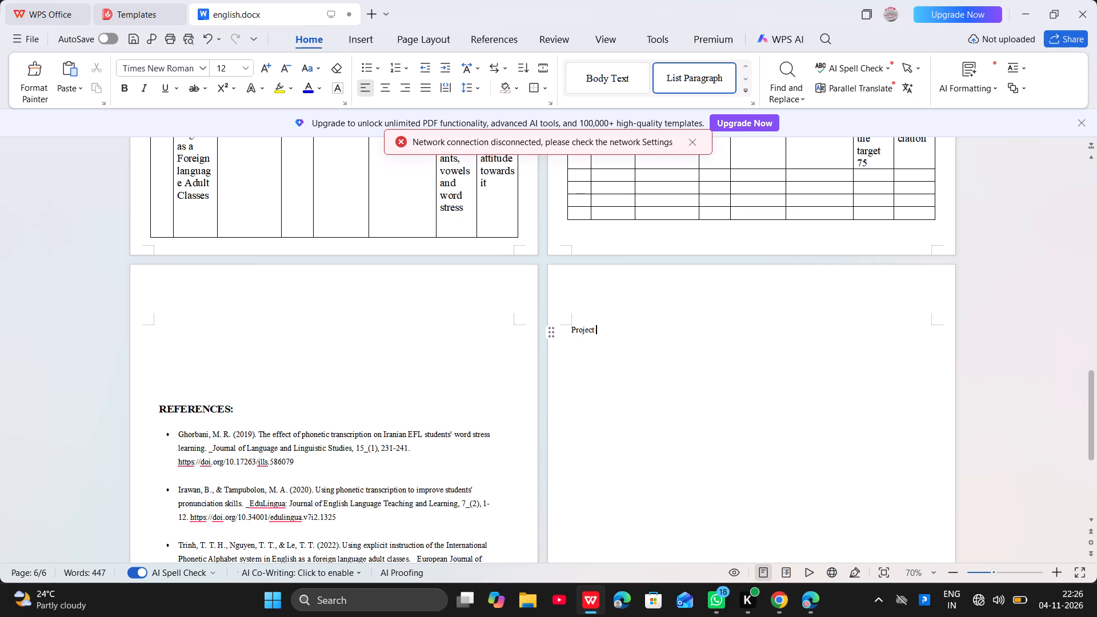
type("RE")
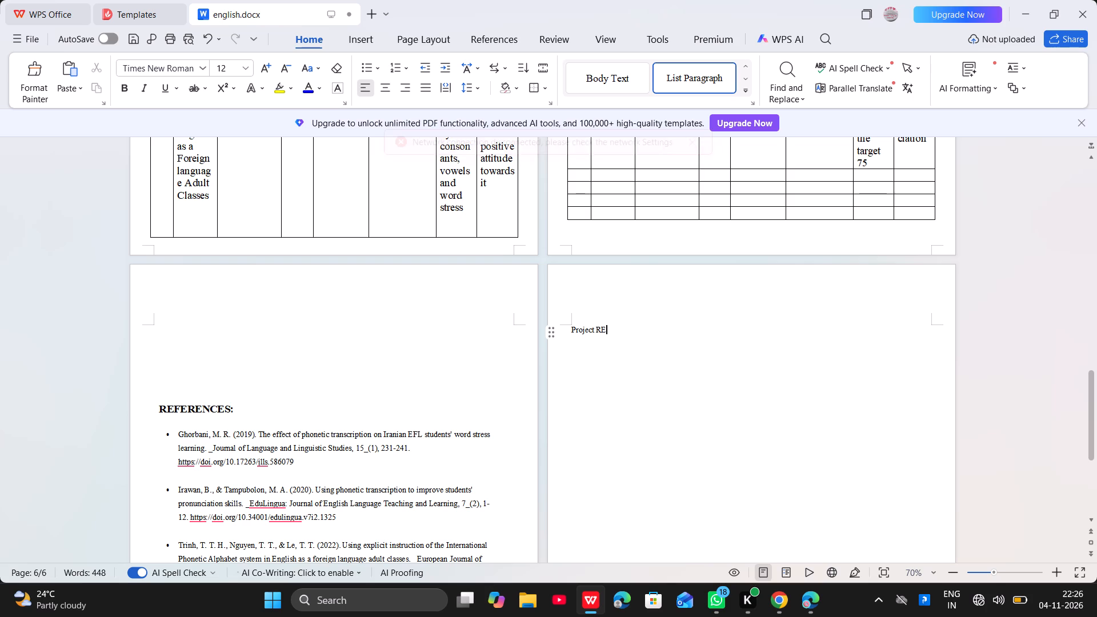
type("PORT")
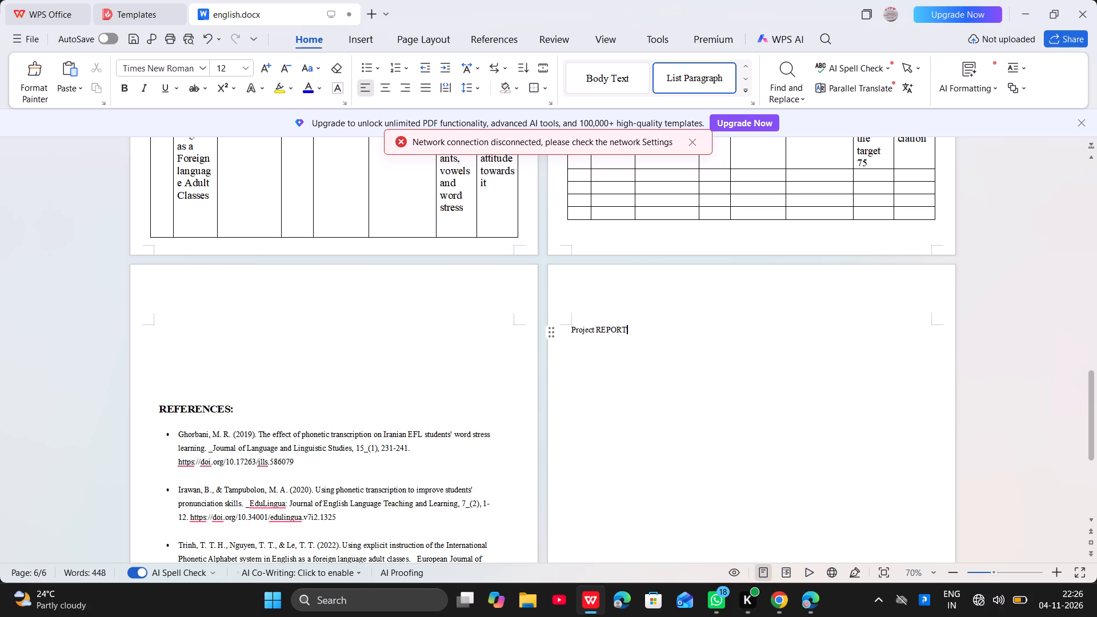
Set the font size of the "Project REPORT" title to 26.
left_click_drag(568, 331, 640, 339)
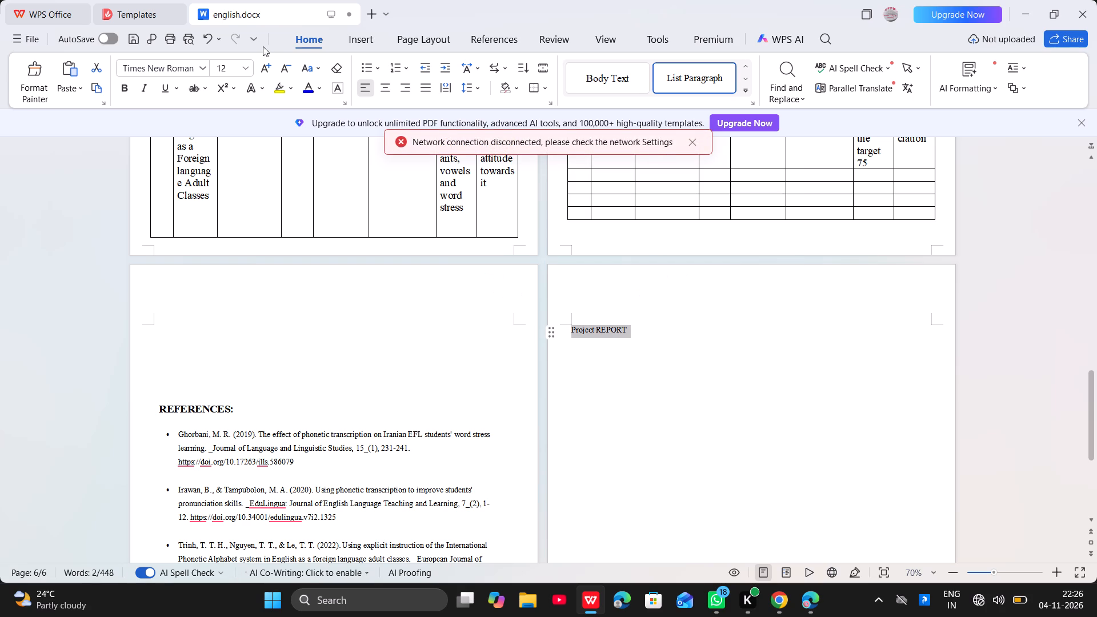
left_click(250, 67)
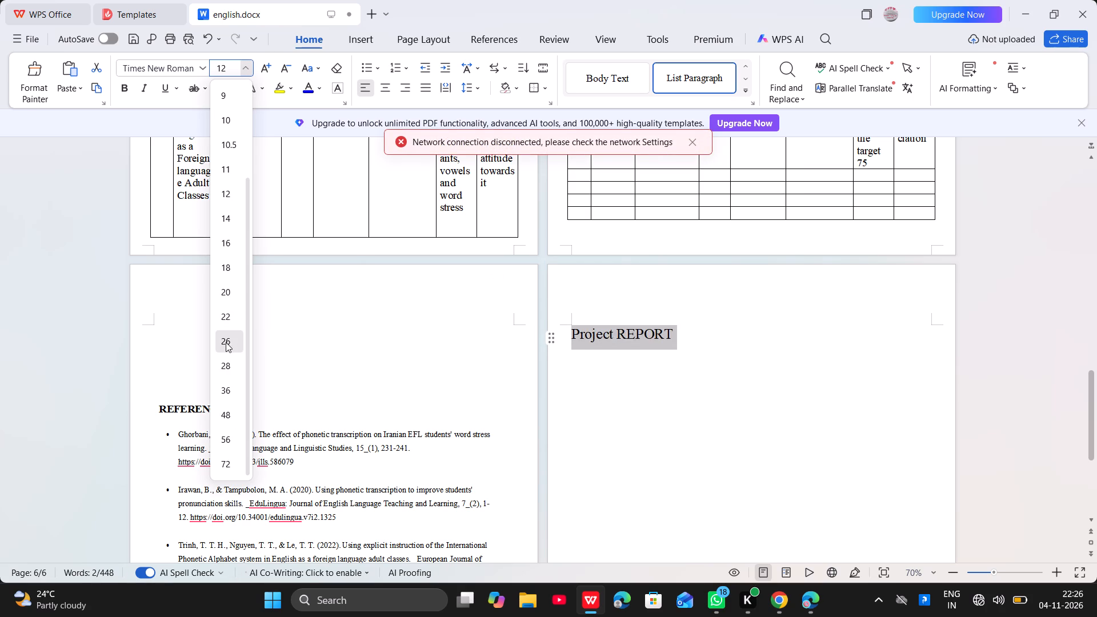
left_click(226, 346)
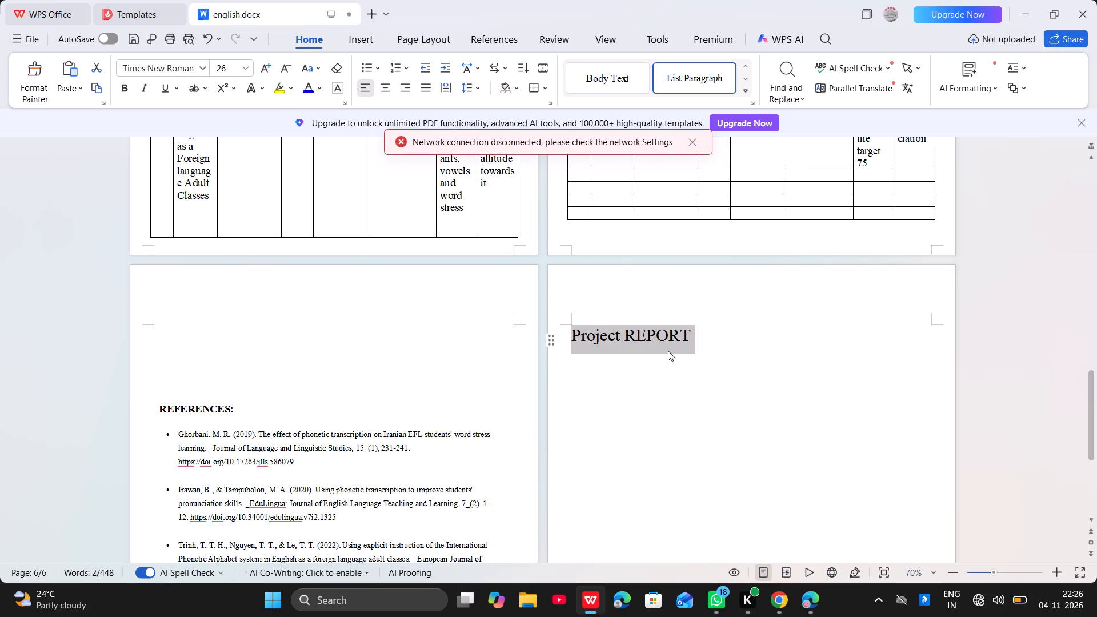
Add a numbered heading "1) Introduction" two lines below the "Project REPORT" title.
left_click(698, 343)
left_click(698, 343)
key("Return")
key("Return")
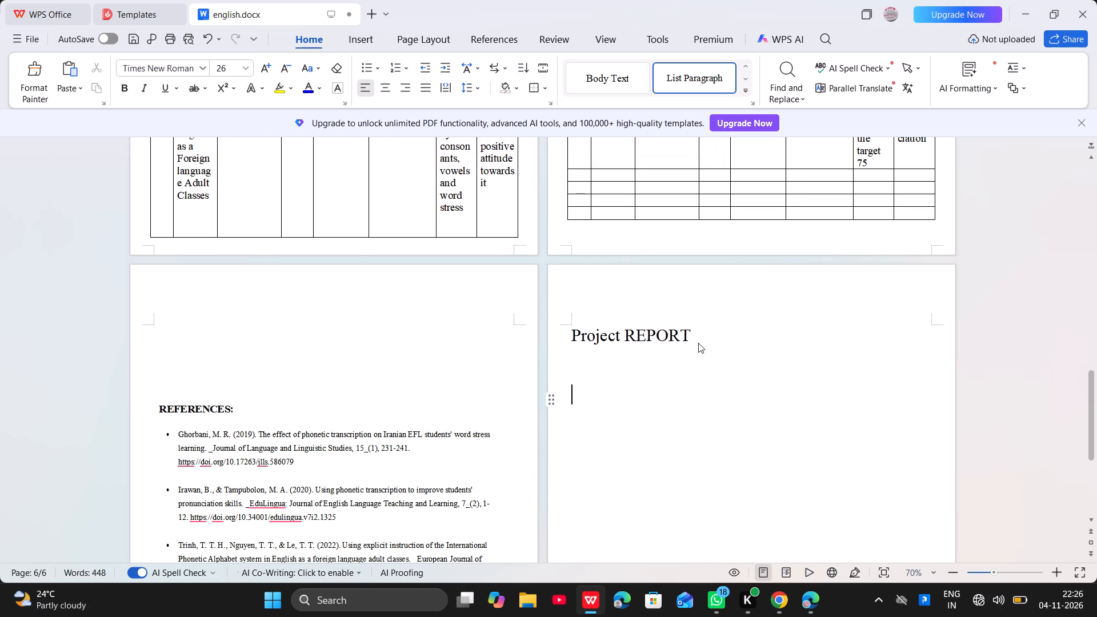
type("1) In")
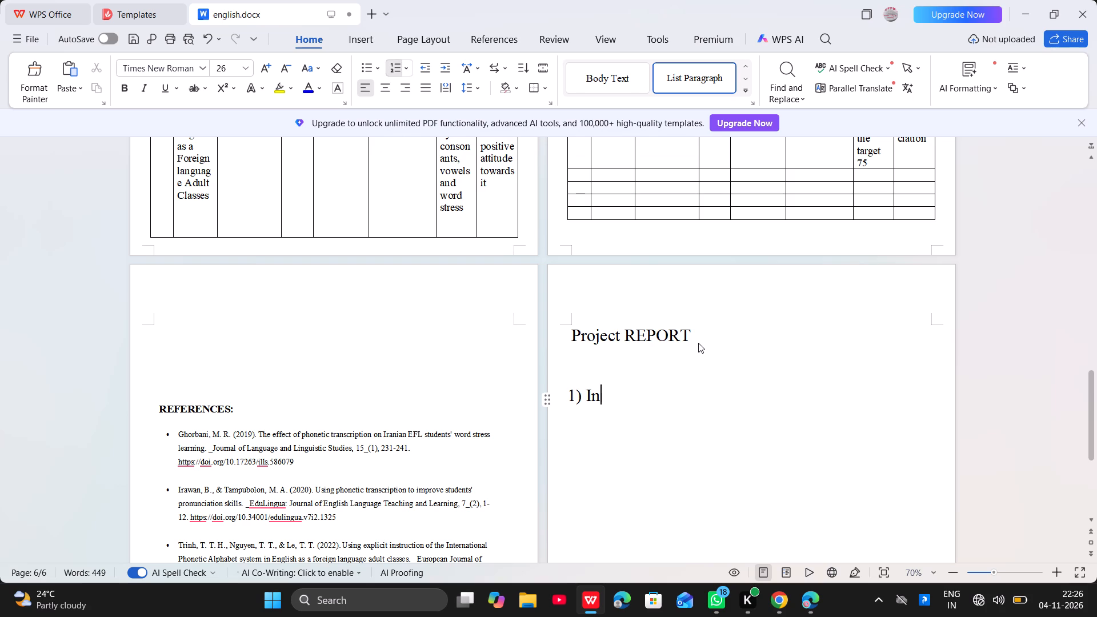
type("re")
key("BackSpace")
key("BackSpace")
key("r")
key("BackSpace")
type("troduction")
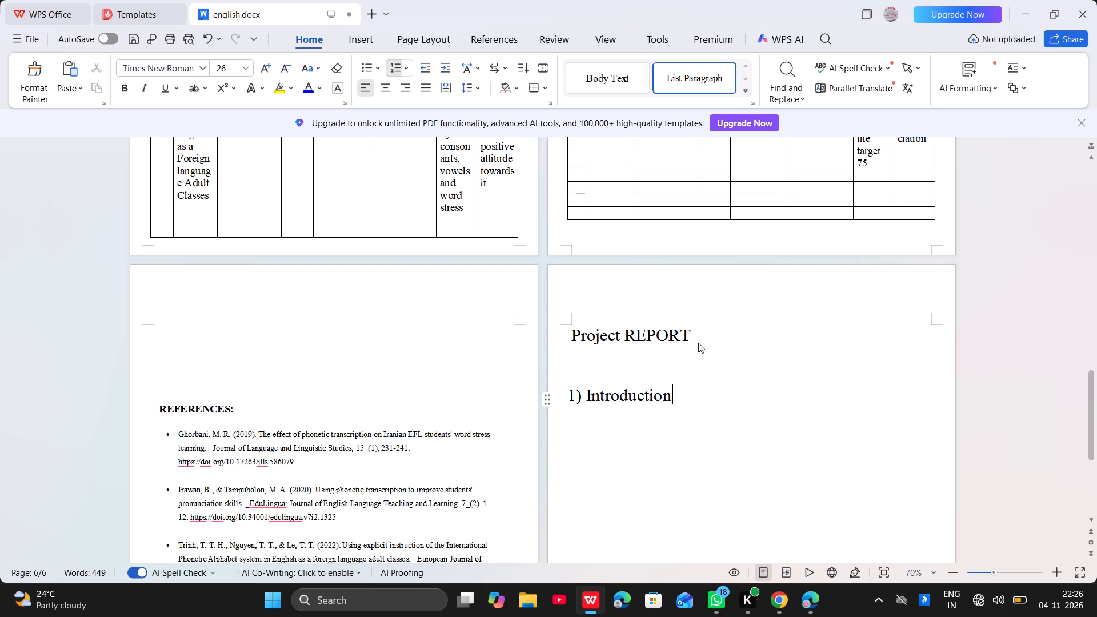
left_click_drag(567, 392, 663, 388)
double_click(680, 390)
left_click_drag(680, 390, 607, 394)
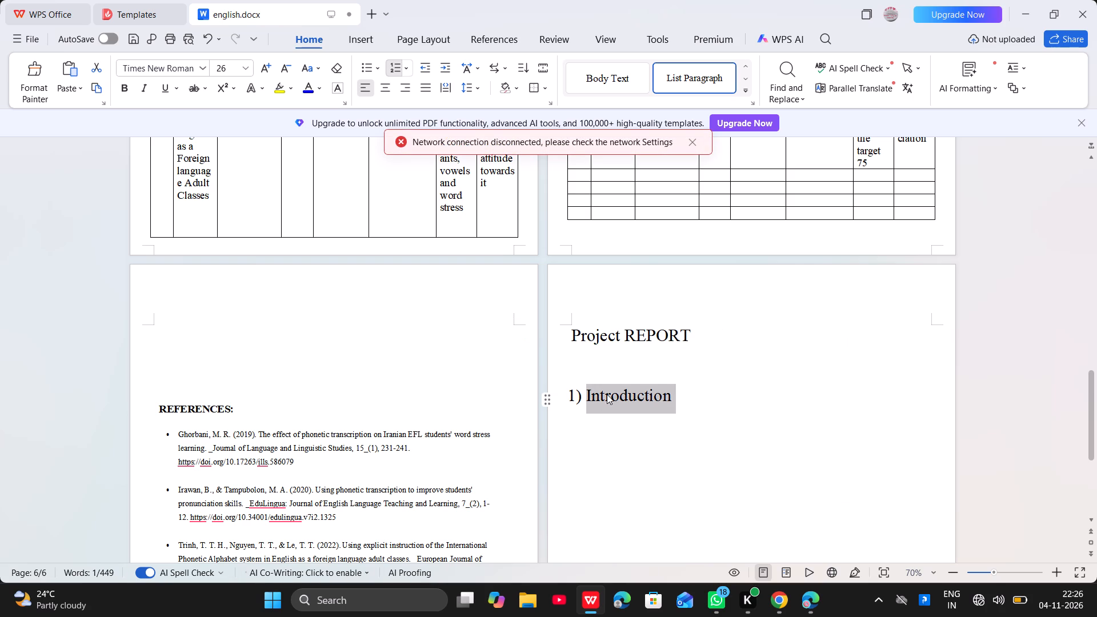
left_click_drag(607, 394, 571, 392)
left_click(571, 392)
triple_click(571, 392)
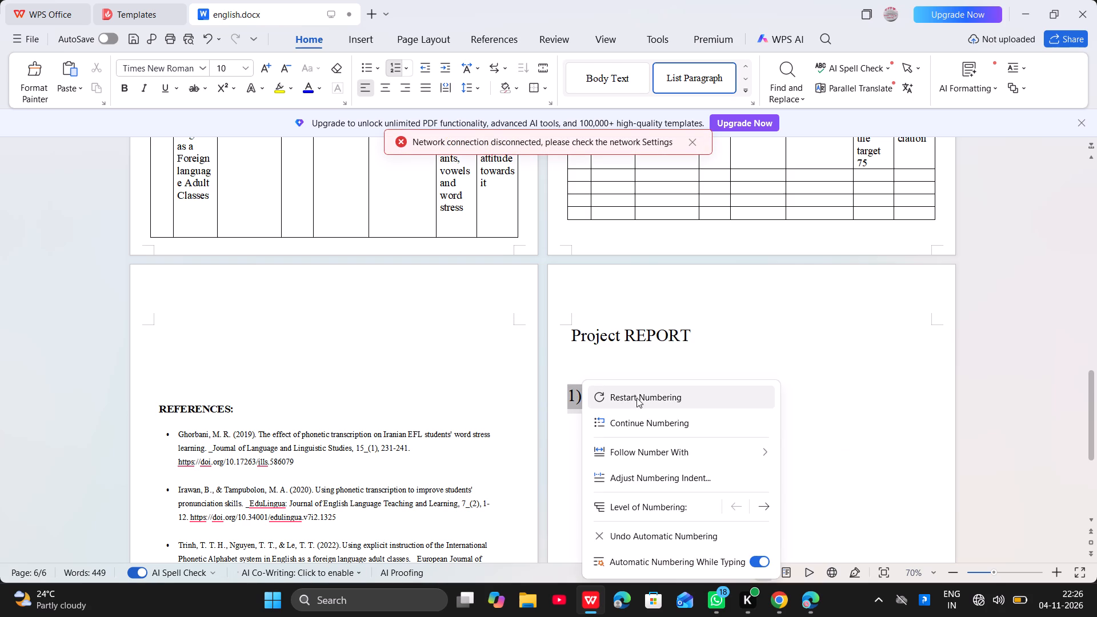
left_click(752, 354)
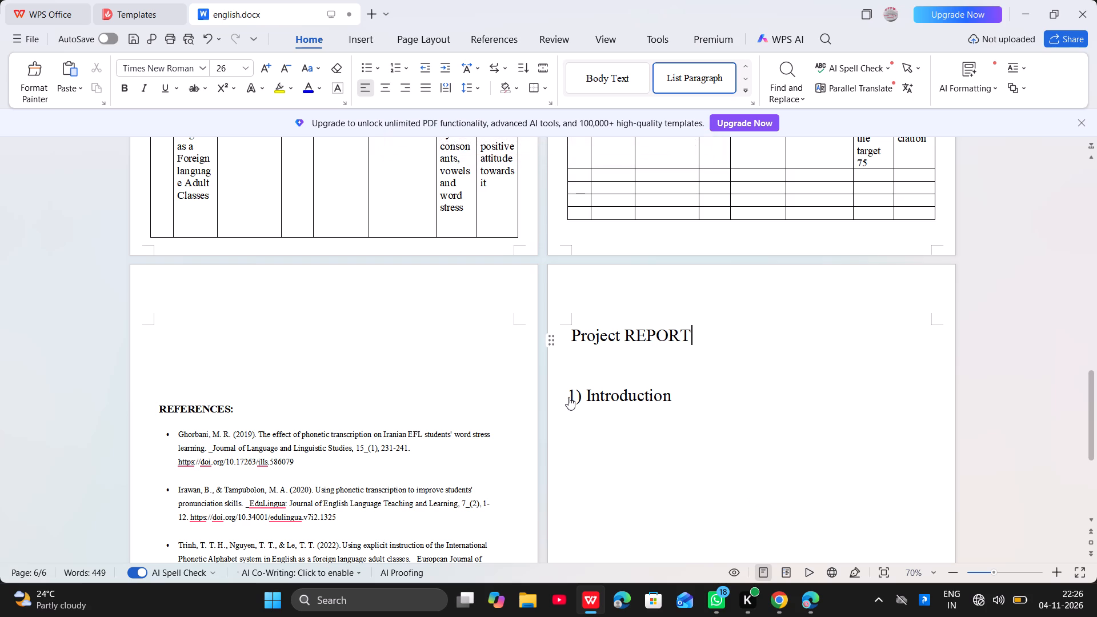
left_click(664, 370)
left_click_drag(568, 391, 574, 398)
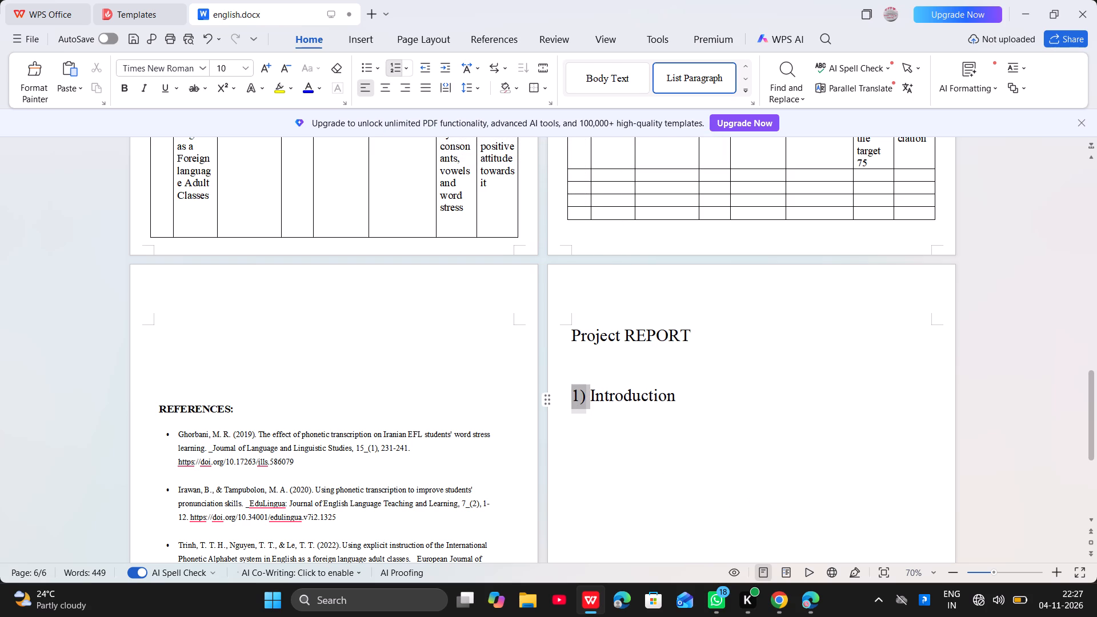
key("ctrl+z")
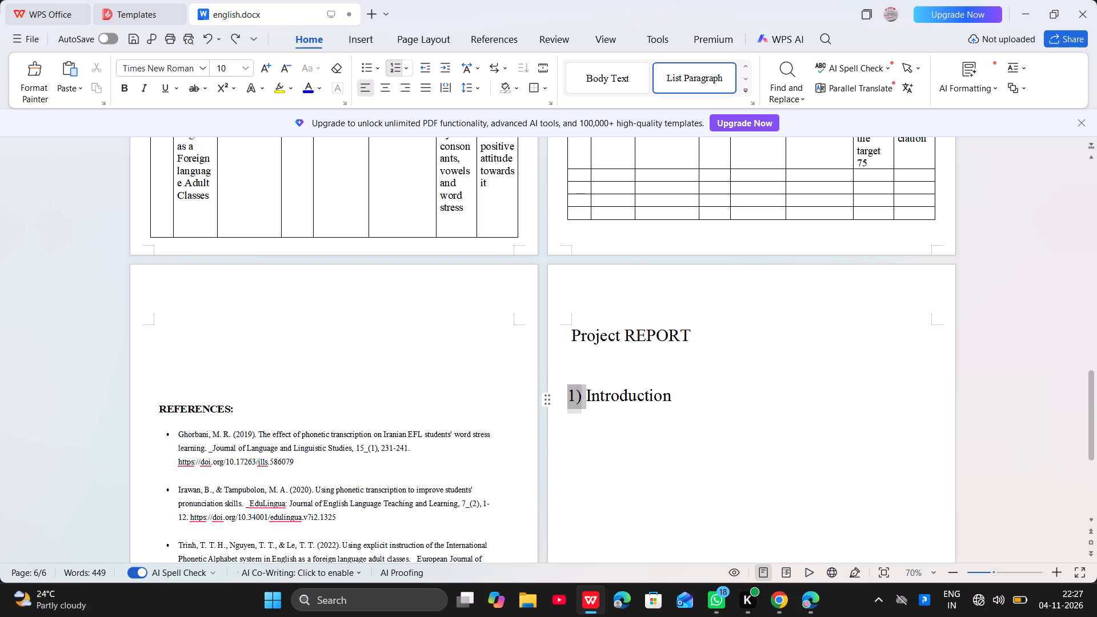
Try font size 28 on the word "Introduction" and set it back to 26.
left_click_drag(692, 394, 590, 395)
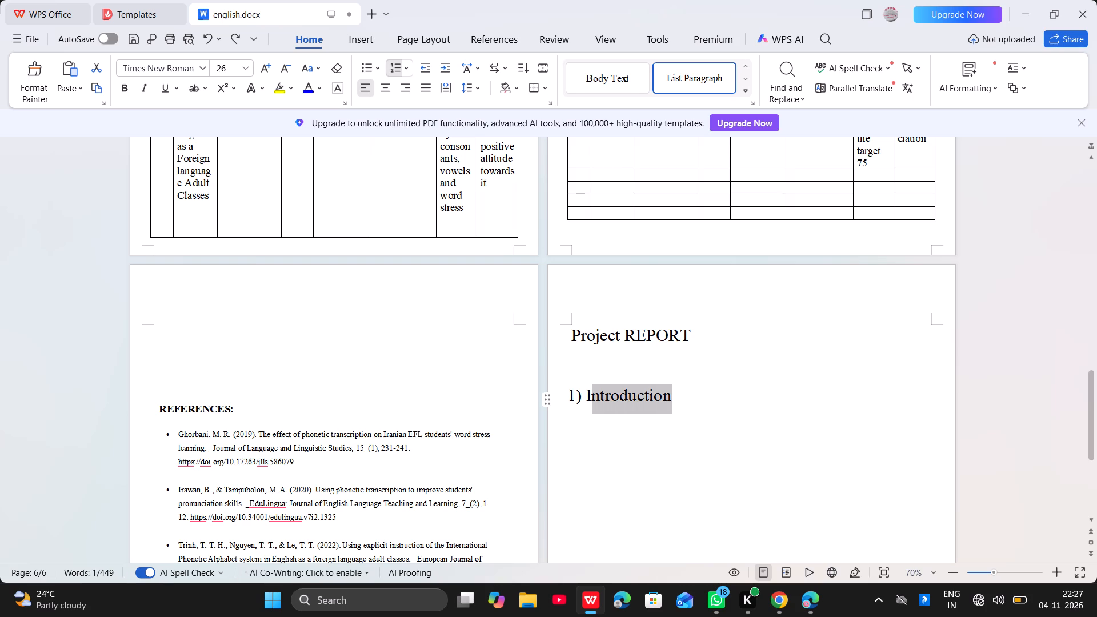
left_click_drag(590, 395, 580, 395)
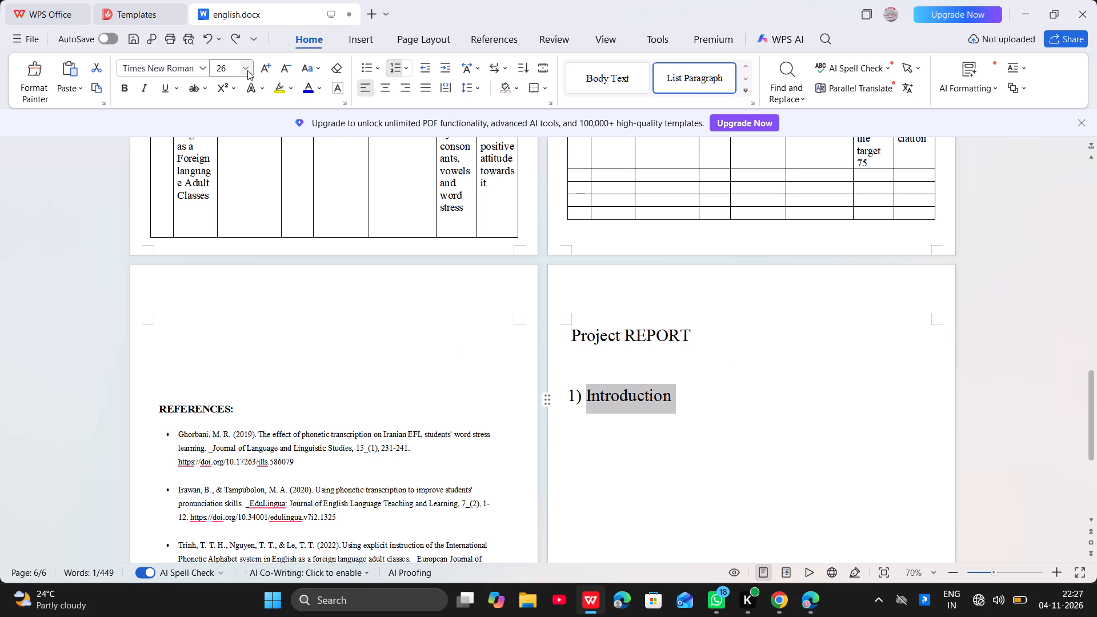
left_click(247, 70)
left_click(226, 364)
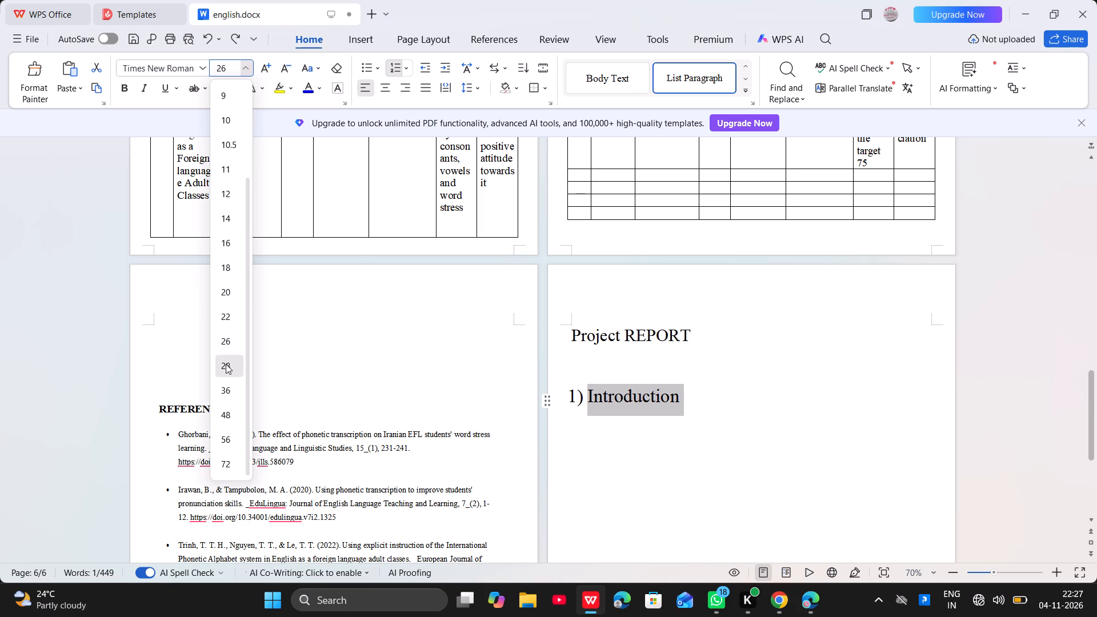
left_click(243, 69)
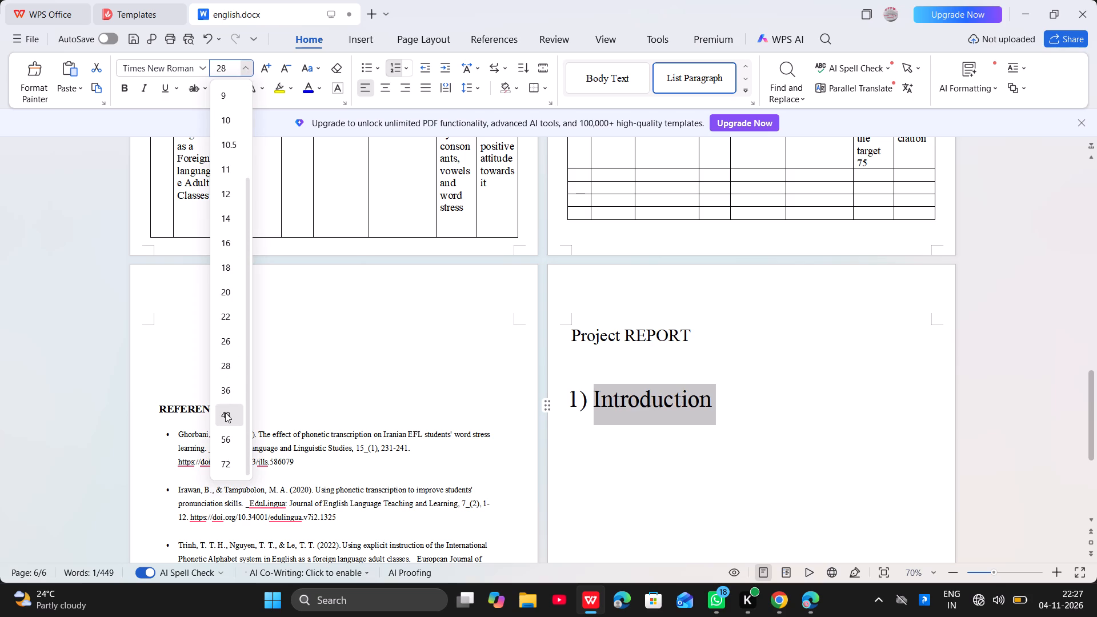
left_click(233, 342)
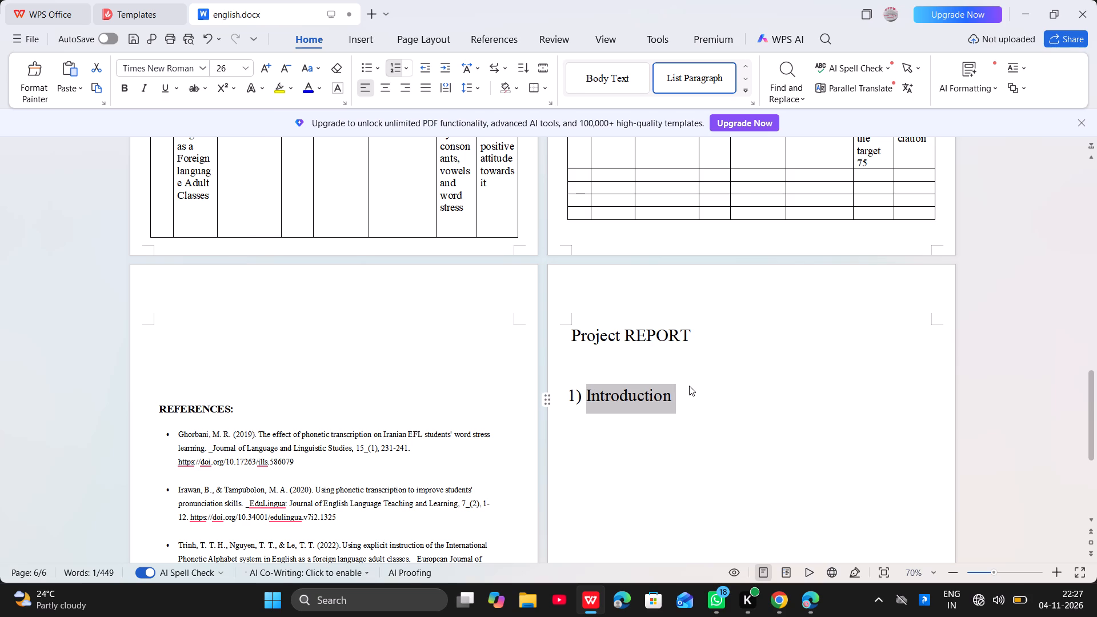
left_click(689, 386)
Make the "Project REPORT" title bold and underlined.
left_click_drag(569, 331, 584, 331)
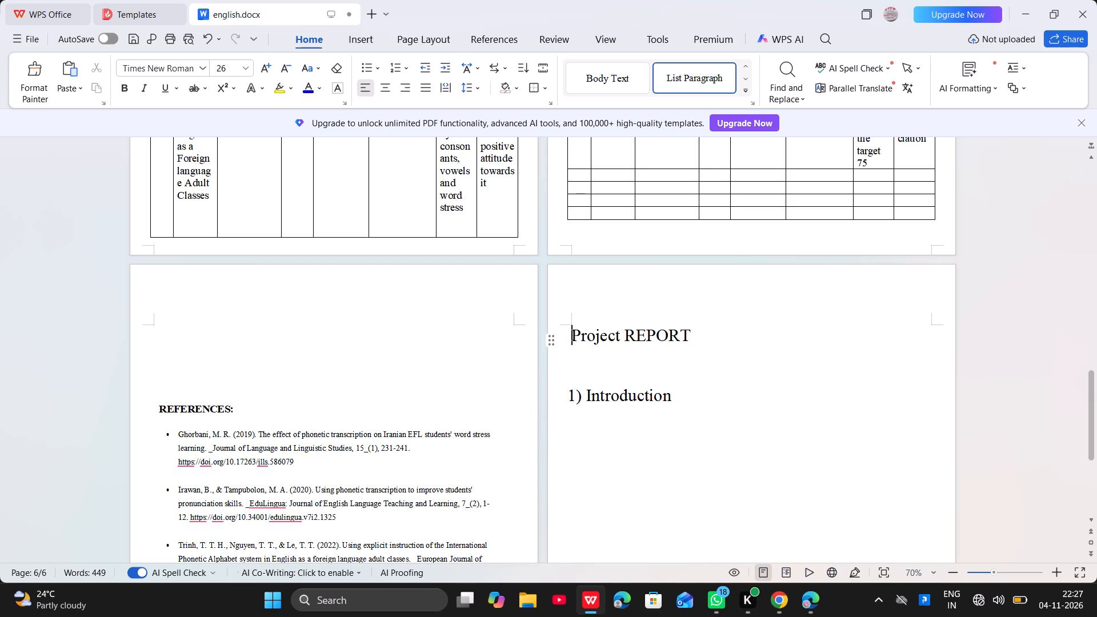
left_click_drag(584, 331, 696, 332)
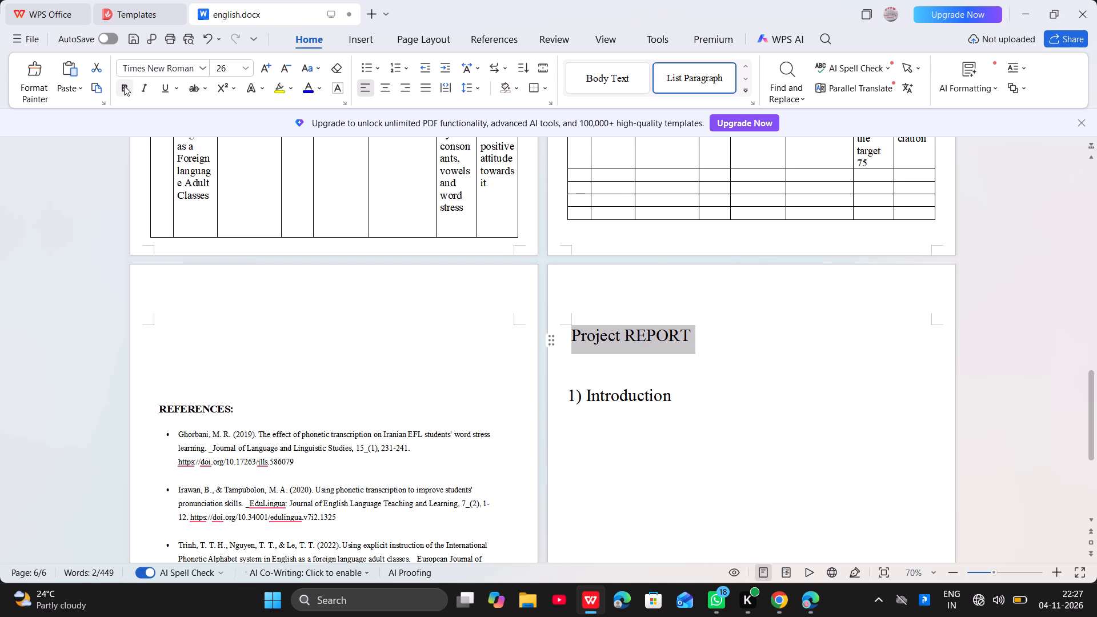
left_click(121, 87)
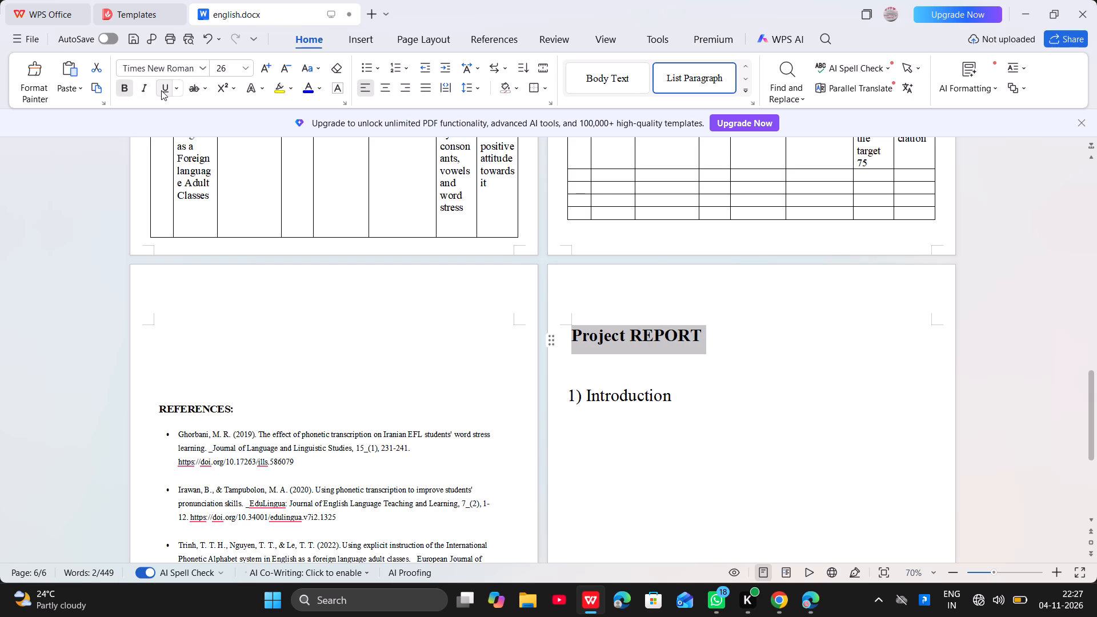
left_click(161, 90)
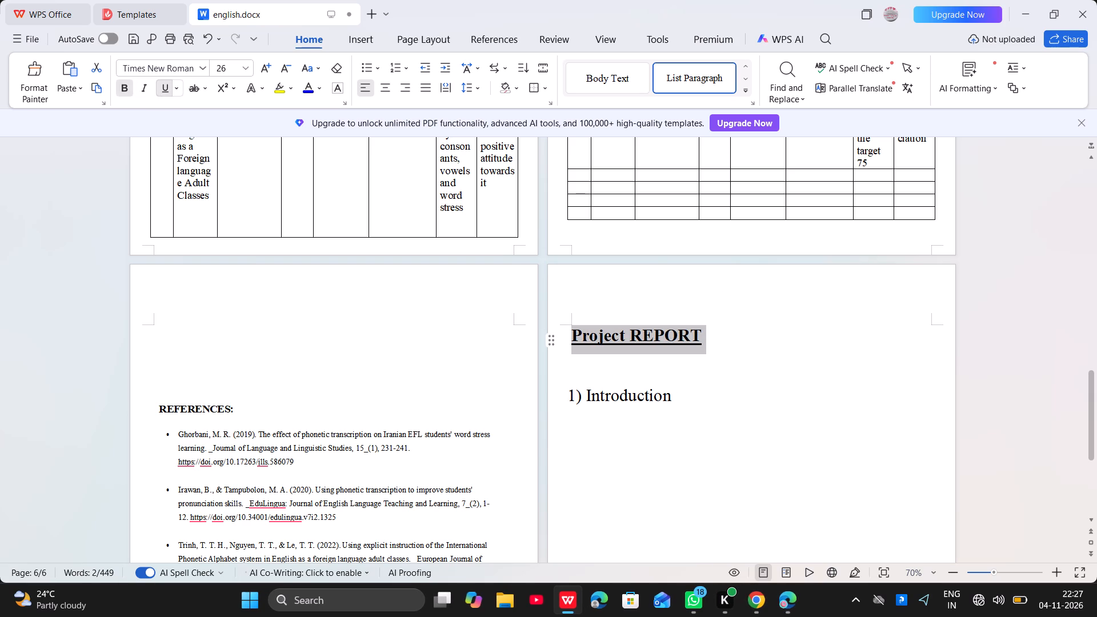
left_click(675, 403)
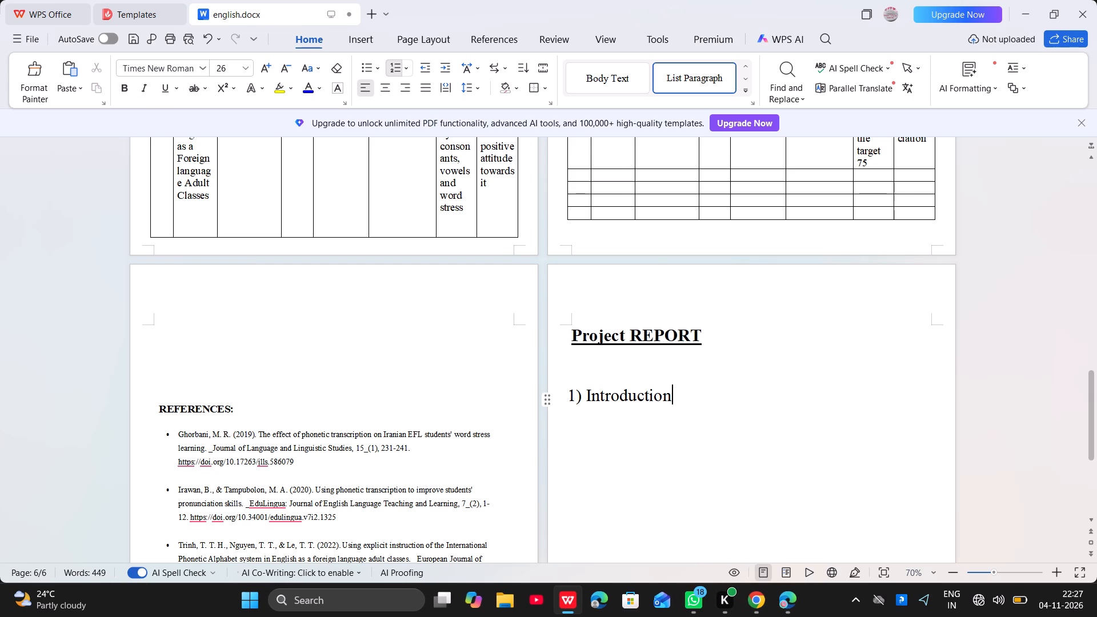
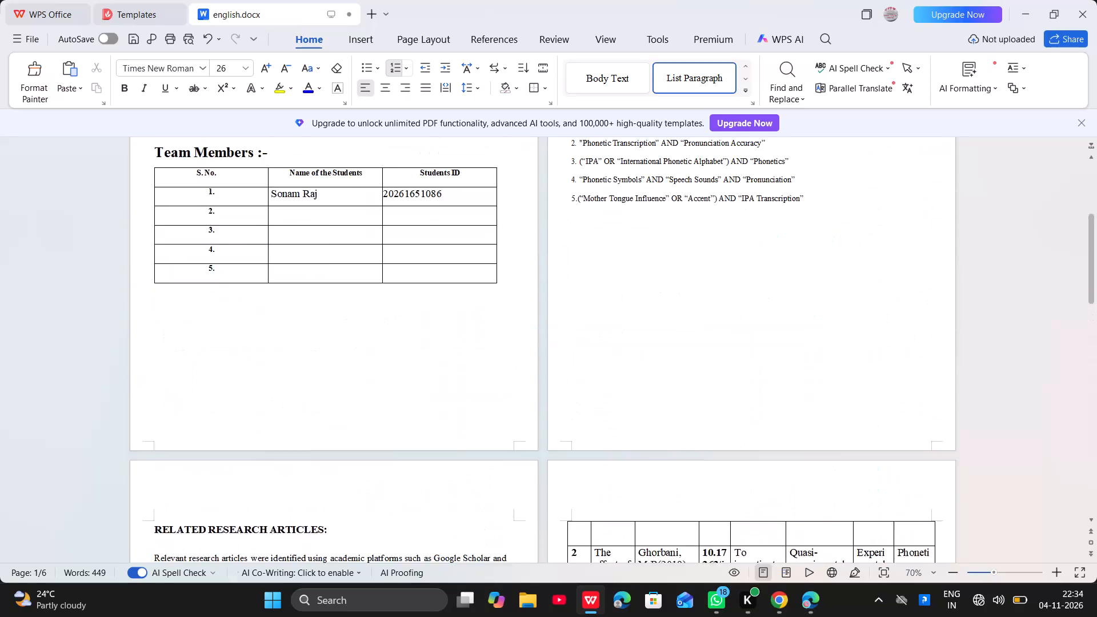
Review the whole document, from the GROUP-18 cover page to the Project REPORT page.
scroll(629, 412, "up", 8)
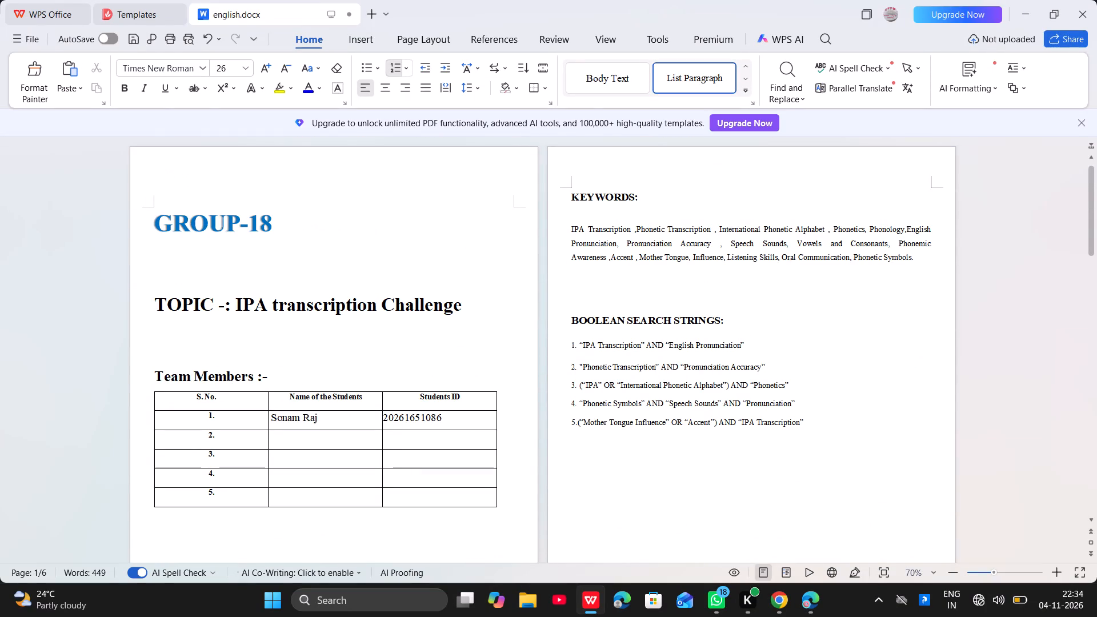
scroll(644, 331, "down", 14)
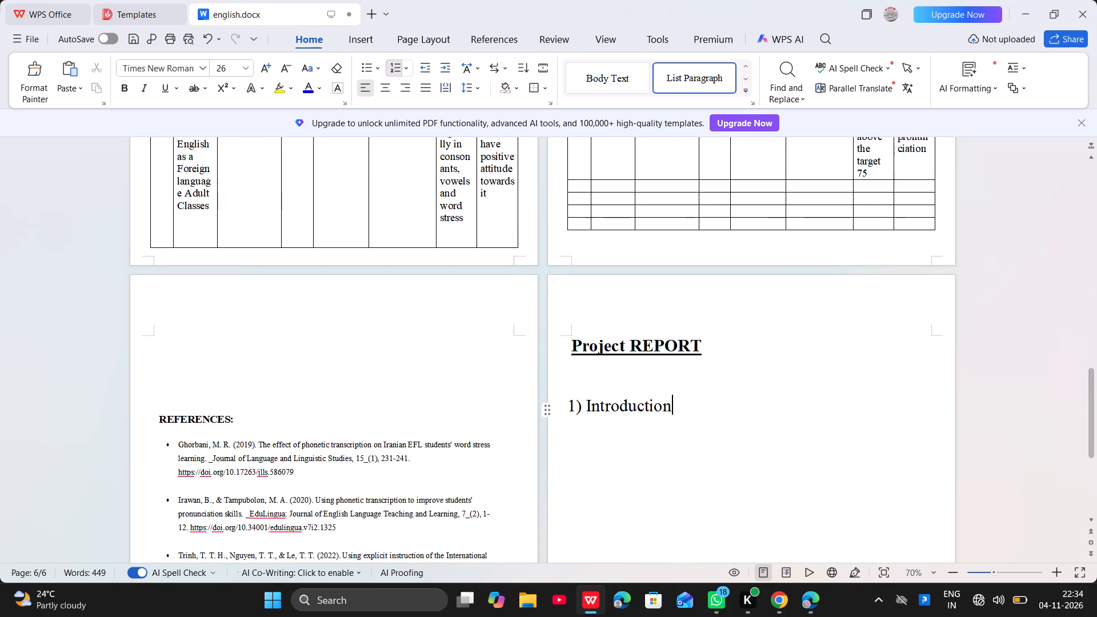
scroll(644, 331, "down", 1)
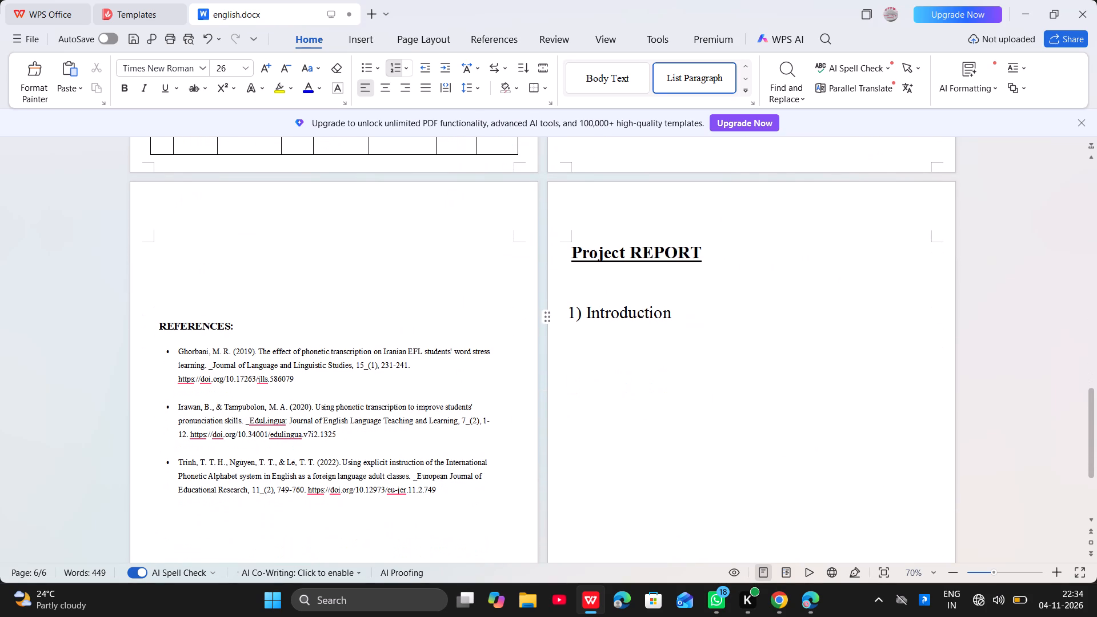
scroll(644, 331, "up", 12)
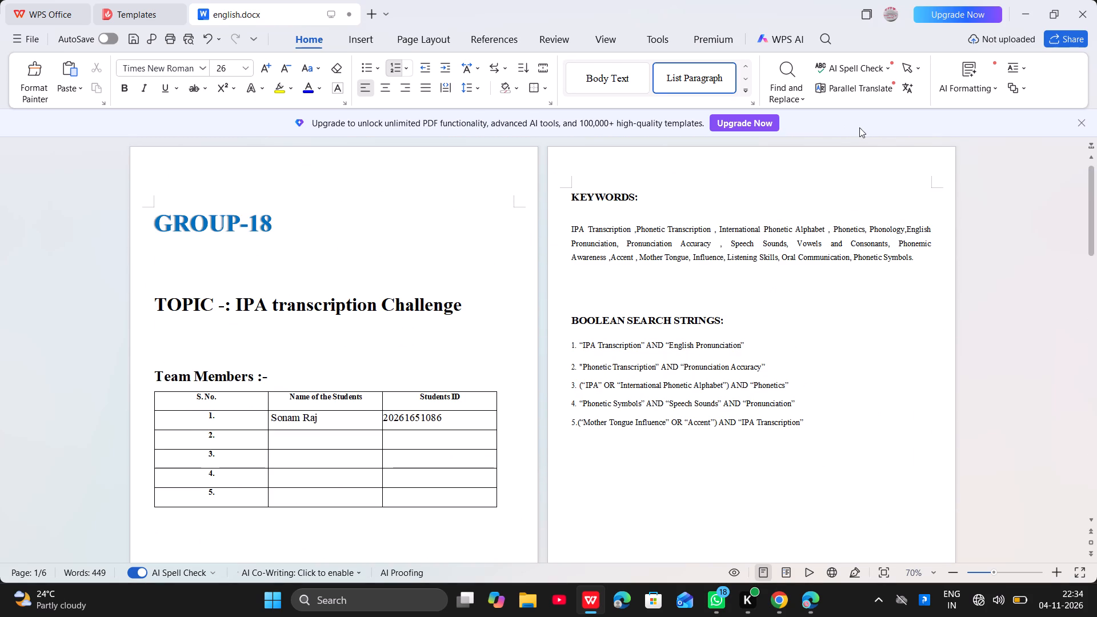
Start sharing the document as a .docx file, saving the pending changes first, and close the send window without sending.
left_click(1058, 34)
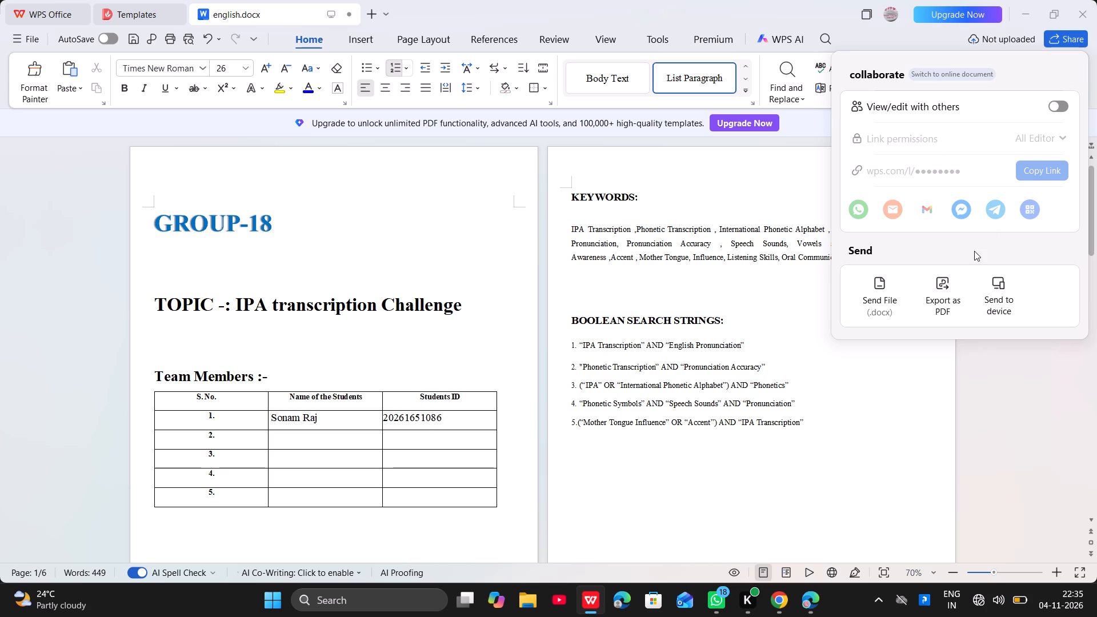
left_click(884, 296)
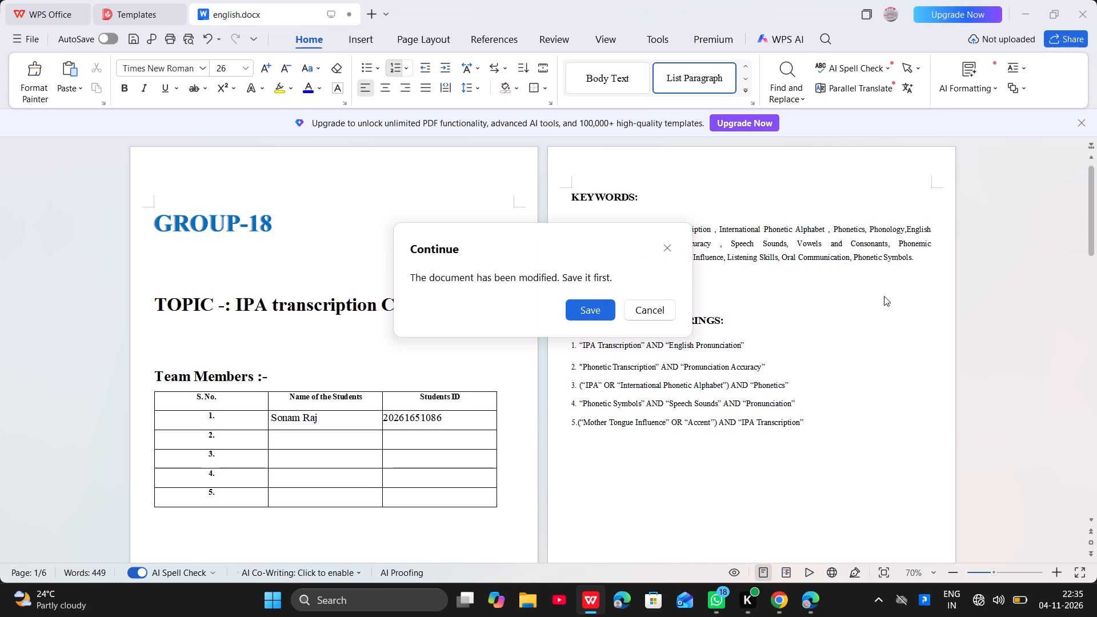
left_click(590, 314)
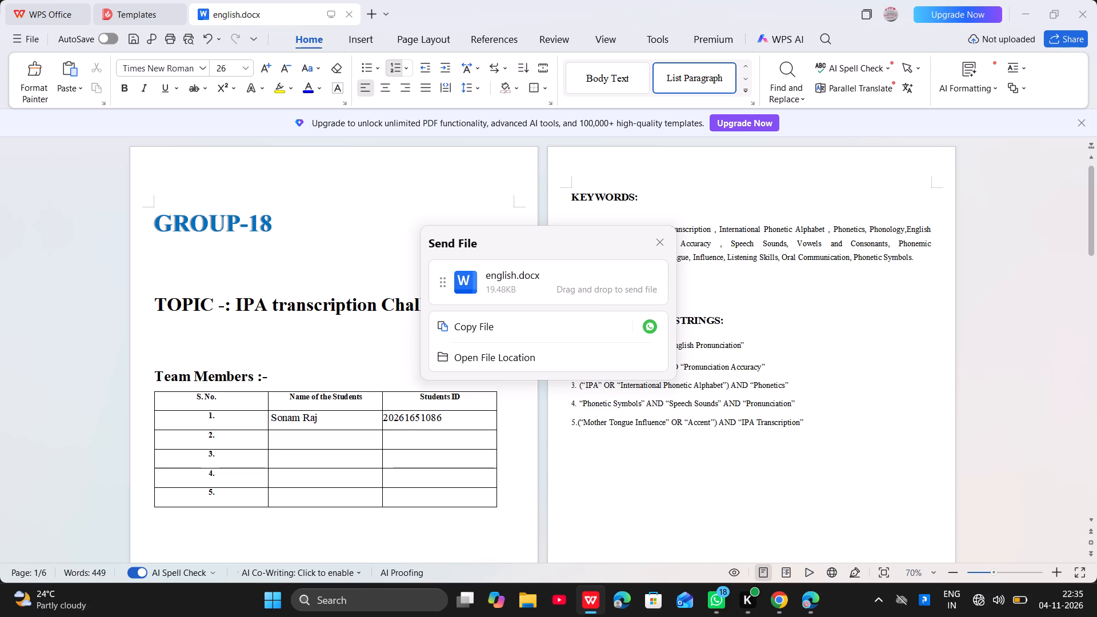
left_click(662, 250)
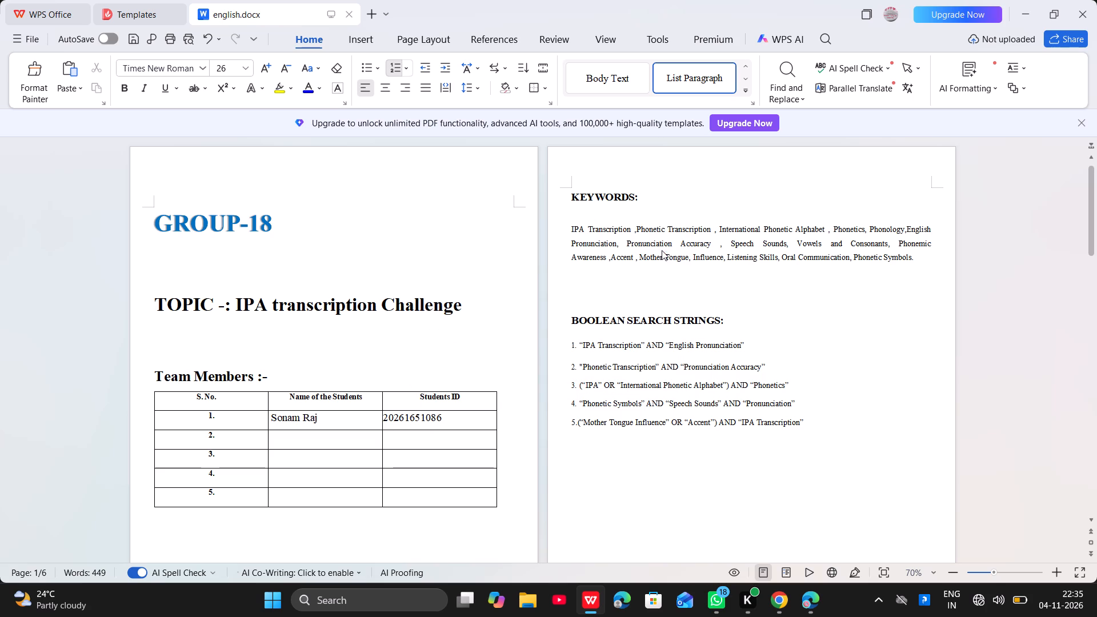
Save the document under its current name.
left_click(34, 36)
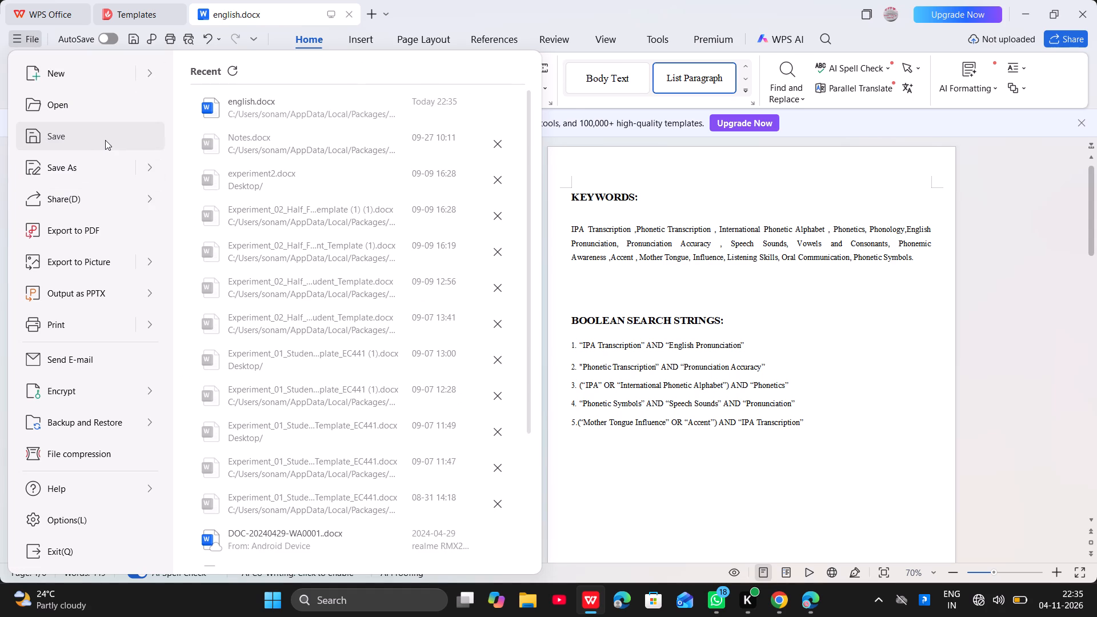
left_click(105, 140)
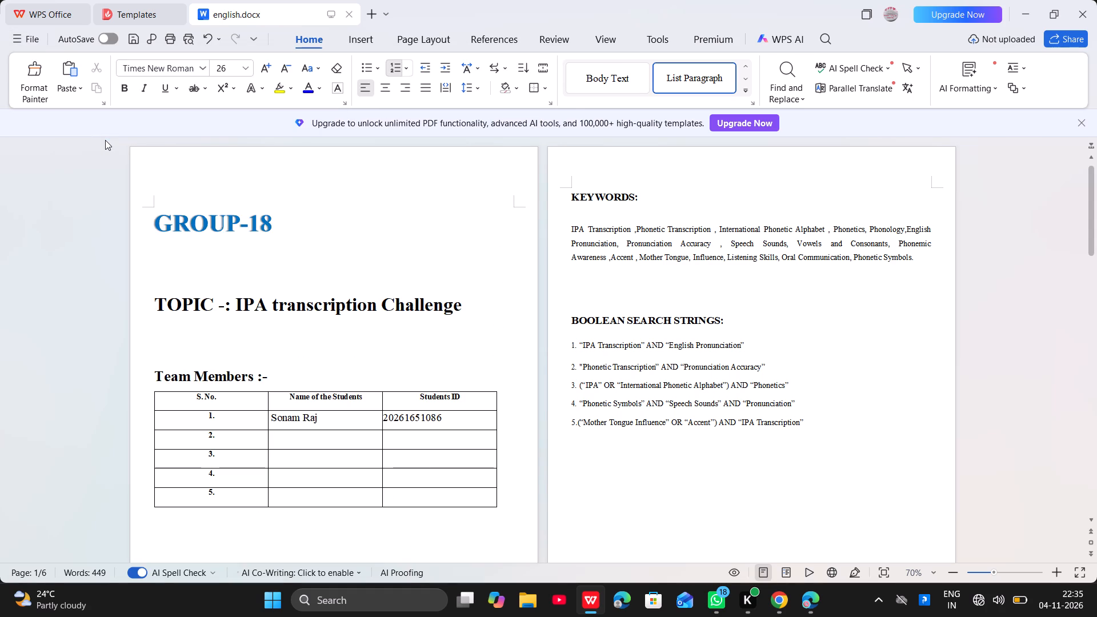
Save a copy of the document to the Desktop as a Word document named Group-18.
left_click(31, 39)
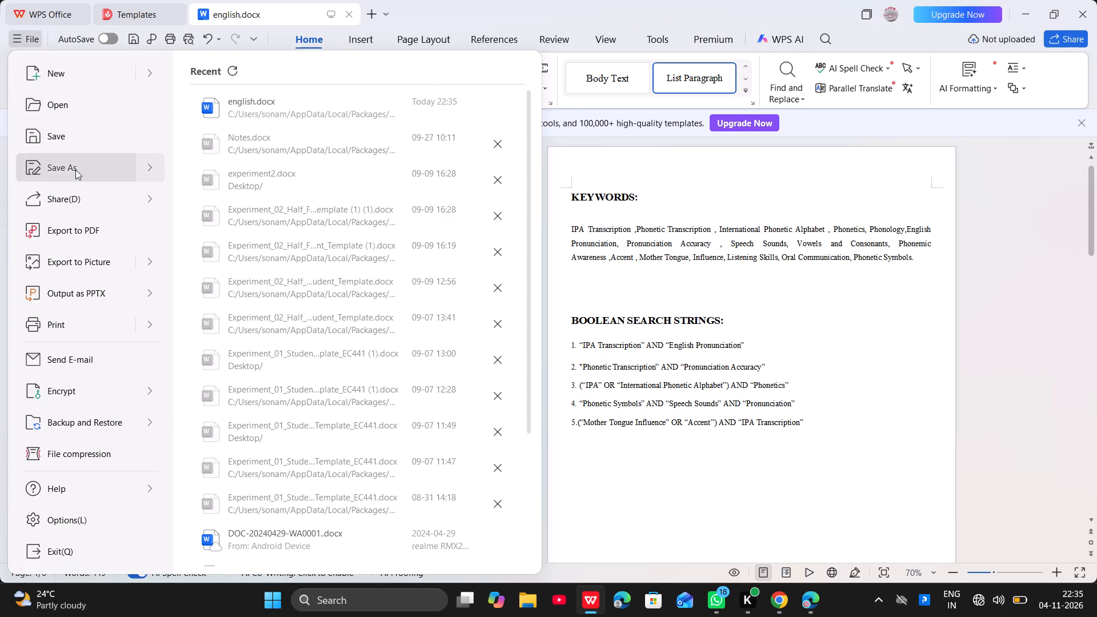
left_click(75, 170)
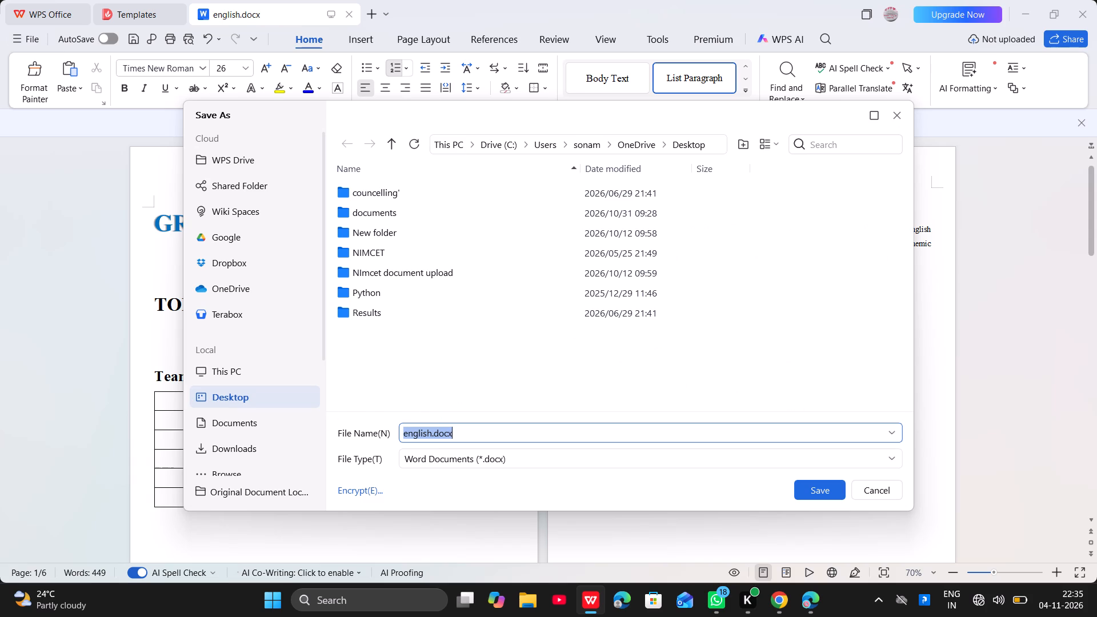
key("BackSpace")
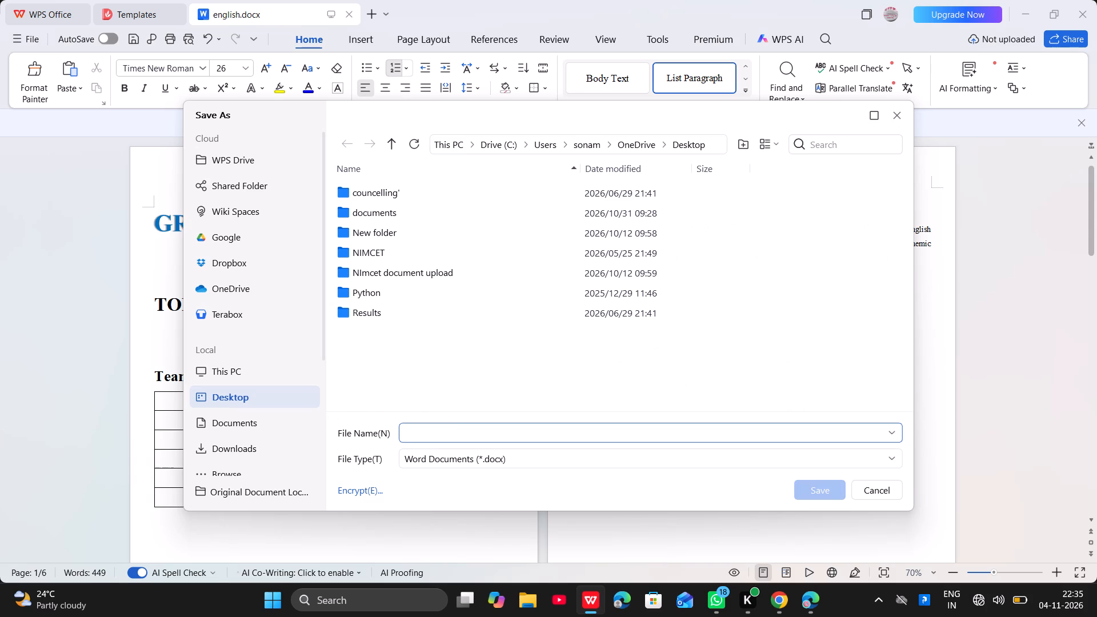
type("Team")
key("BackSpace")
key("BackSpace")
key("BackSpace")
key("BackSpace")
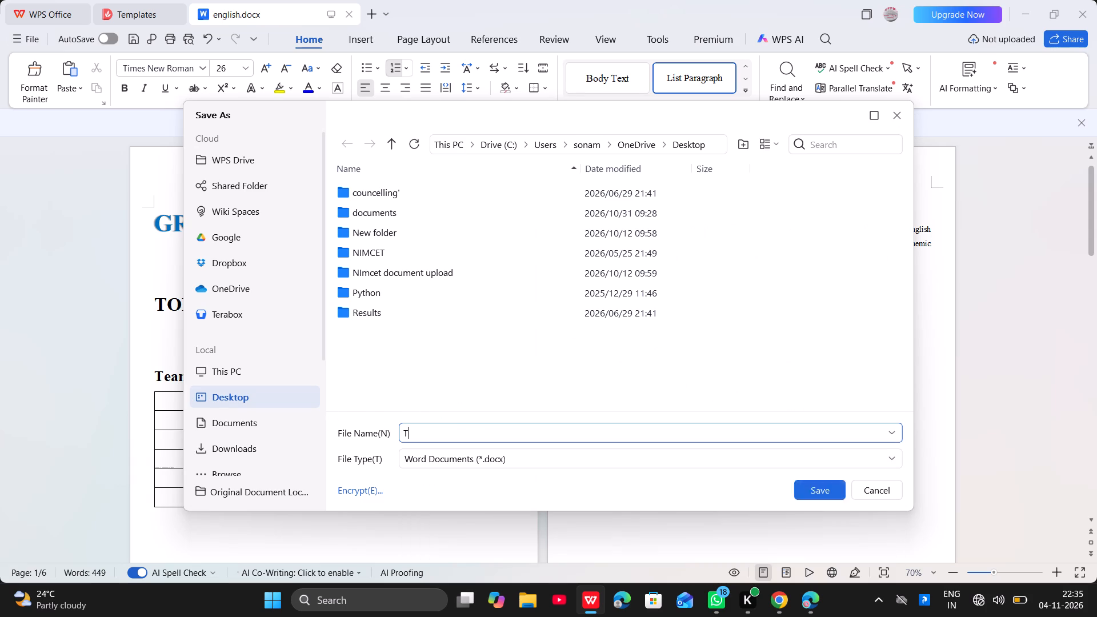
type("Group")
type("-18")
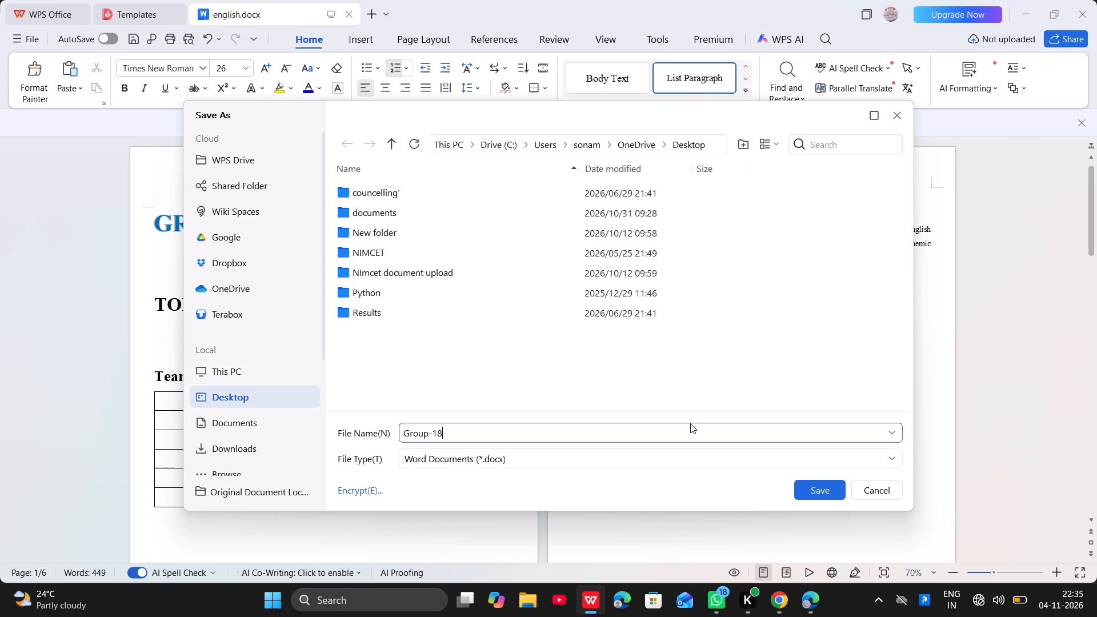
left_click(809, 486)
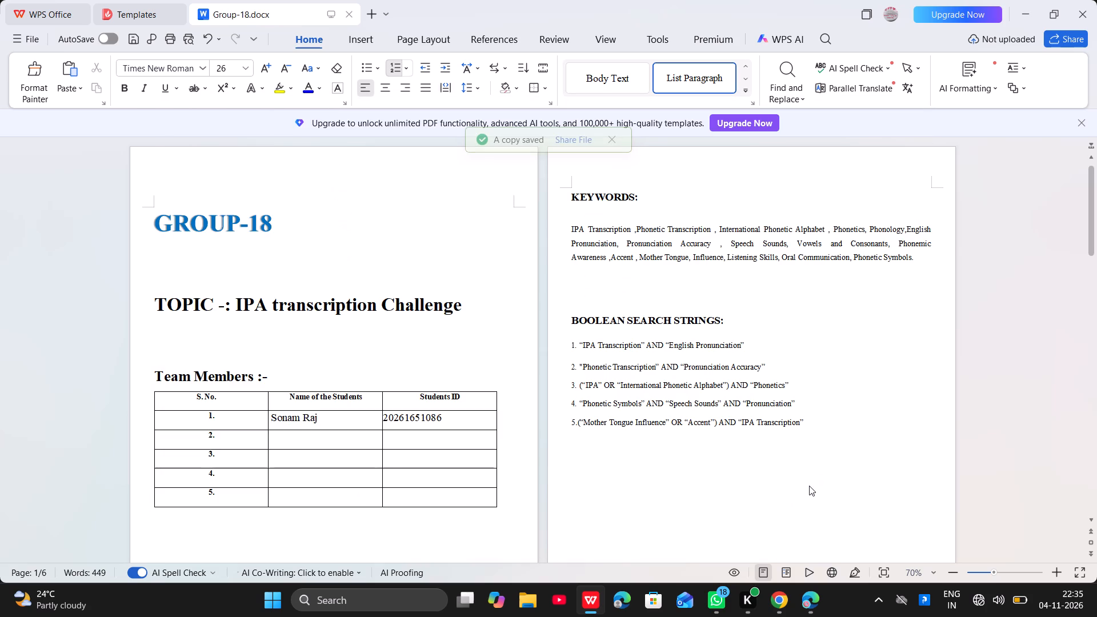
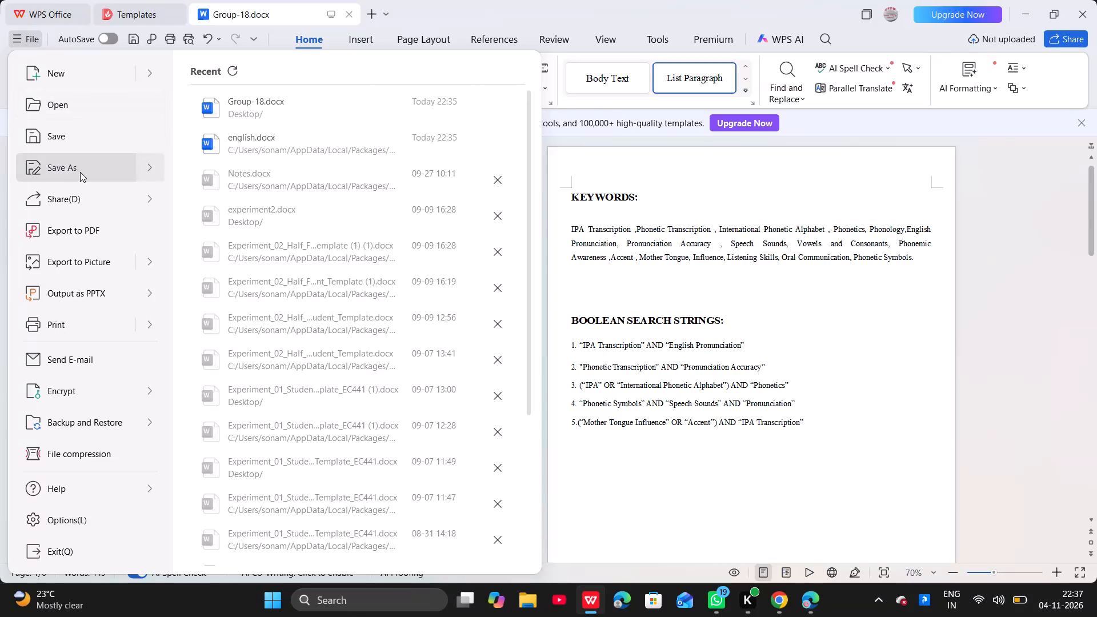
Open the Save As dialog for the Group-18 document to save another copy.
left_click(80, 172)
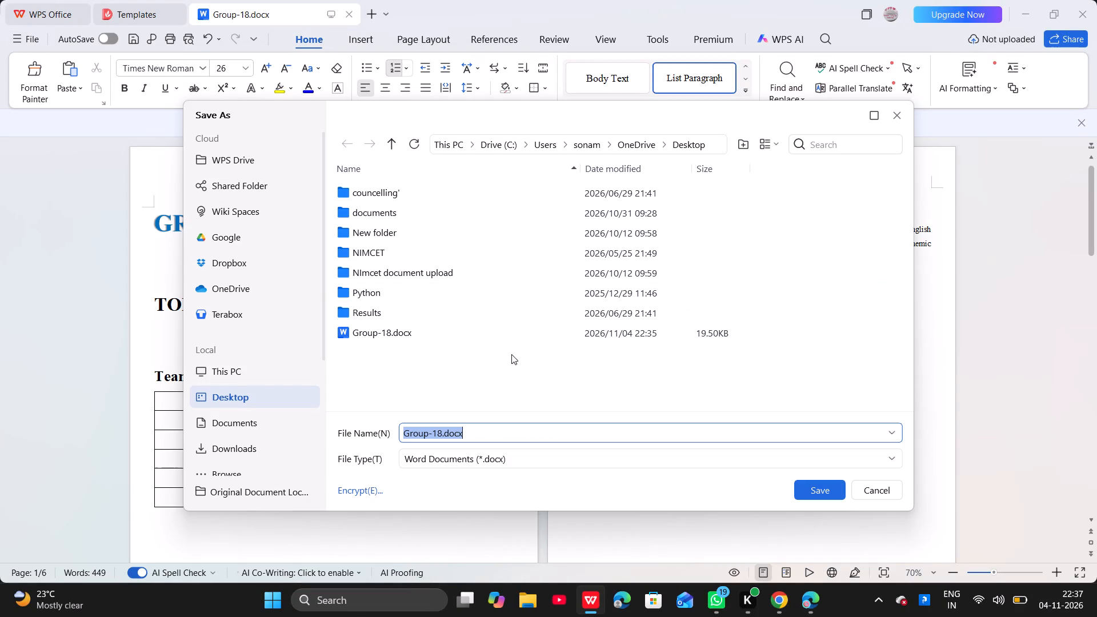